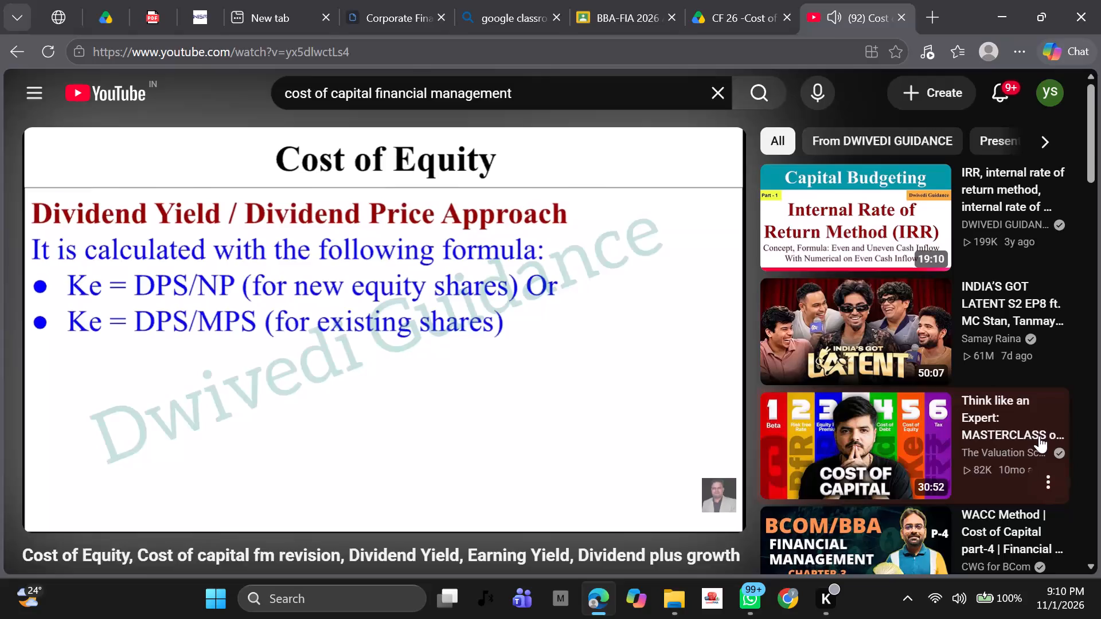
Look through the comments and suggested videos below the Cost of Equity lecture, and return to the player.
scroll(1039, 436, "down", 6)
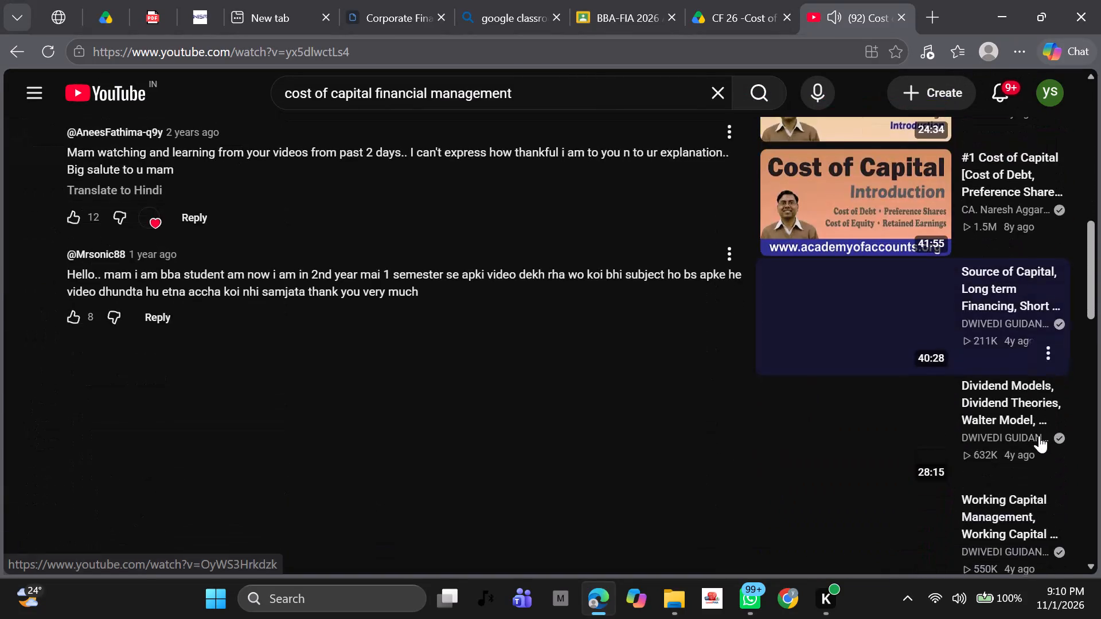
scroll(1039, 436, "down", 1)
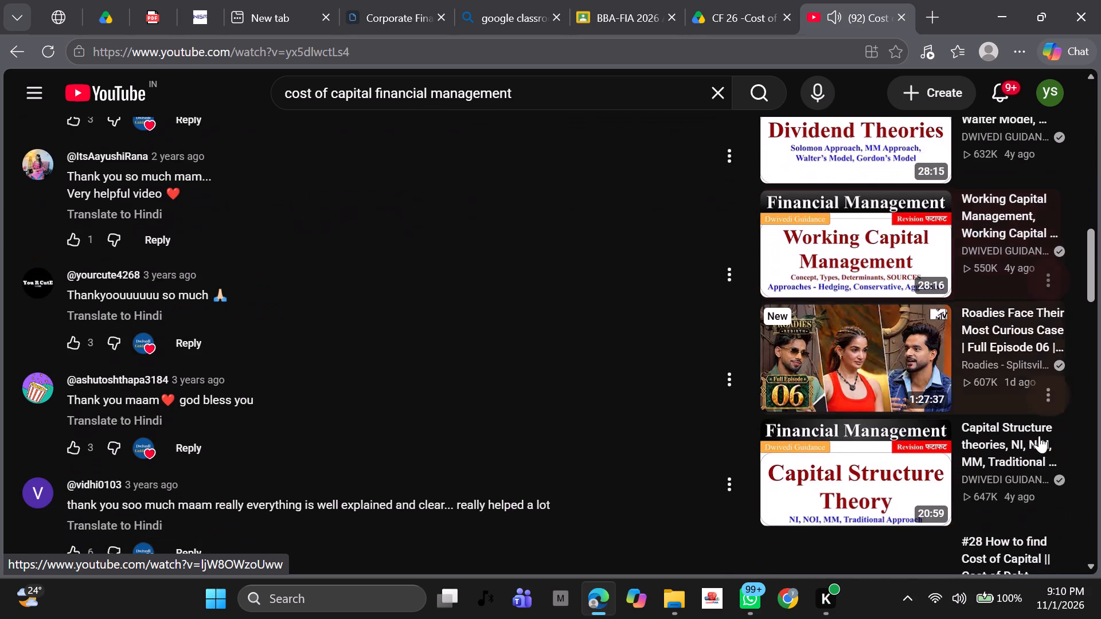
scroll(1039, 436, "down", 4)
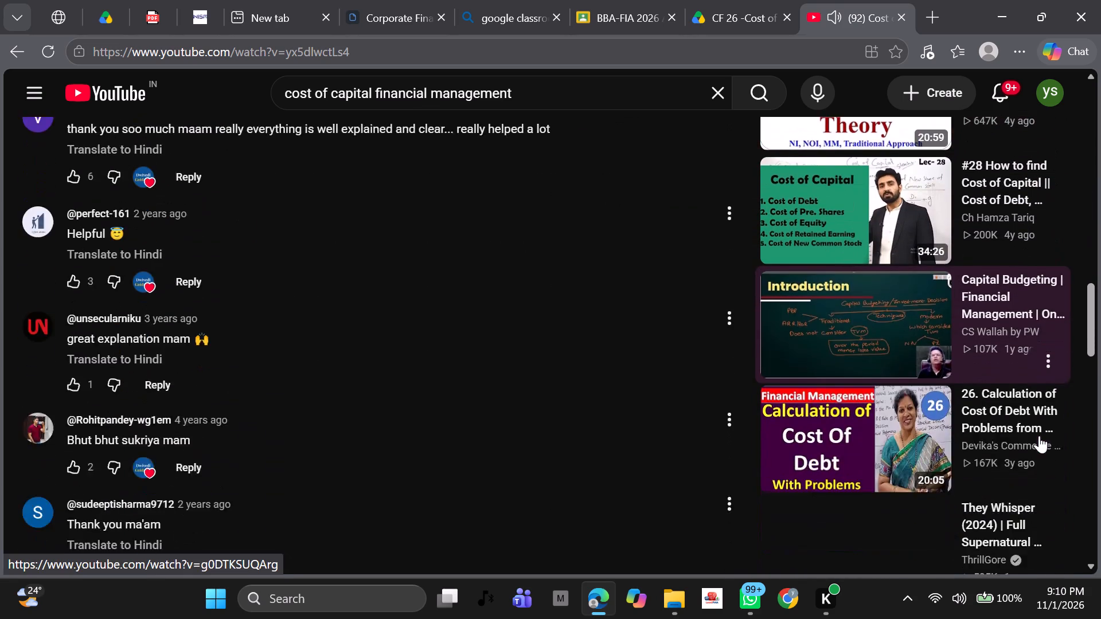
scroll(1039, 436, "down", 6)
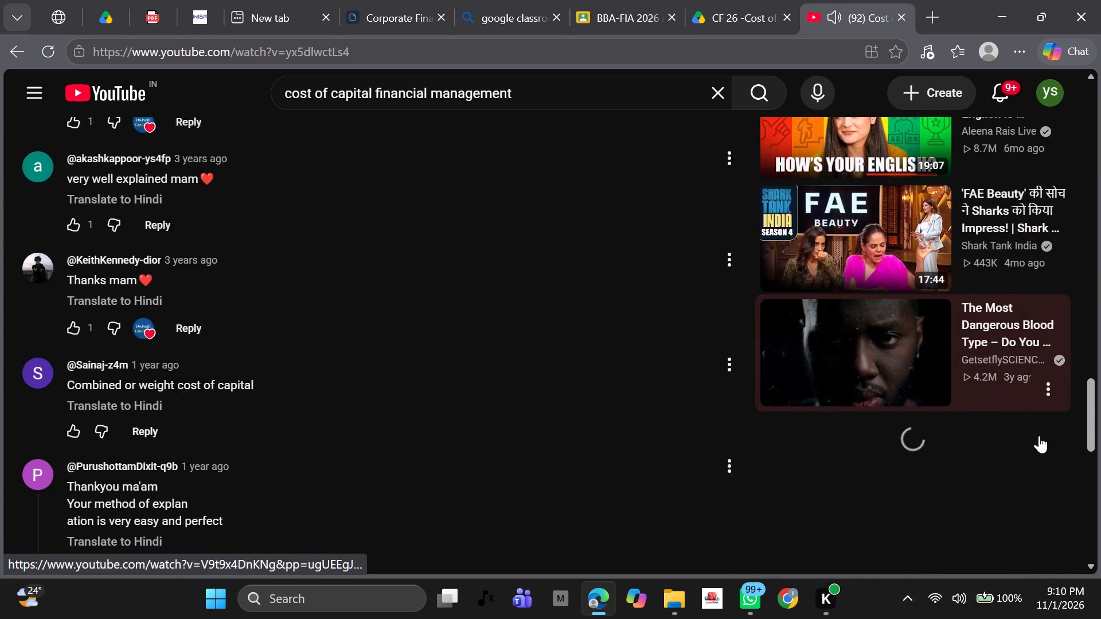
scroll(1039, 436, "down", 3)
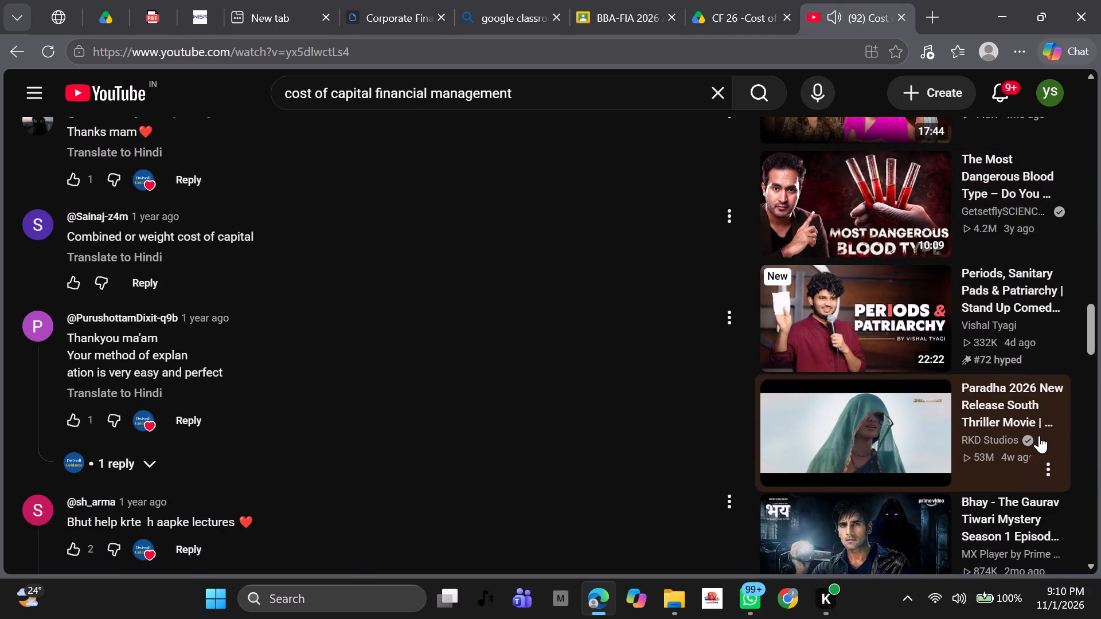
scroll(1039, 436, "down", 4)
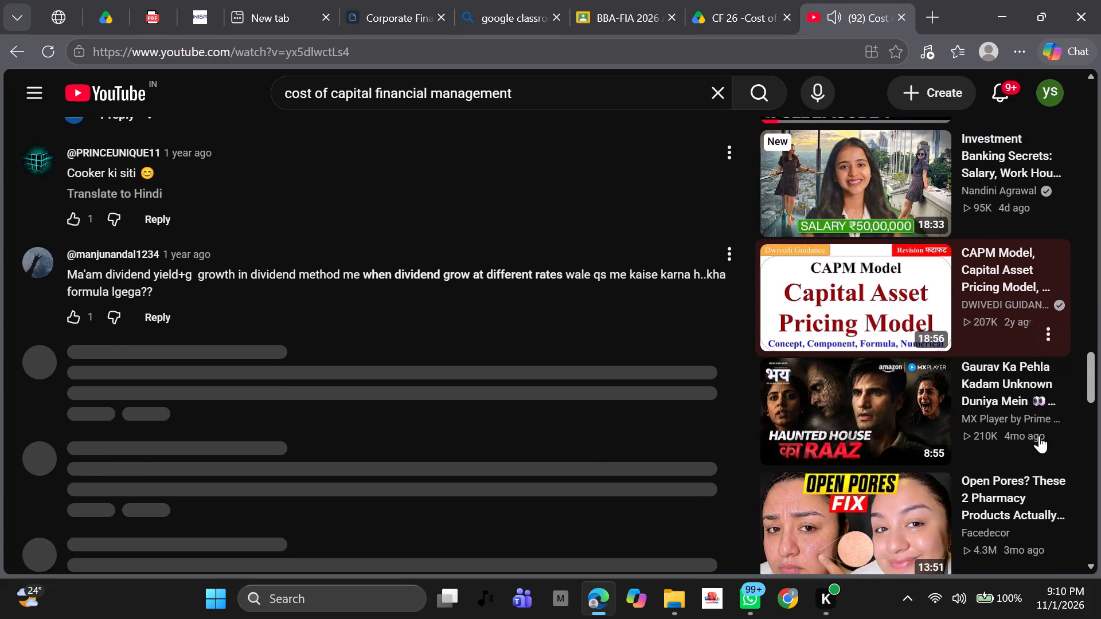
scroll(1039, 436, "up", 16)
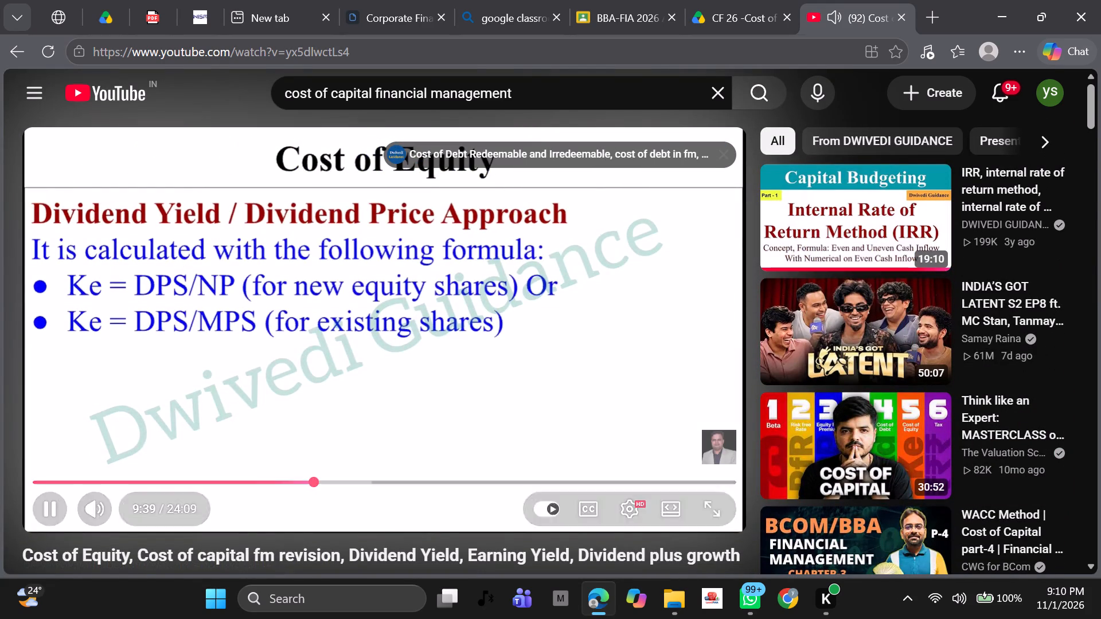
Rewind the Cost of Equity lecture to before the 9-minute mark.
key("Left")
key("Left")
key("Left")
key("Left")
key("Left")
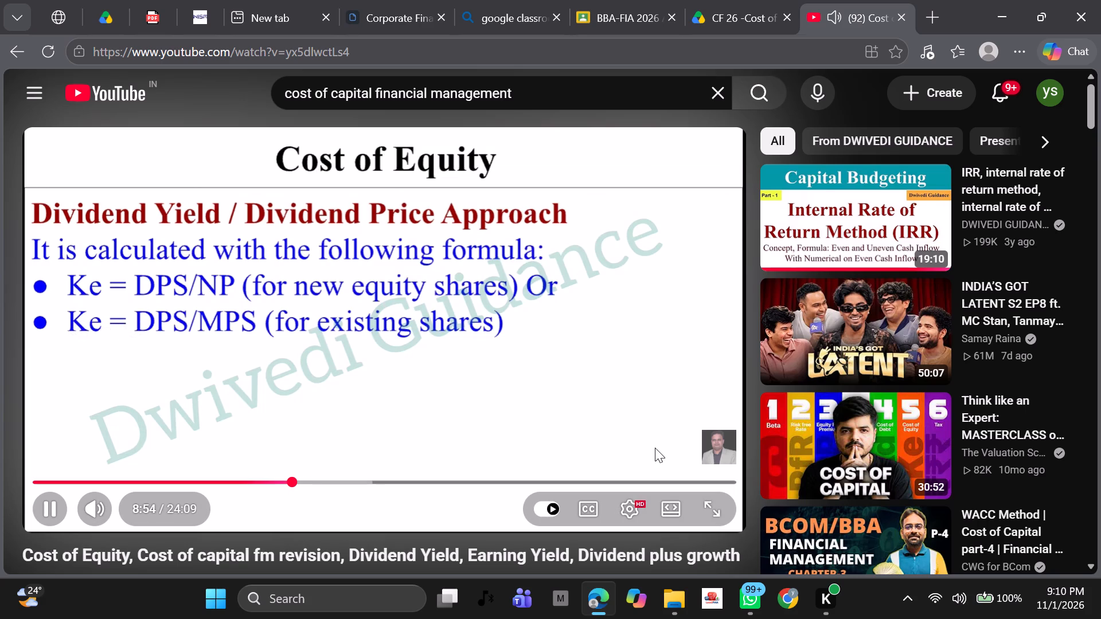
key("Left")
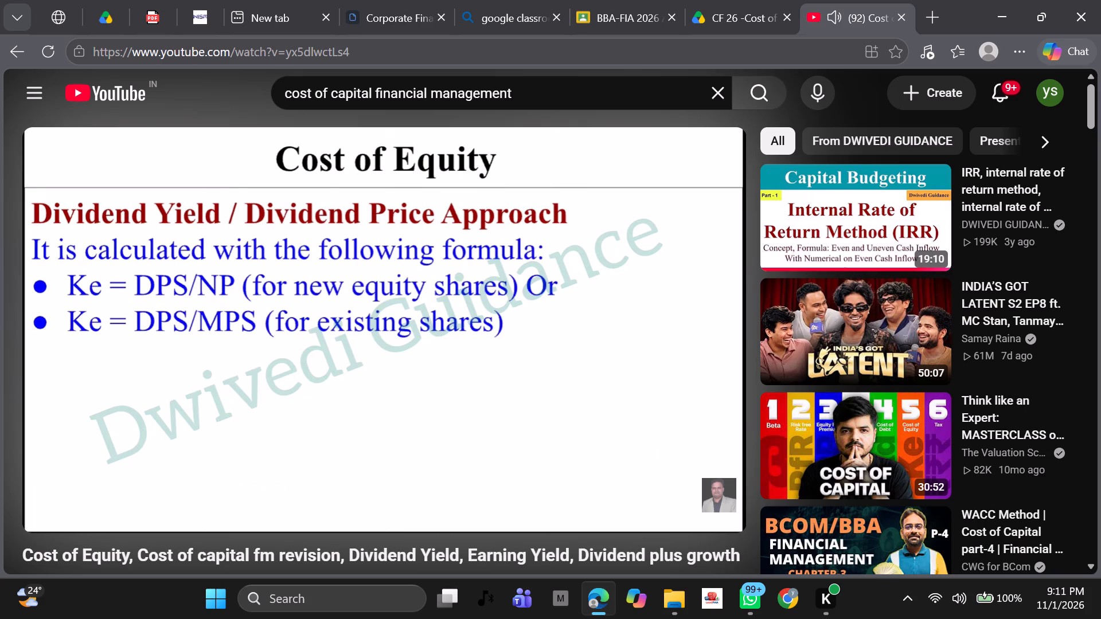
Skip the lecture forward past the 10-minute mark to reach the numerical on the Dividend Price Approach.
key("Right")
key("Right")
key("Right")
key("Right")
key("Right")
key("Right")
key("Right")
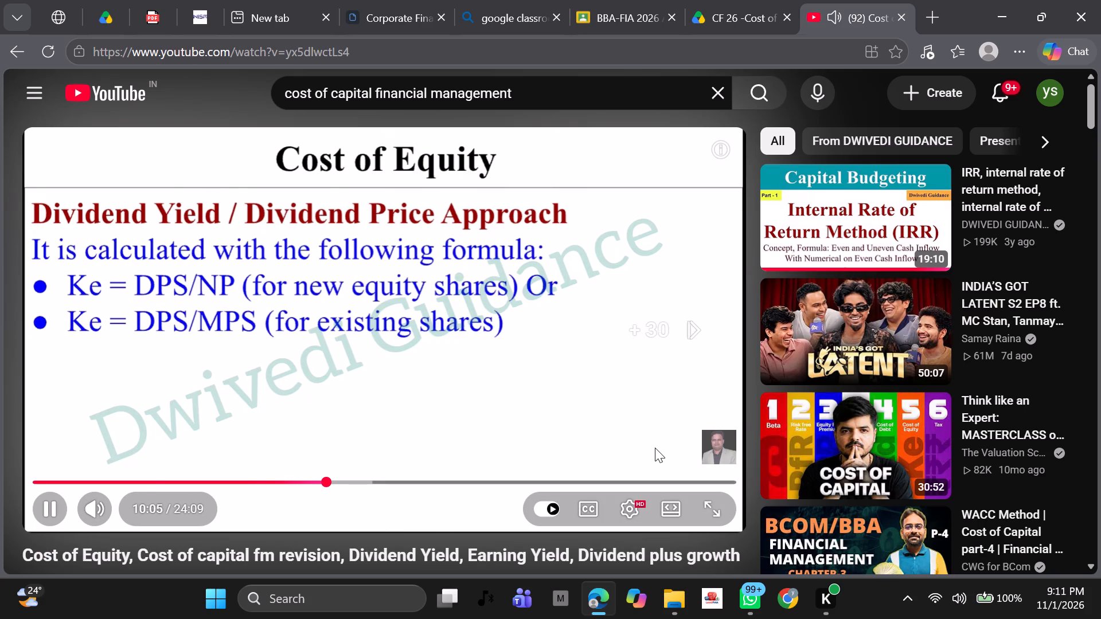
key("Right")
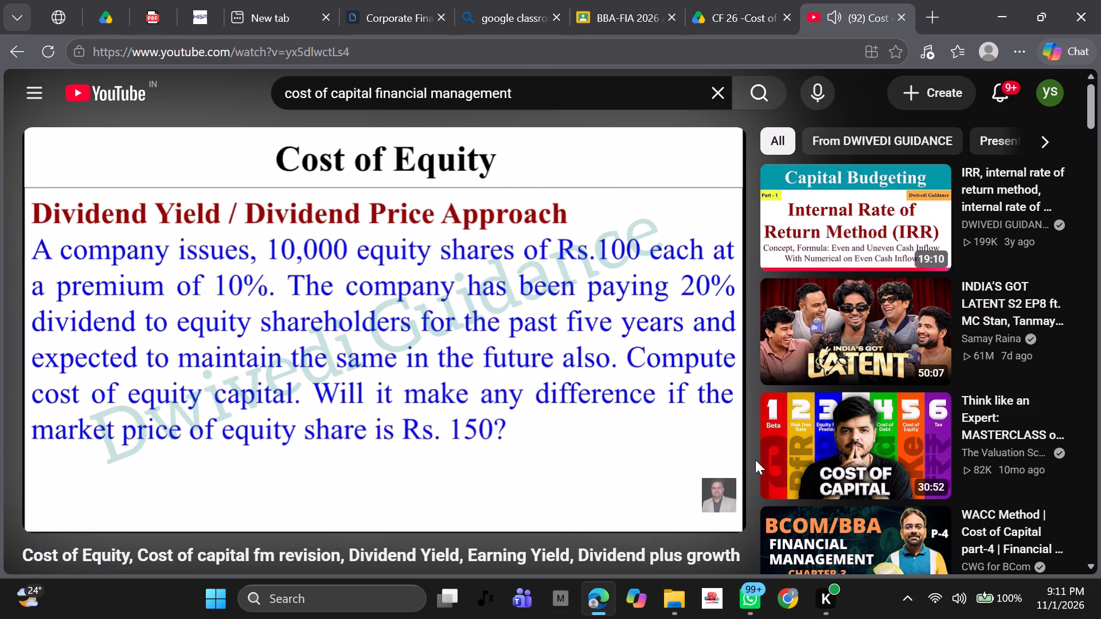
Open the Canva home page in a new browser tab and dismiss its pop-up.
left_click(934, 11)
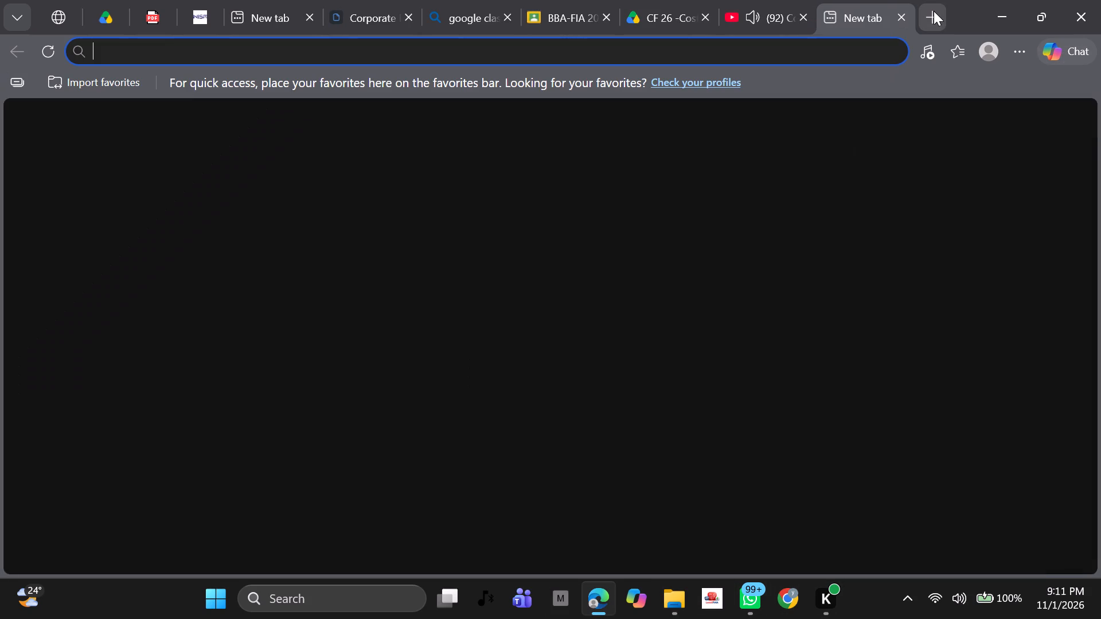
type("canv")
left_click(654, 81)
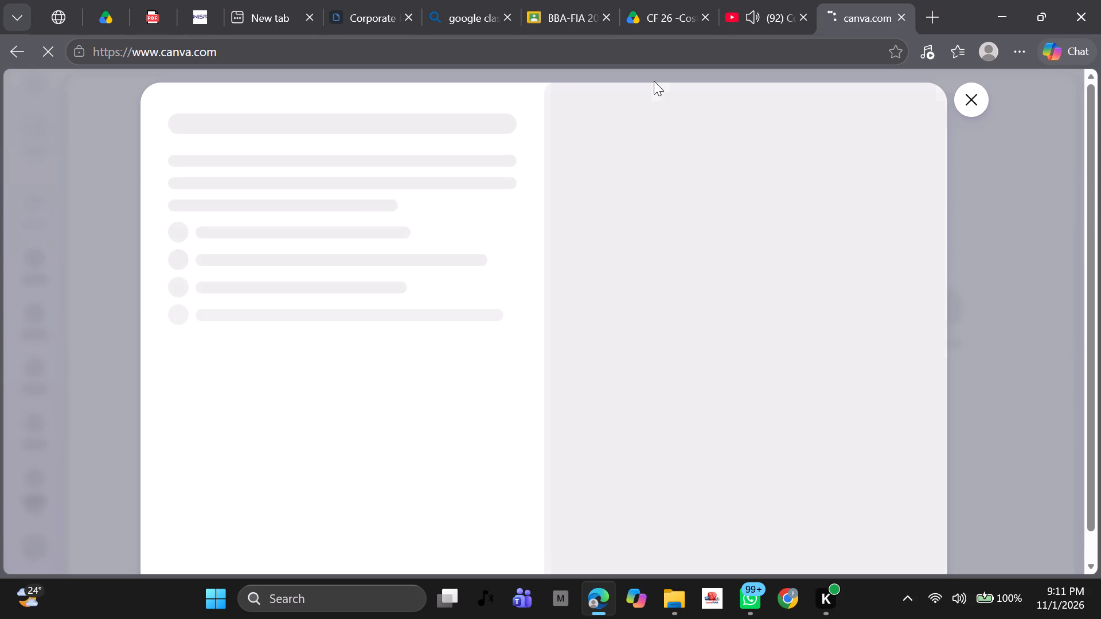
left_click(966, 100)
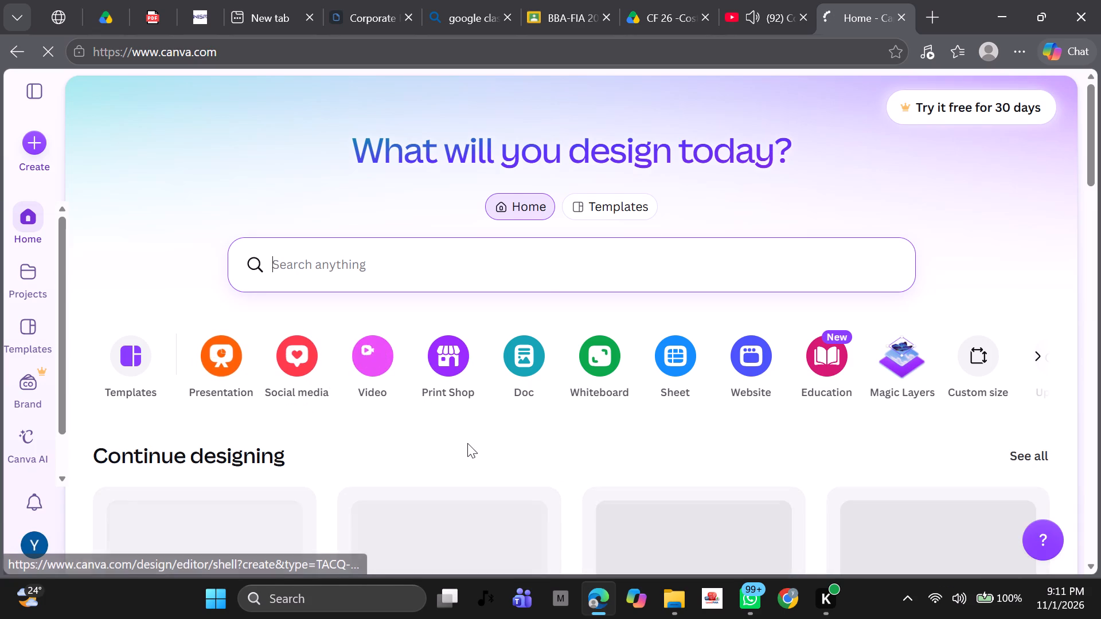
Open the "Instruments of Capital Market" presentation from the recent designs.
scroll(467, 443, "down", 3)
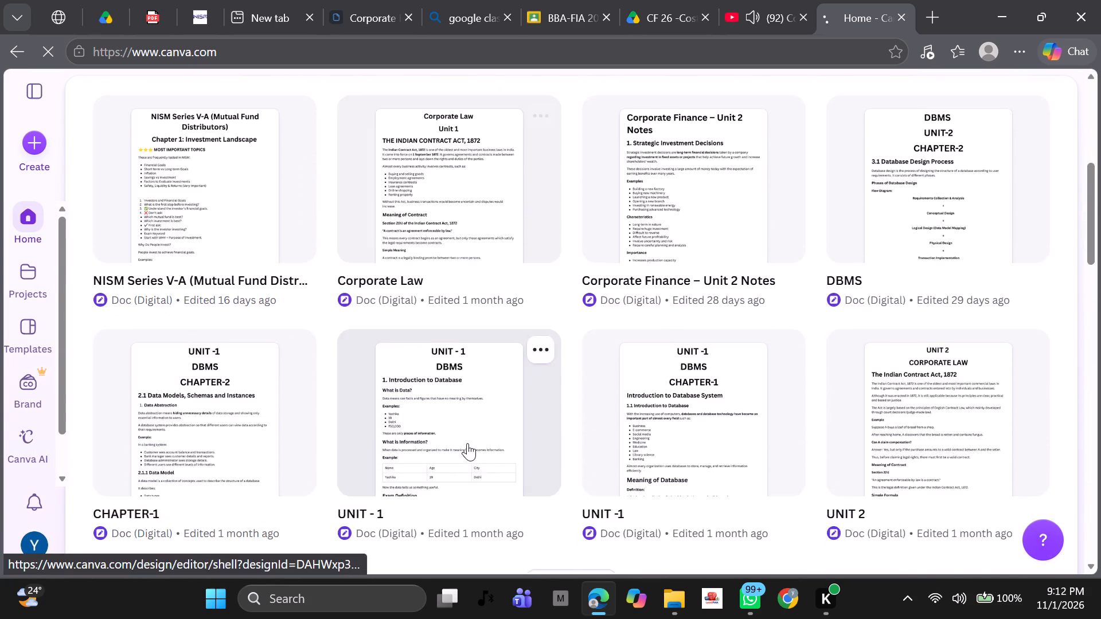
scroll(467, 443, "down", 3)
left_click(565, 322)
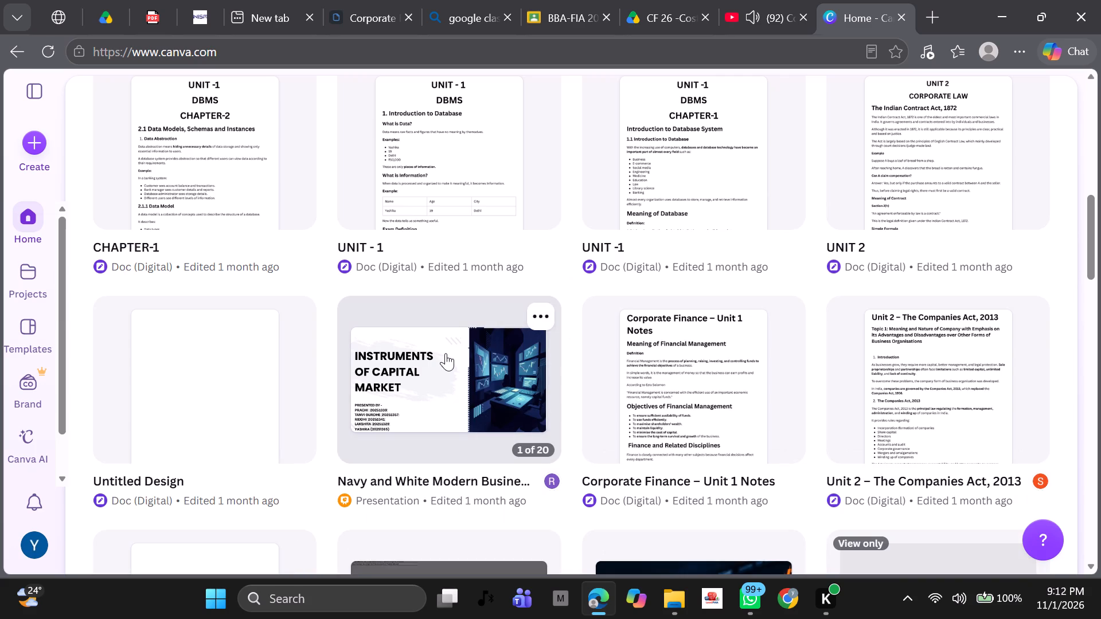
left_click(446, 353)
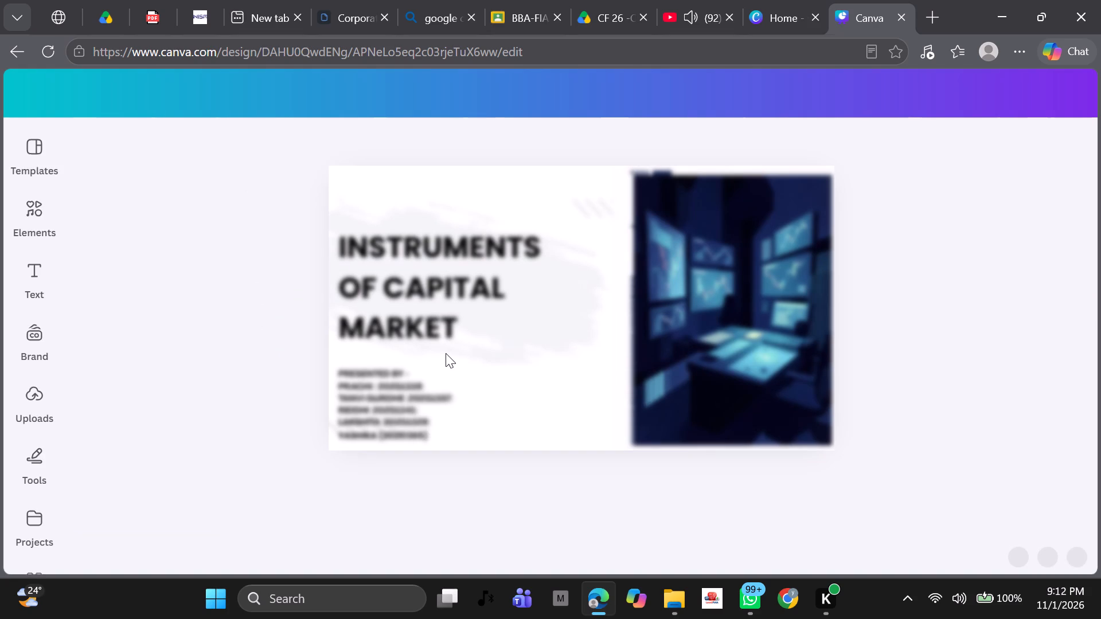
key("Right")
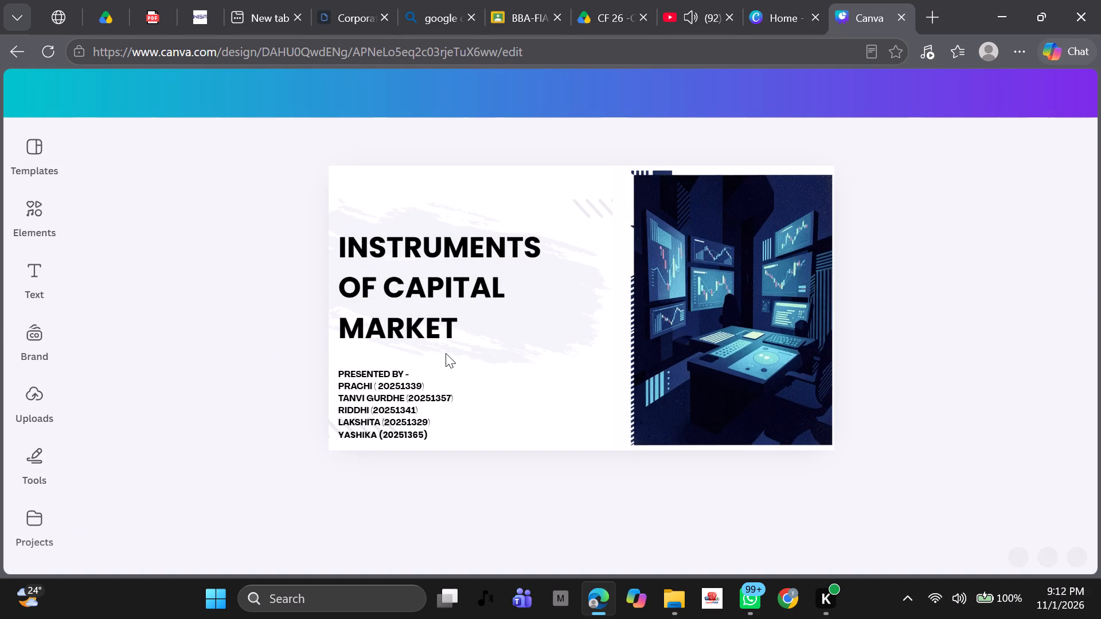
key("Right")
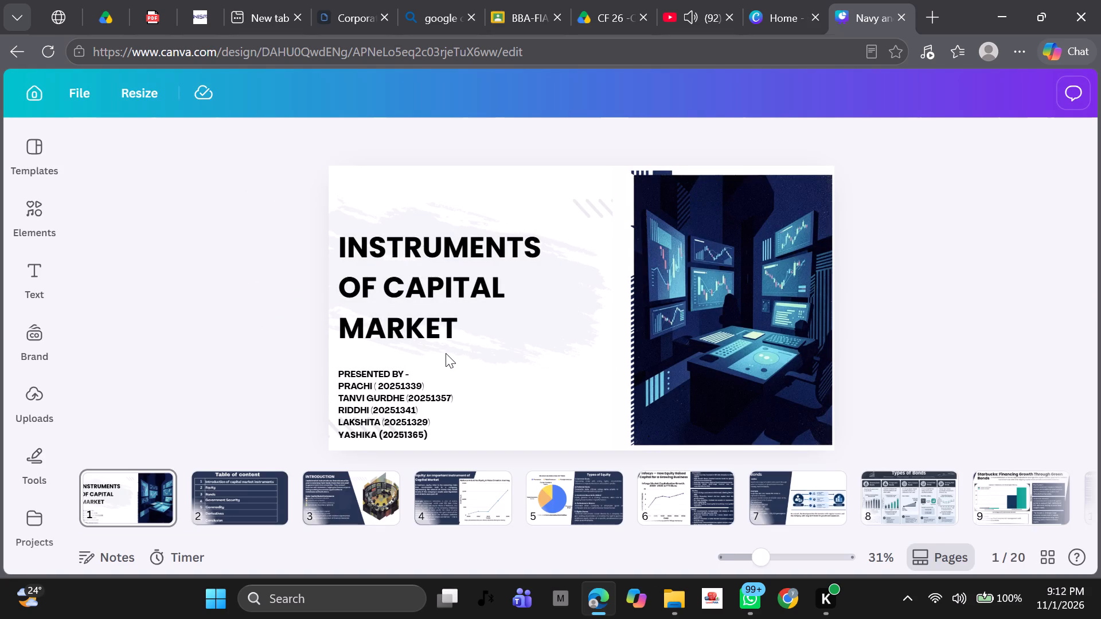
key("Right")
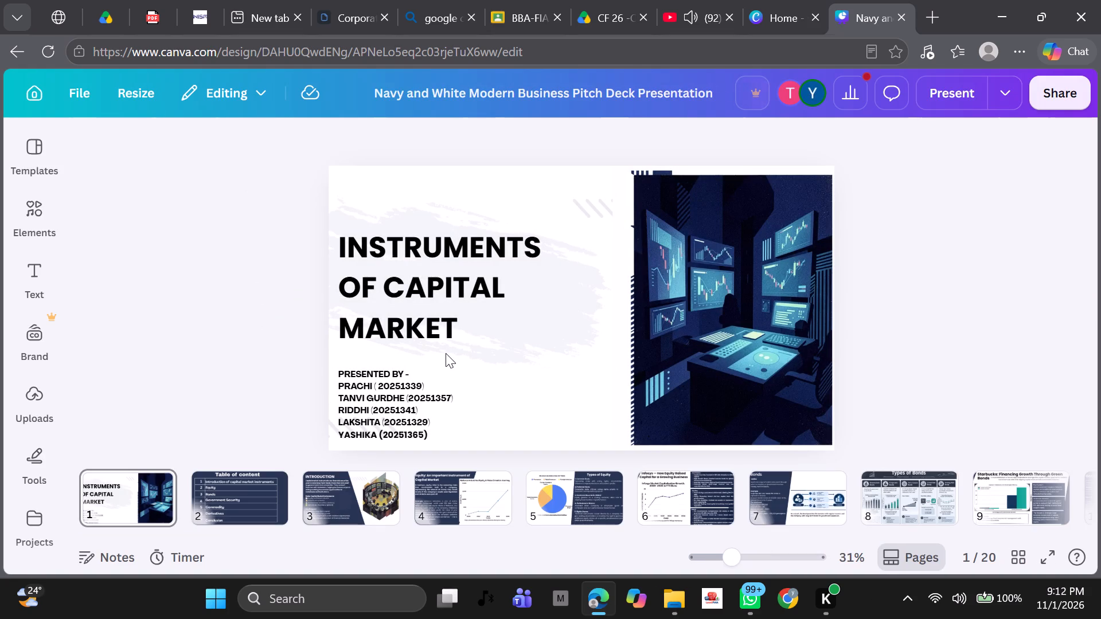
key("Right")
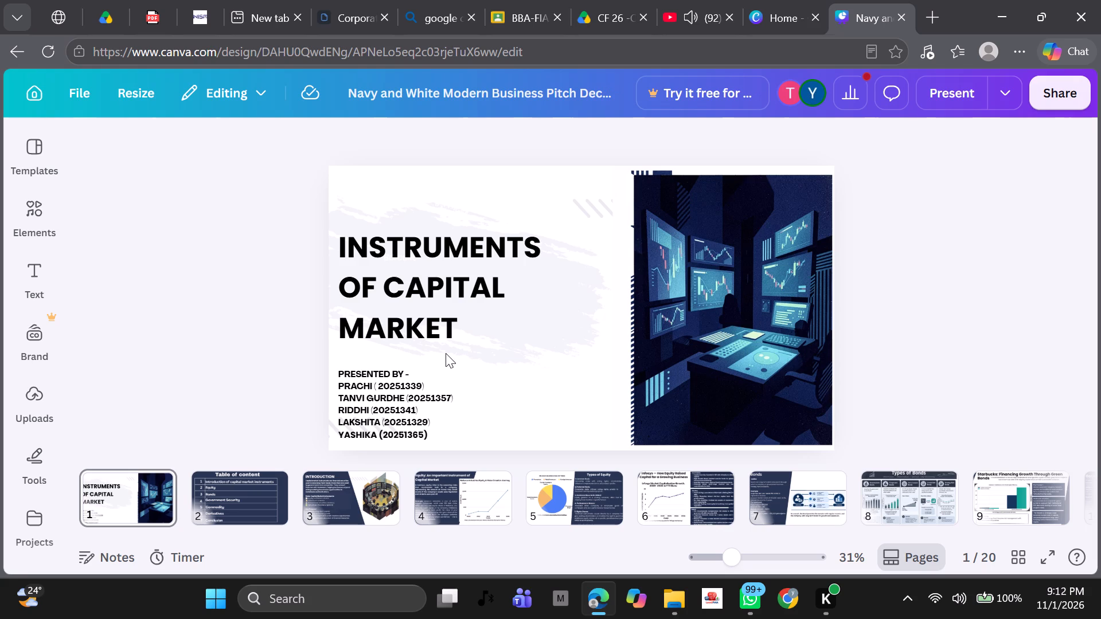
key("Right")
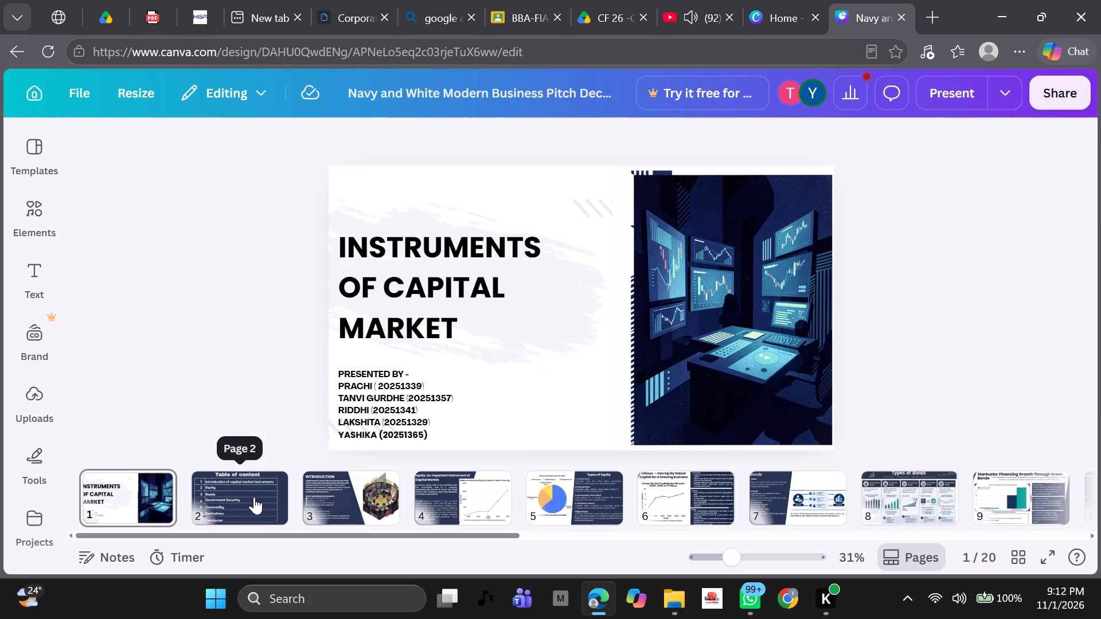
Review the presentation's slides in order from the Table of content on page 2 to the Commodities slide on page 13.
left_click(254, 497)
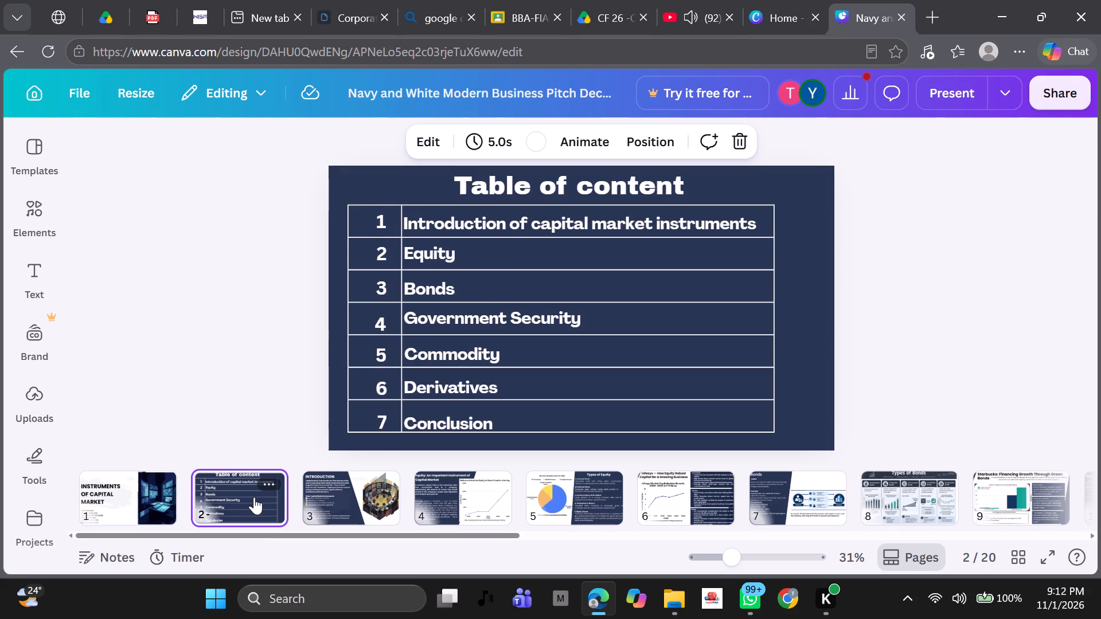
key("Right")
key("Left")
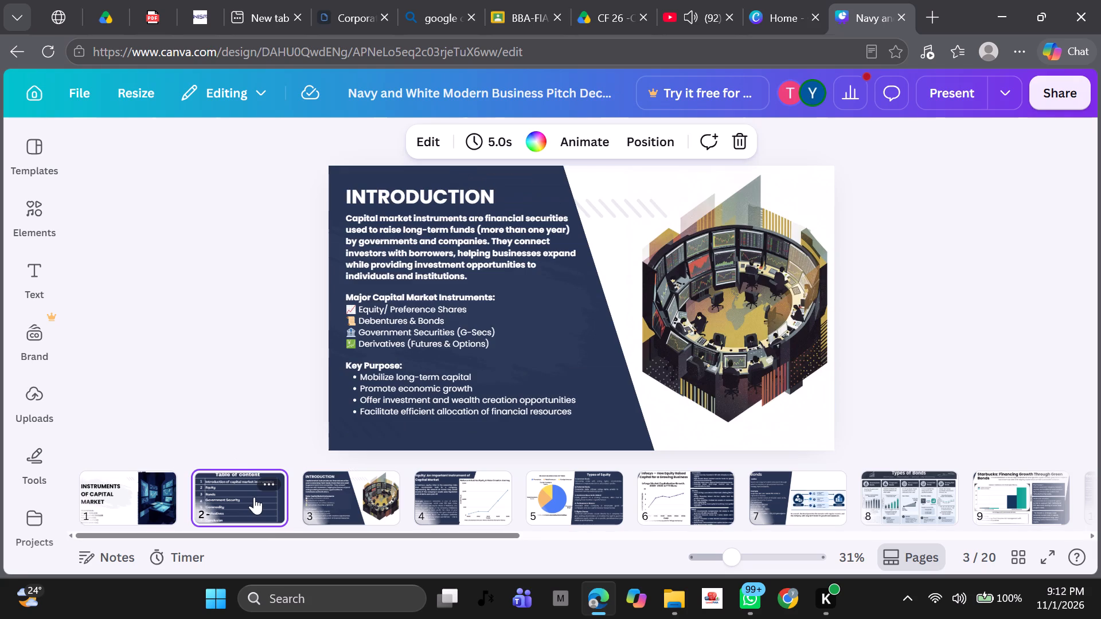
key("Right")
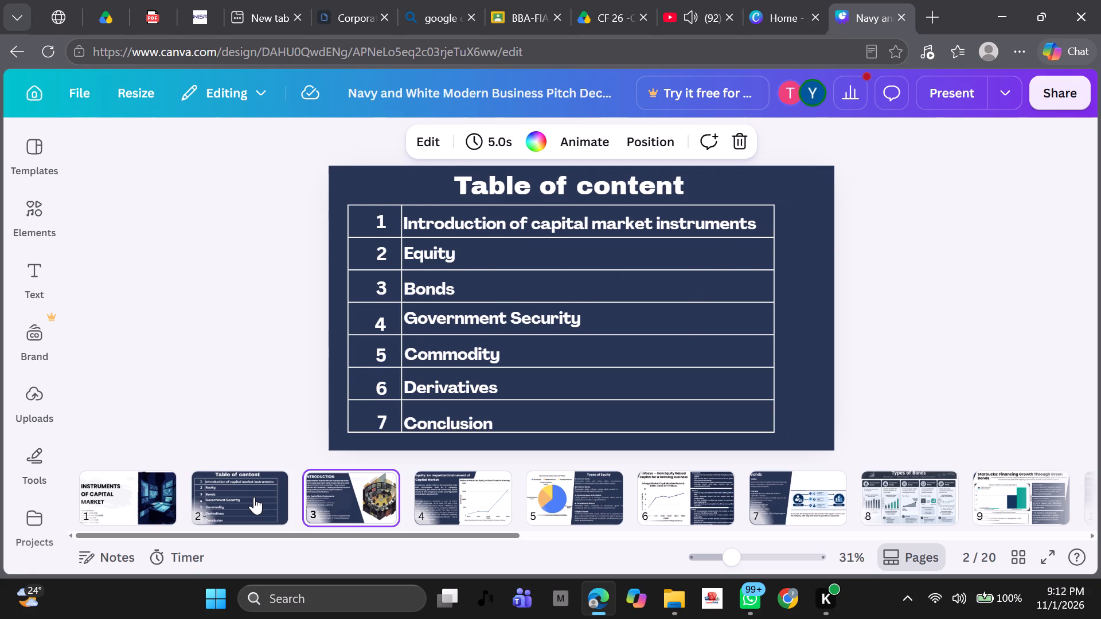
key("Right")
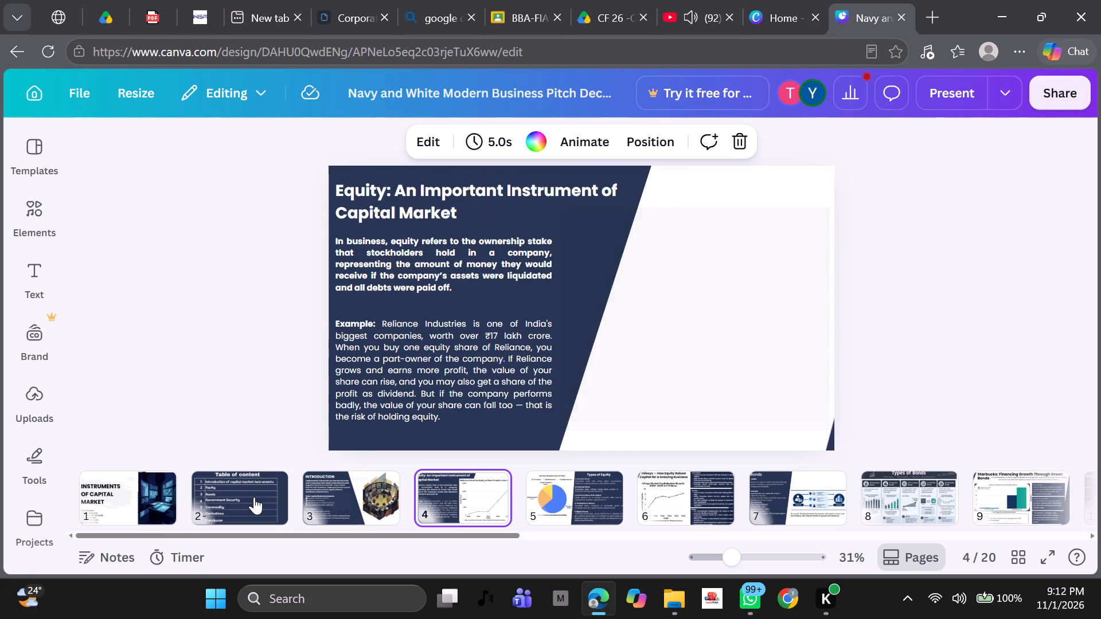
key("Right")
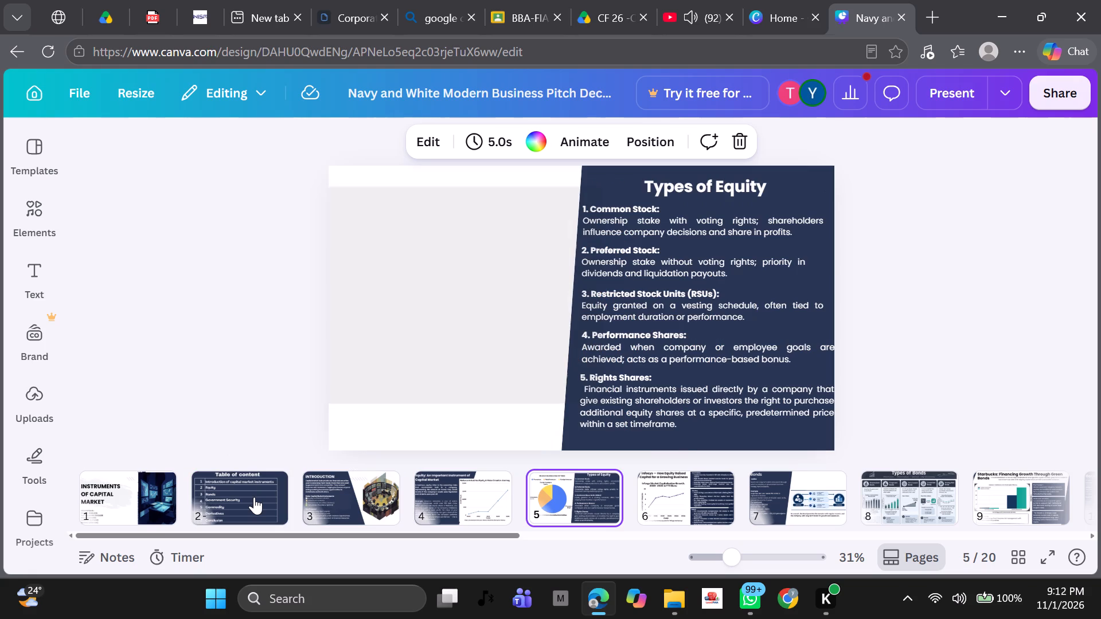
key("Right")
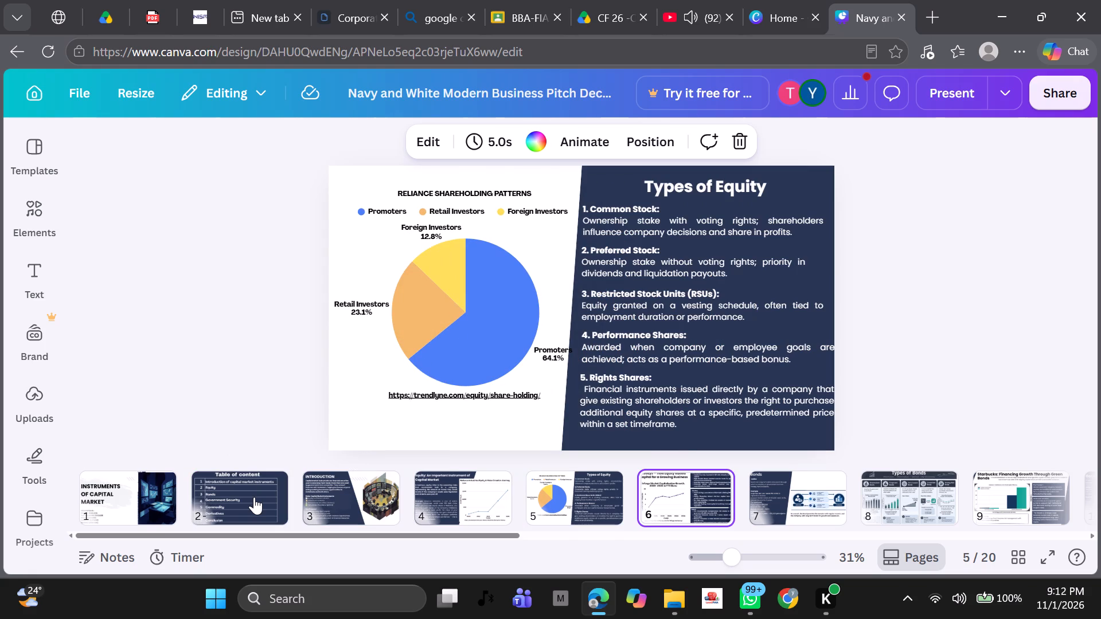
key("Right")
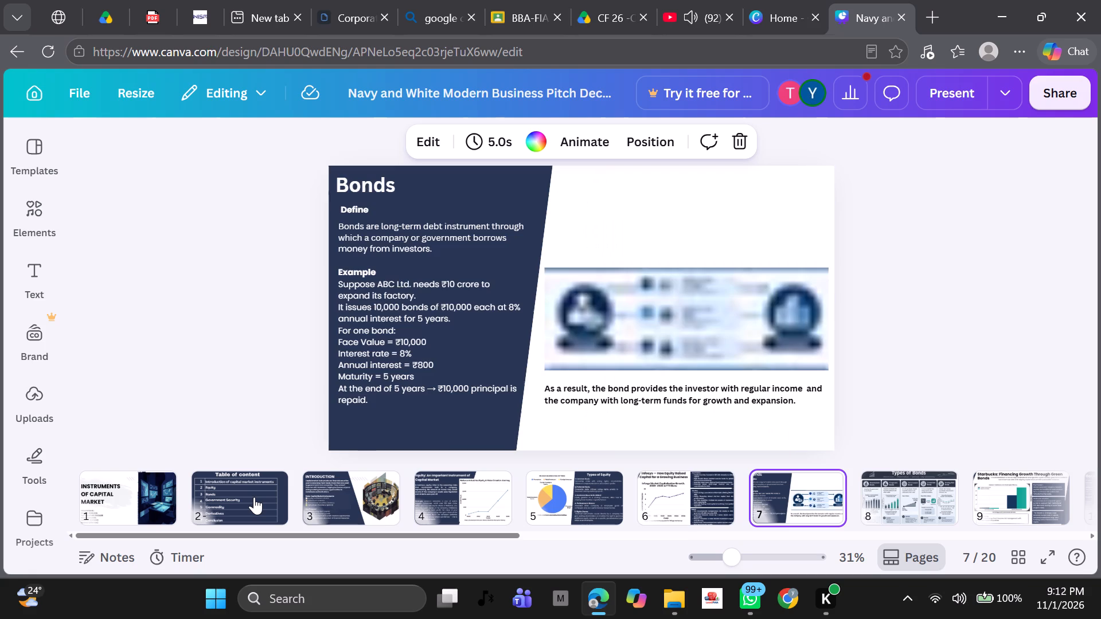
key("Right")
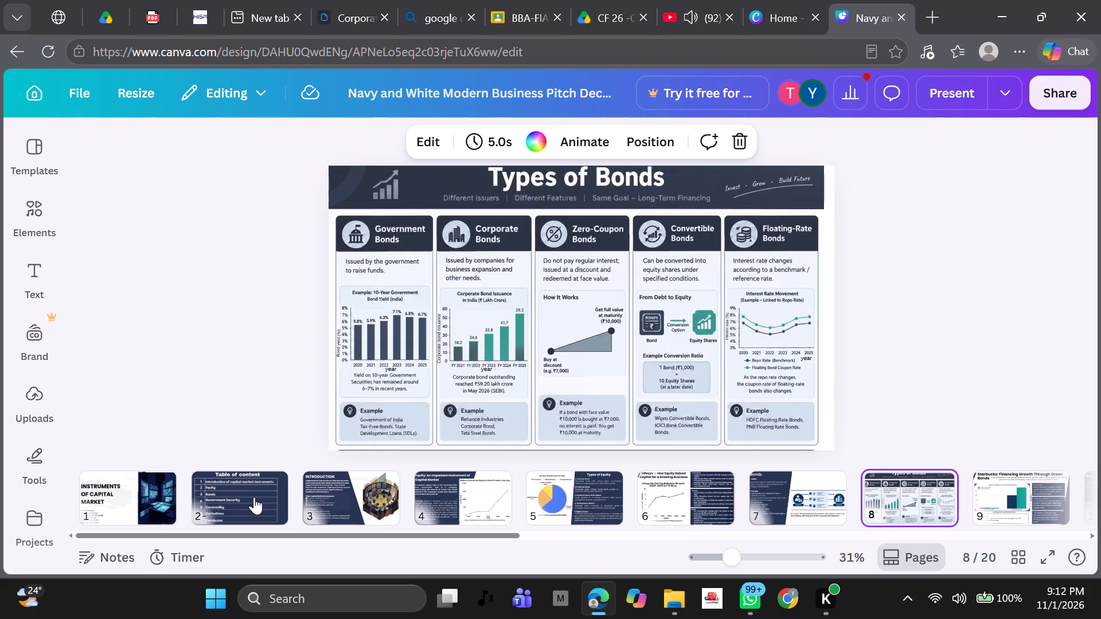
key("Right")
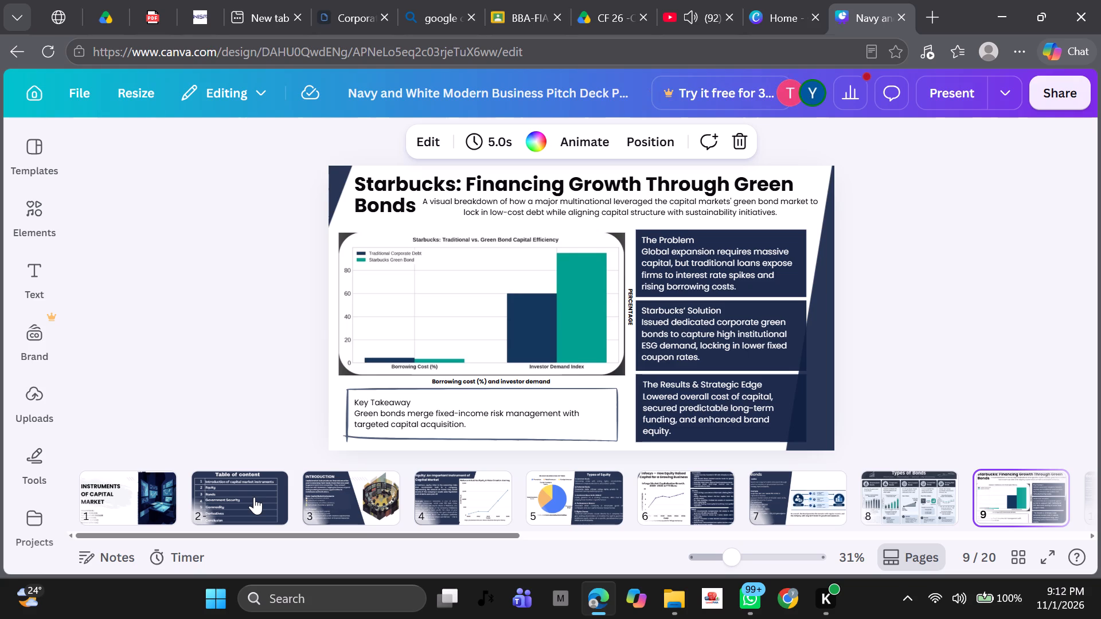
key("Right")
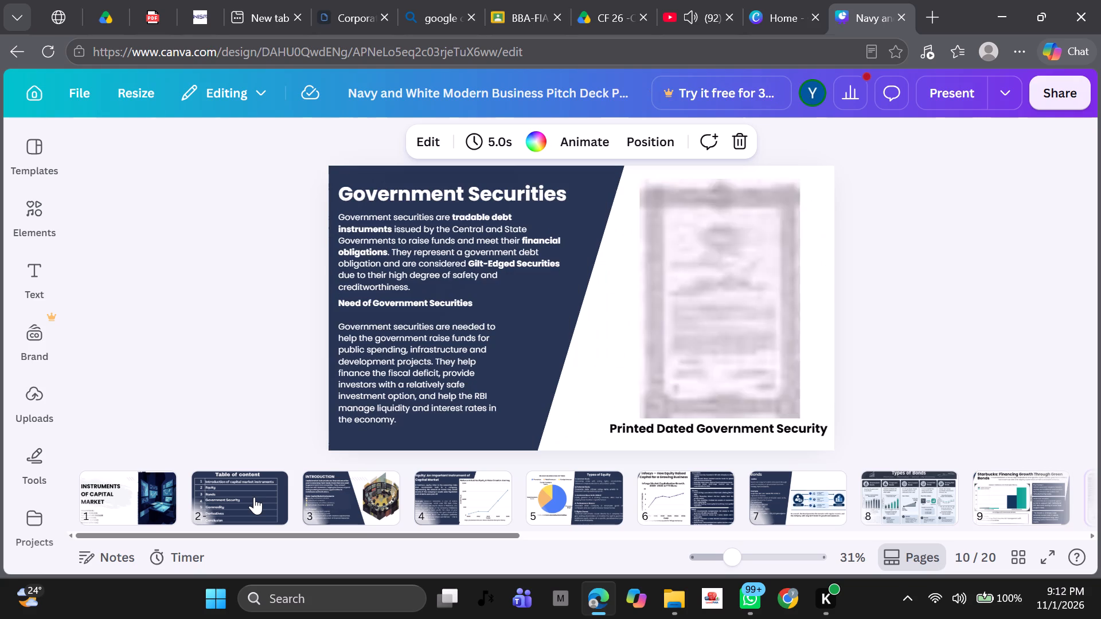
key("Right")
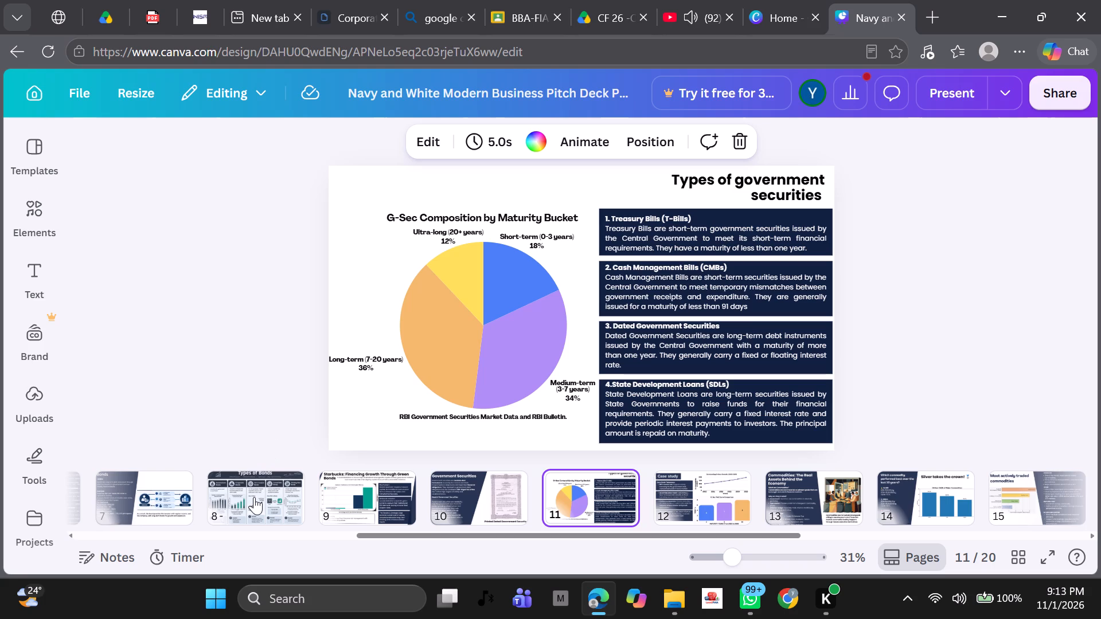
key("Right")
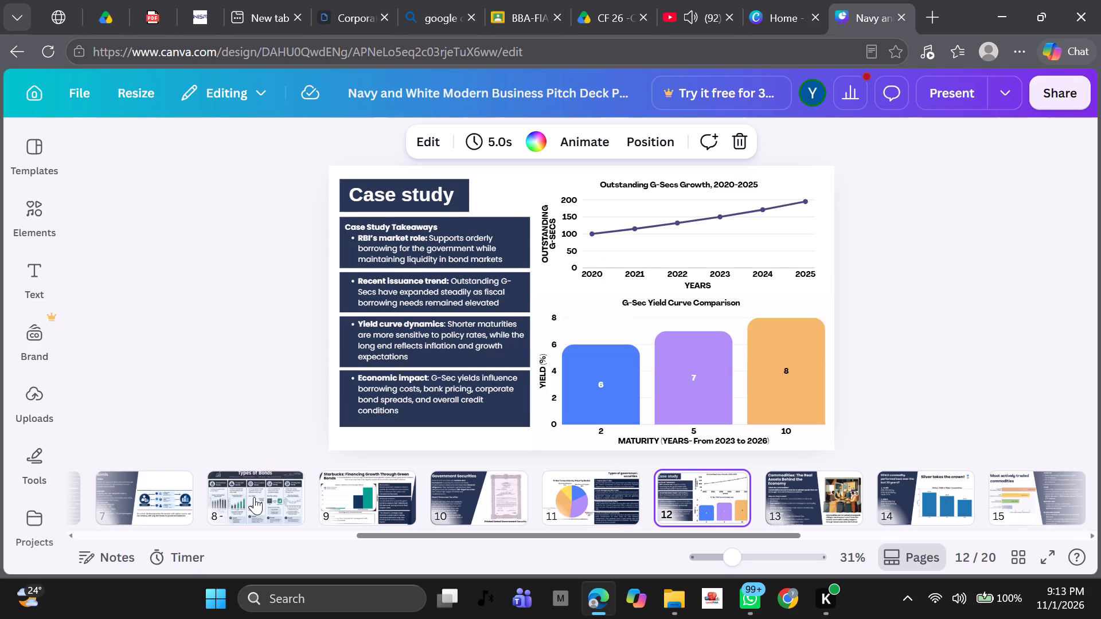
Examine the presentation's slides from the Case study on page 12 to Most actively traded commodities on page 15, then return to page 13.
key("Right")
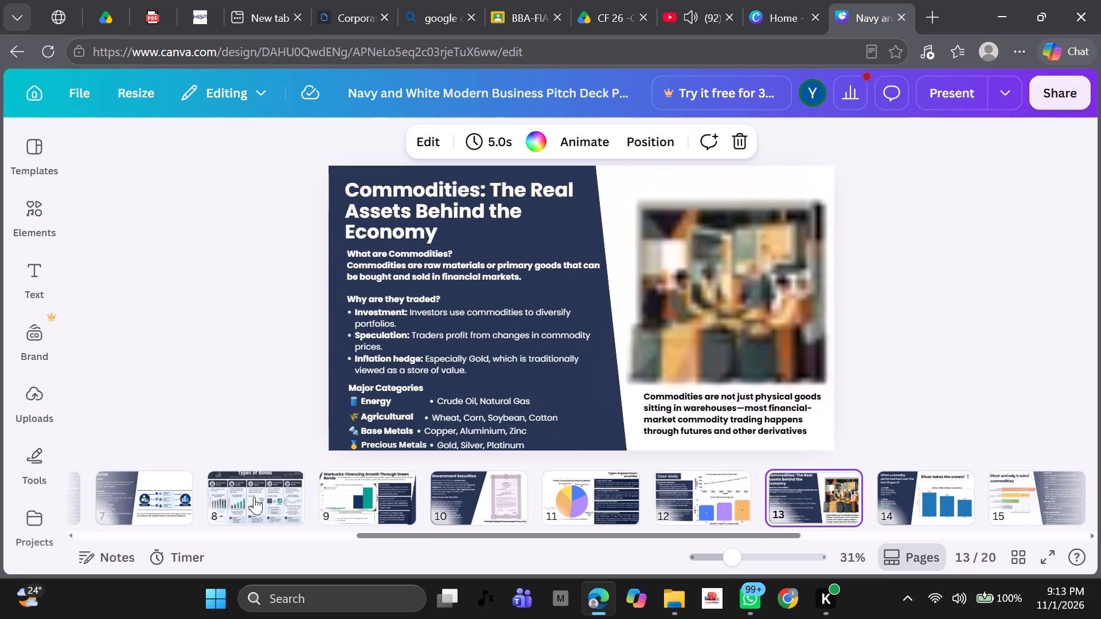
key("Left")
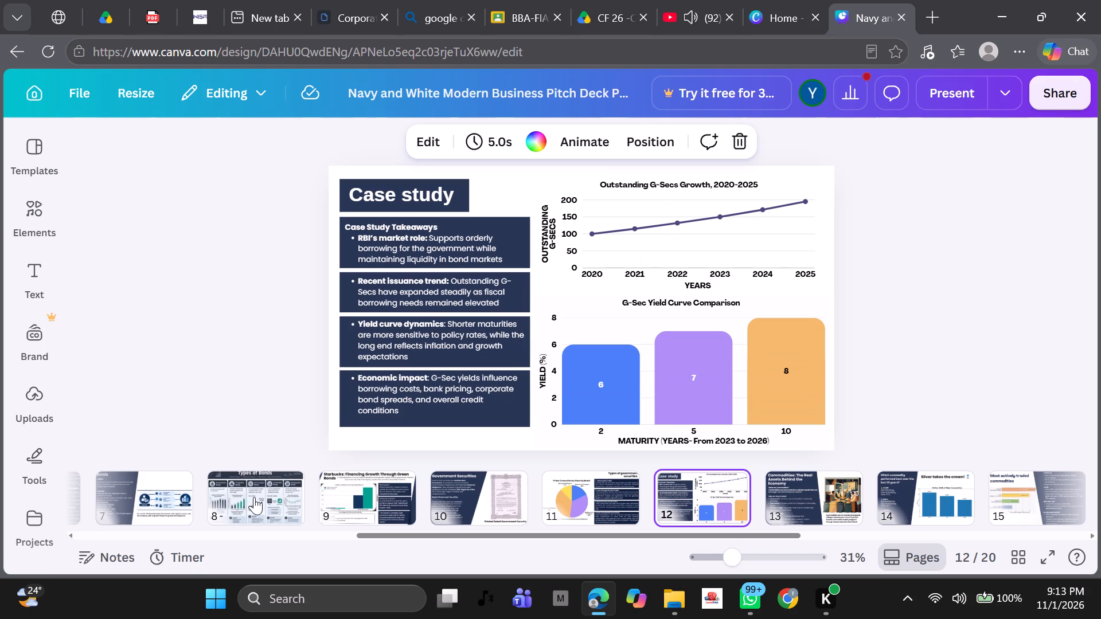
key("Right")
key("Right")
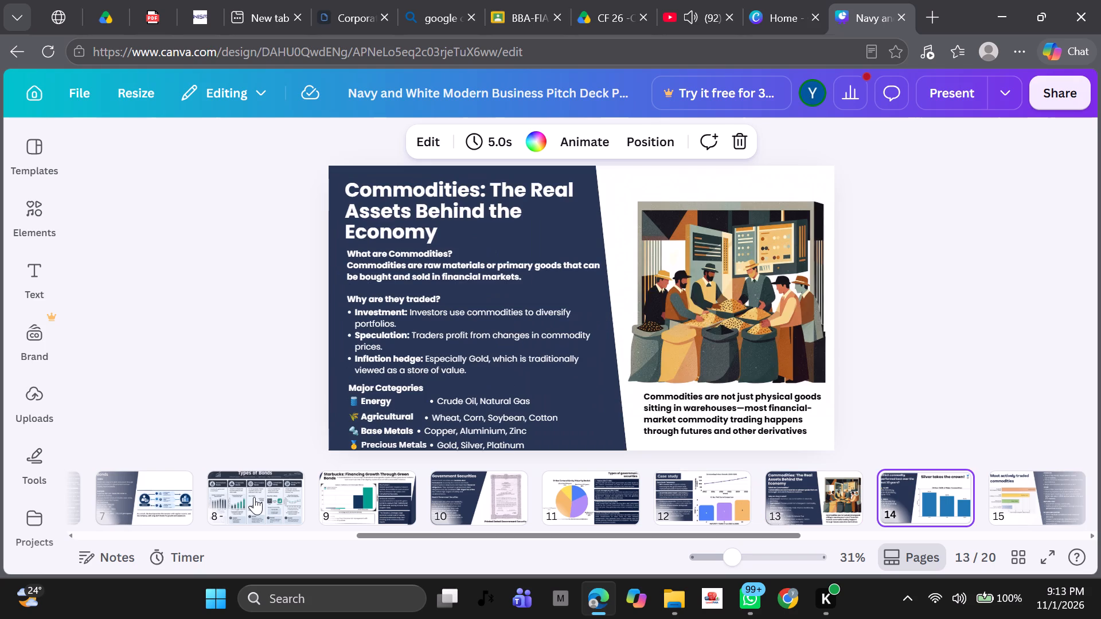
key("Right")
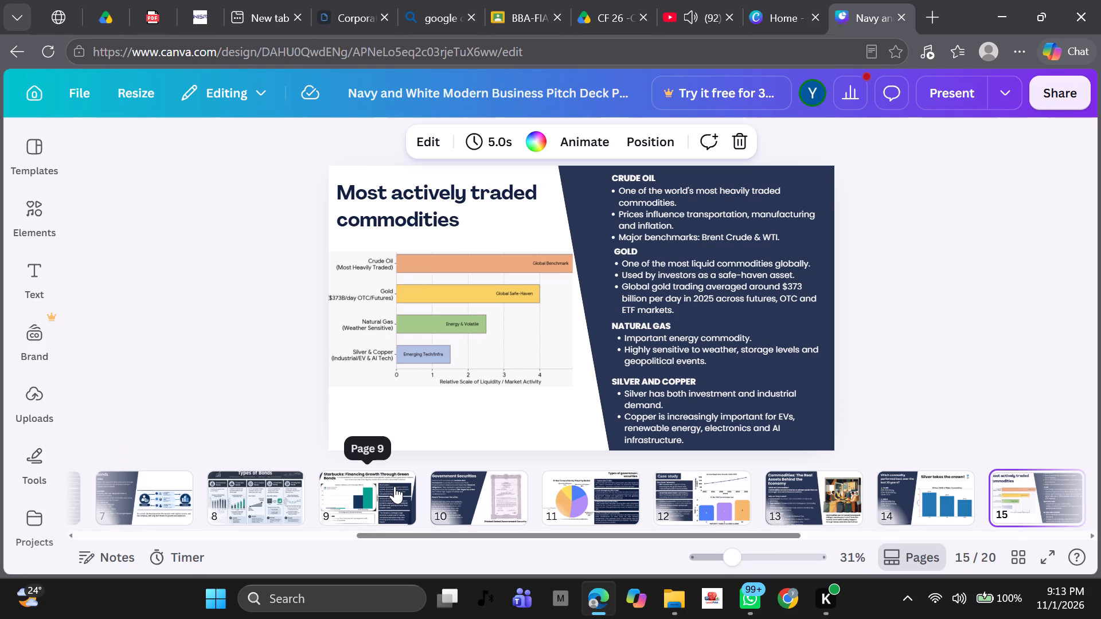
key("Left")
key("Left")
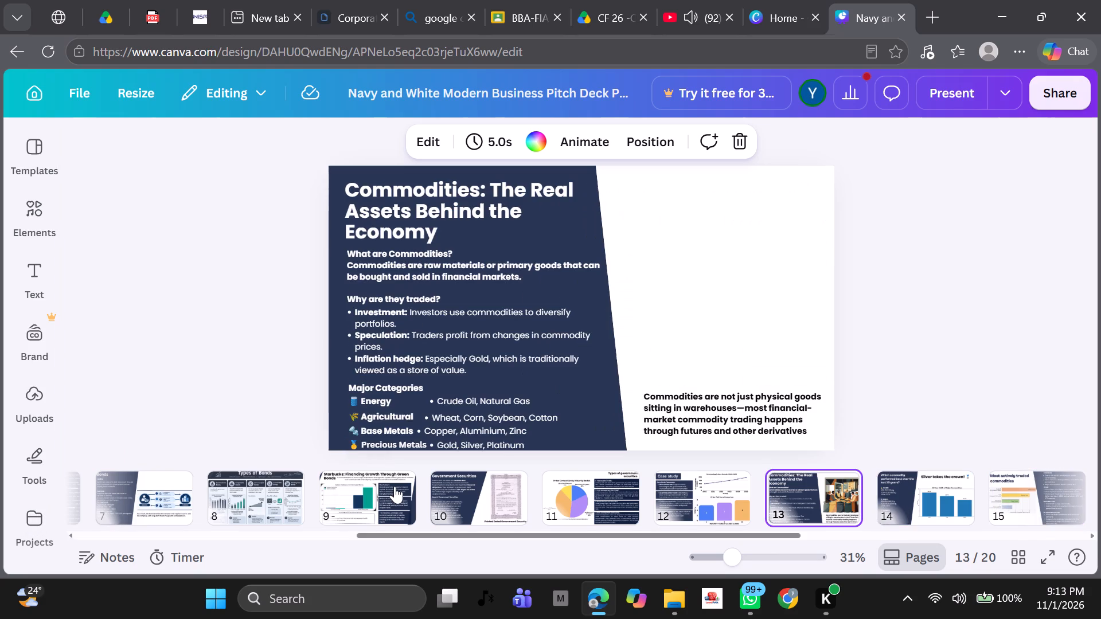
Go back to the Government Securities slide on page 10.
key("Left")
key("Left")
key("Left")
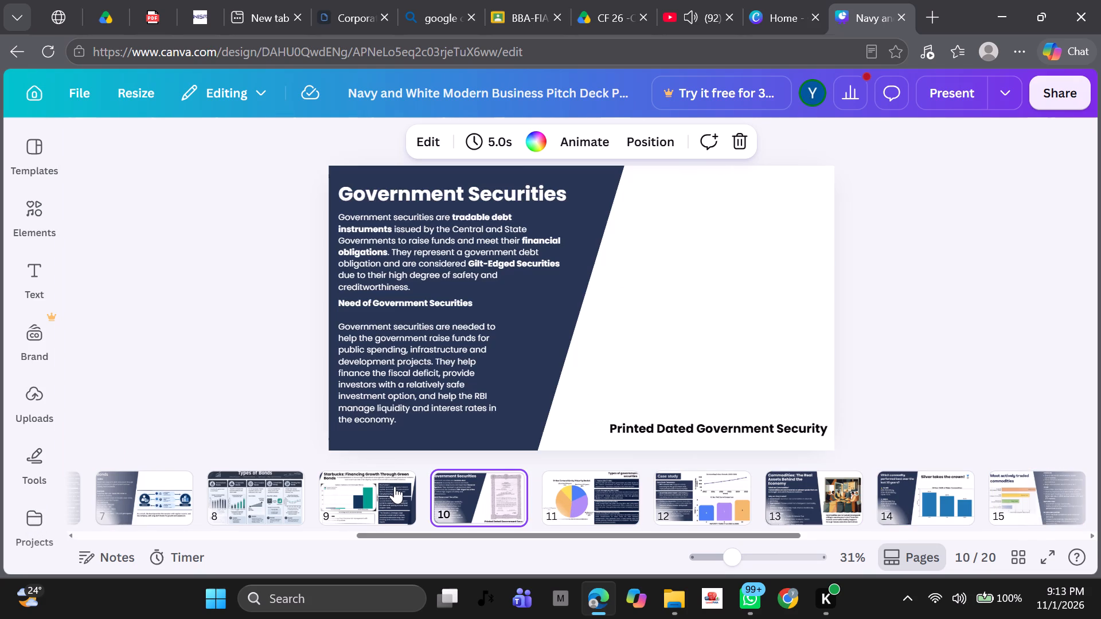
Go back to the Infosys slide on page 6 and review the slides up to Types of Bonds on page 8.
key("Left")
key("Left")
key("Left")
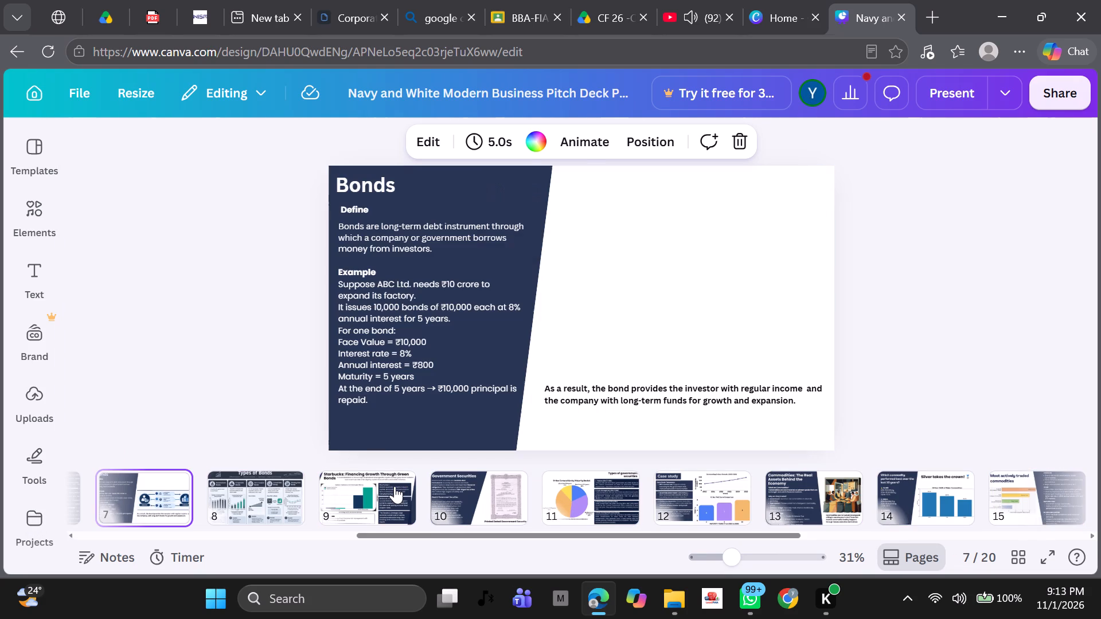
key("Left")
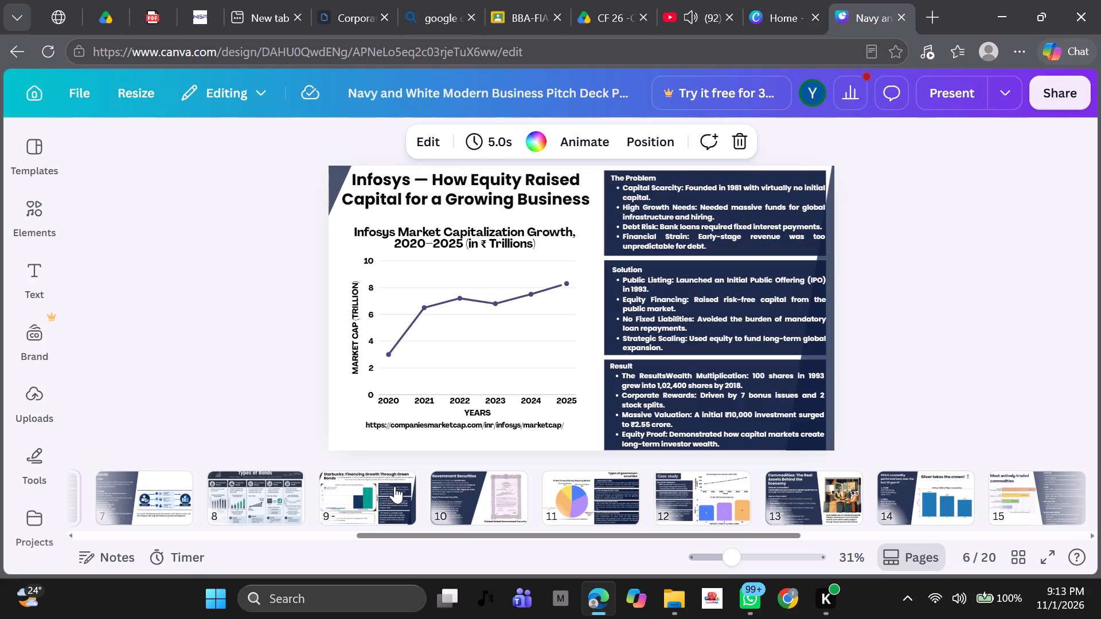
key("Right")
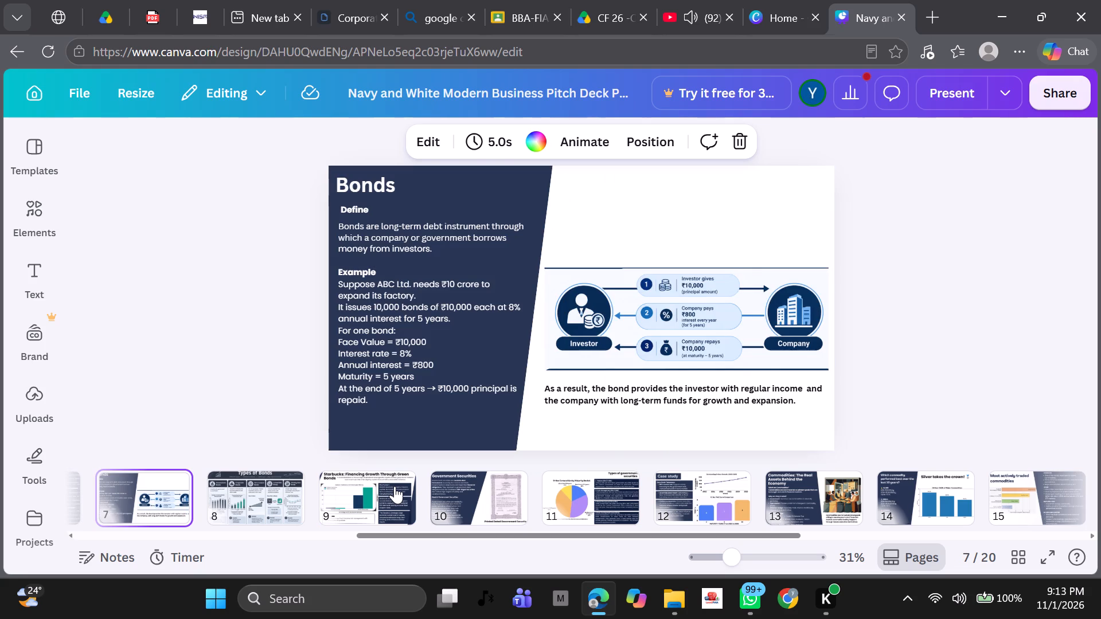
key("Right")
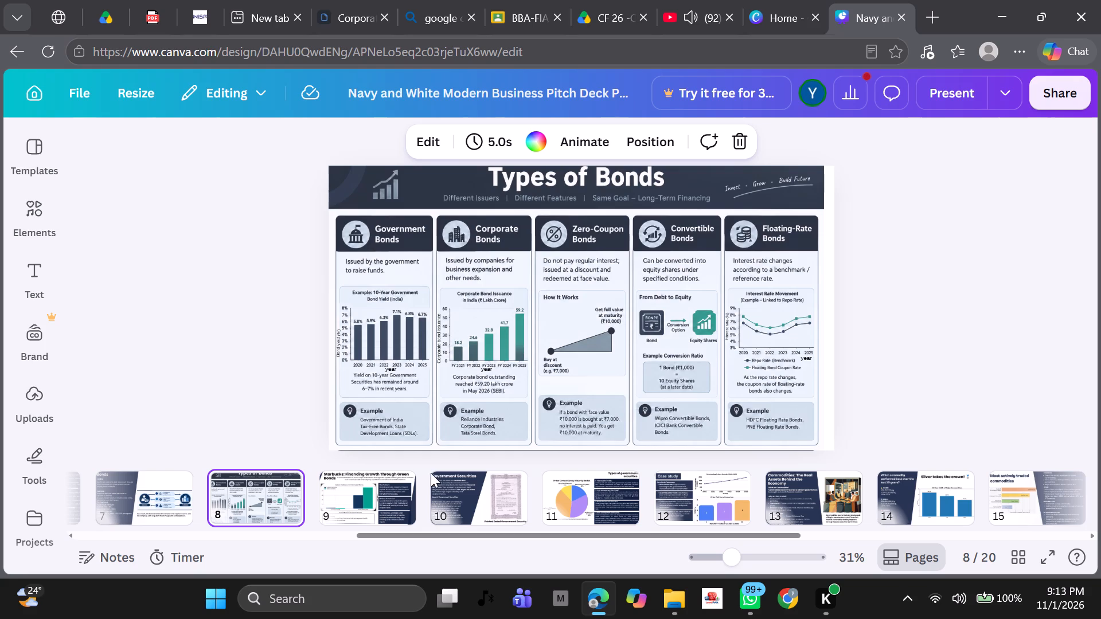
Shift the Types of Bonds infographic on page 8 slightly to the right, centring it horizontally on the slide.
left_click(592, 319)
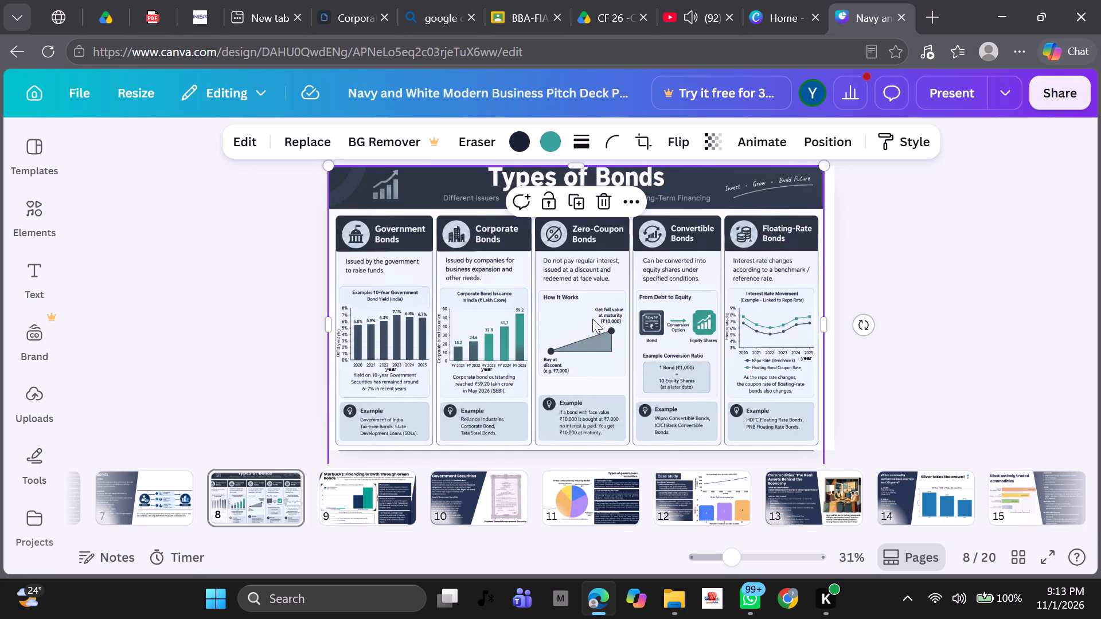
left_click(592, 319)
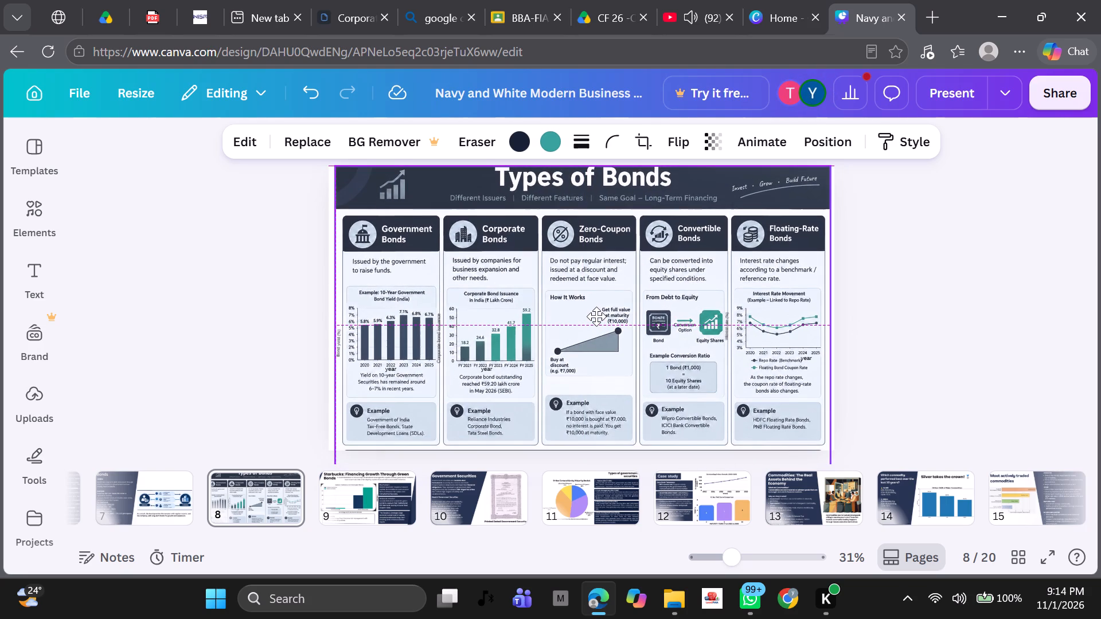
left_click(902, 309)
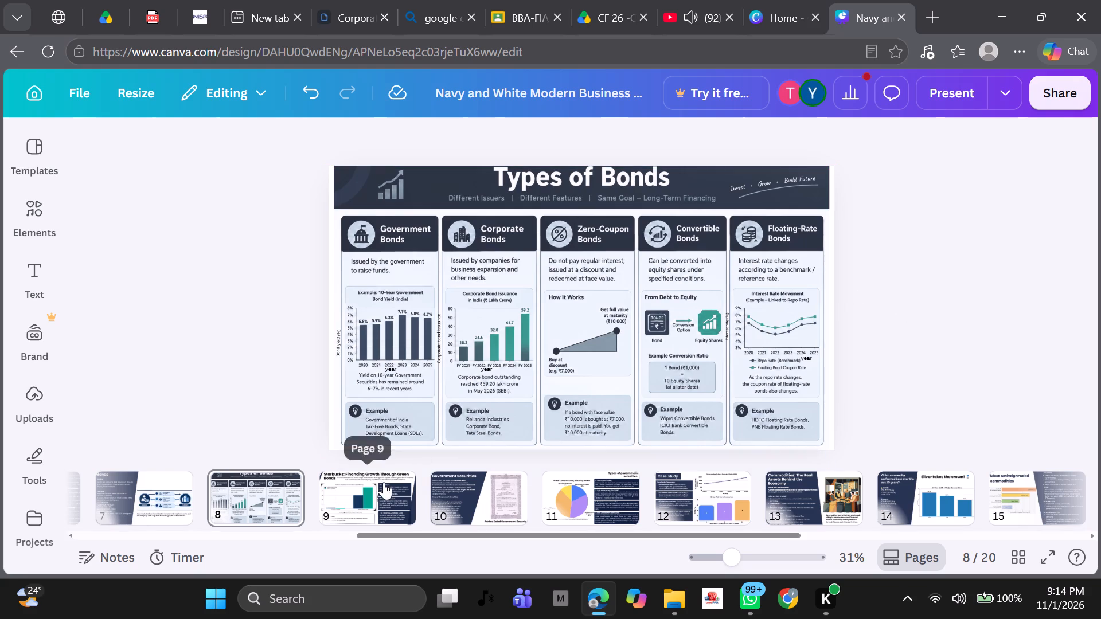
View the Starbucks green bonds case slide on page 9.
left_click(365, 484)
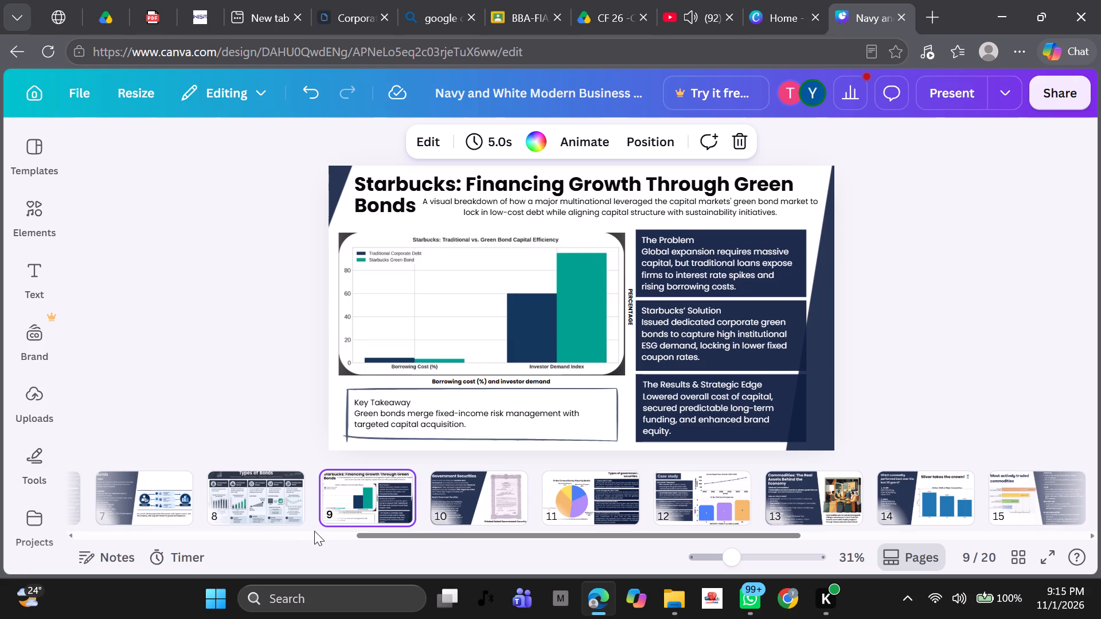
Enlarge the 10-Year CAGR of Major Commodities chart on page 14 from its upper-left corner, extending it over the navy panel.
scroll(716, 494, "left", 3)
left_click(716, 494)
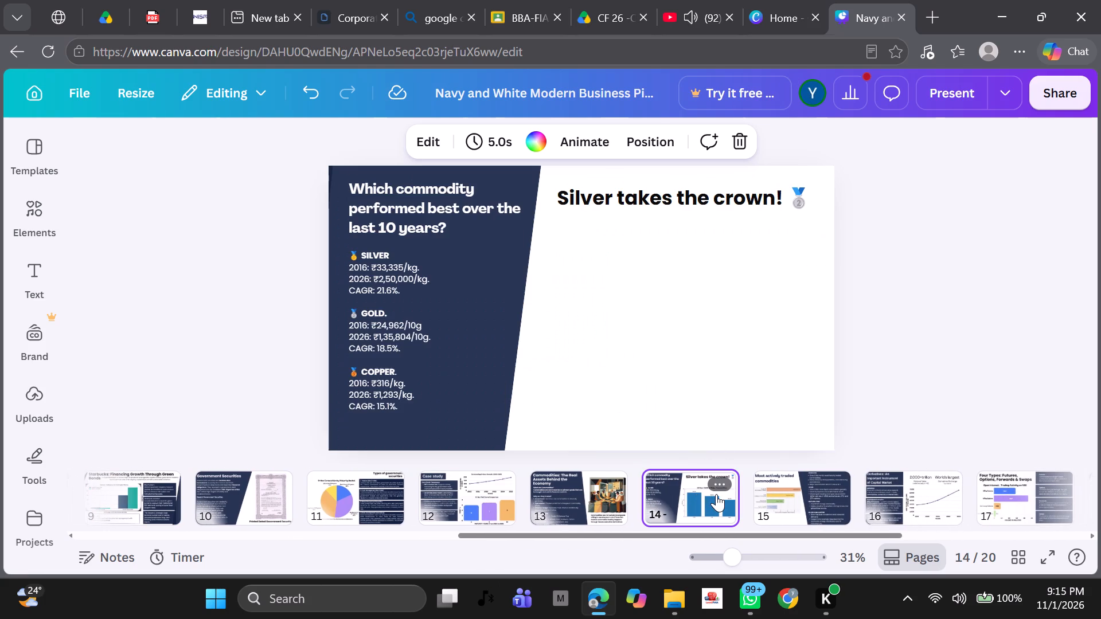
left_click(678, 369)
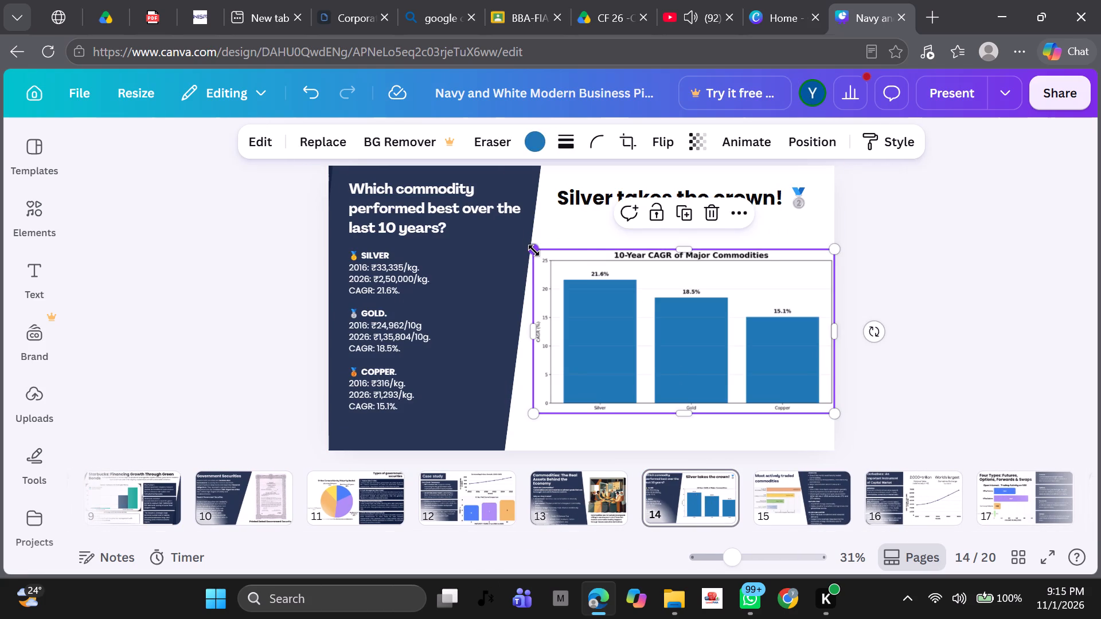
left_click_drag(534, 250, 522, 241)
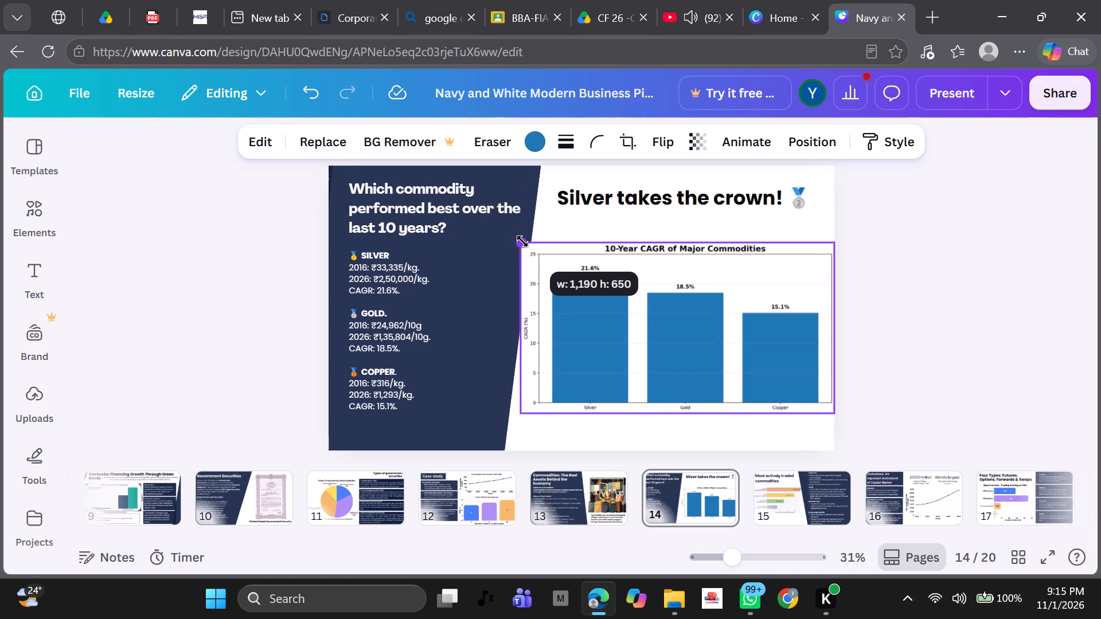
left_click_drag(522, 241, 501, 229)
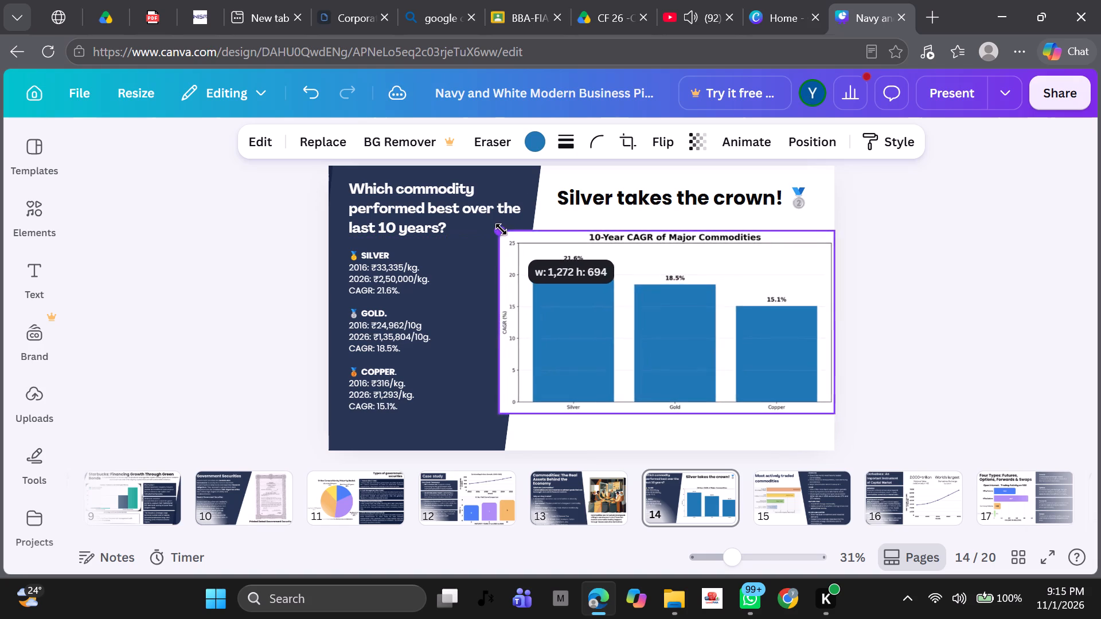
left_click_drag(501, 229, 493, 225)
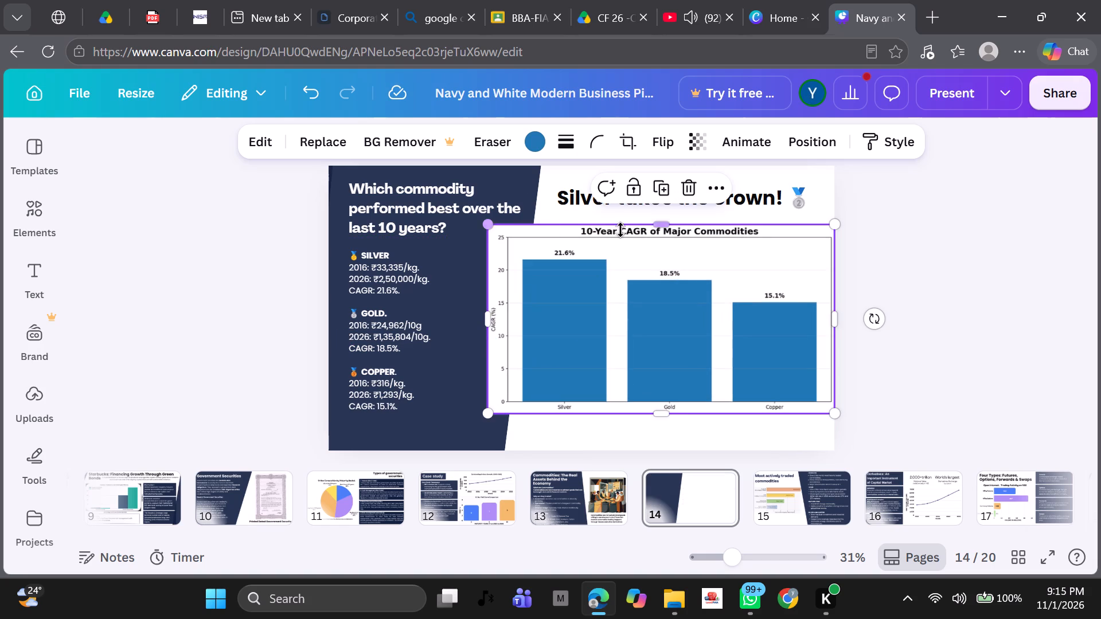
left_click(958, 325)
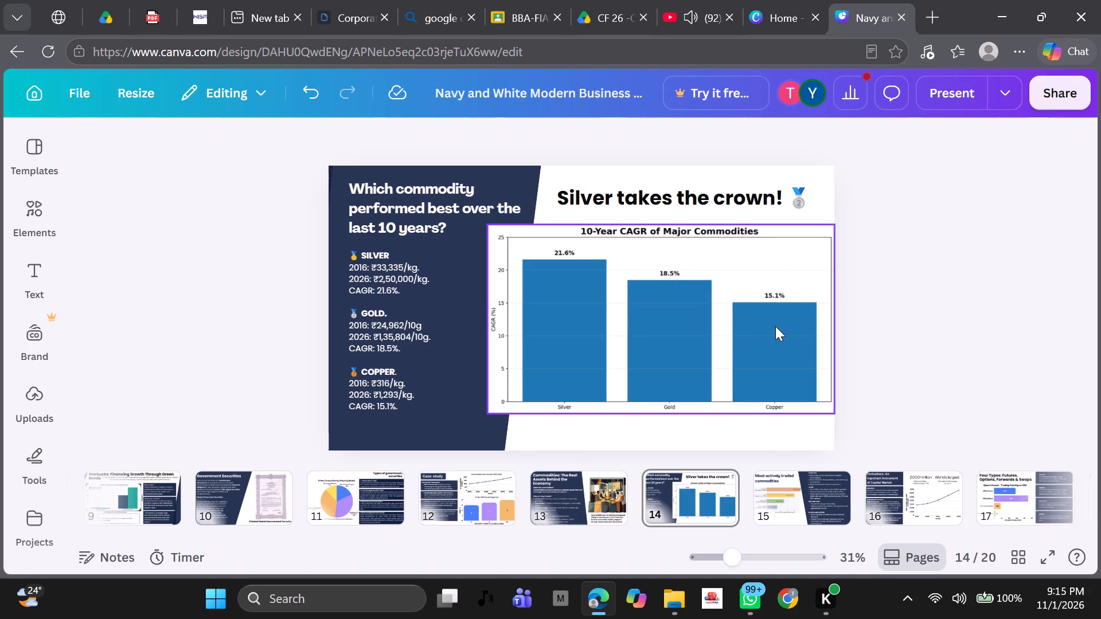
Move the CAGR chart on page 14 slightly down and enlarge it further across the navy panel.
left_click_drag(775, 327, 778, 340)
left_click(953, 320)
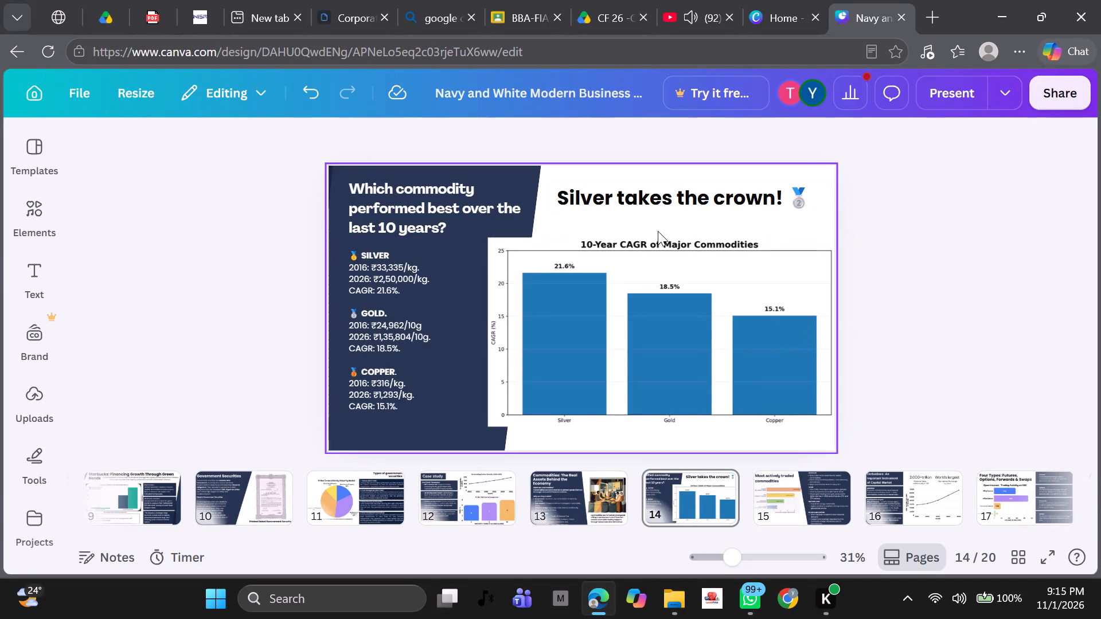
left_click(490, 244)
left_click_drag(487, 240, 483, 241)
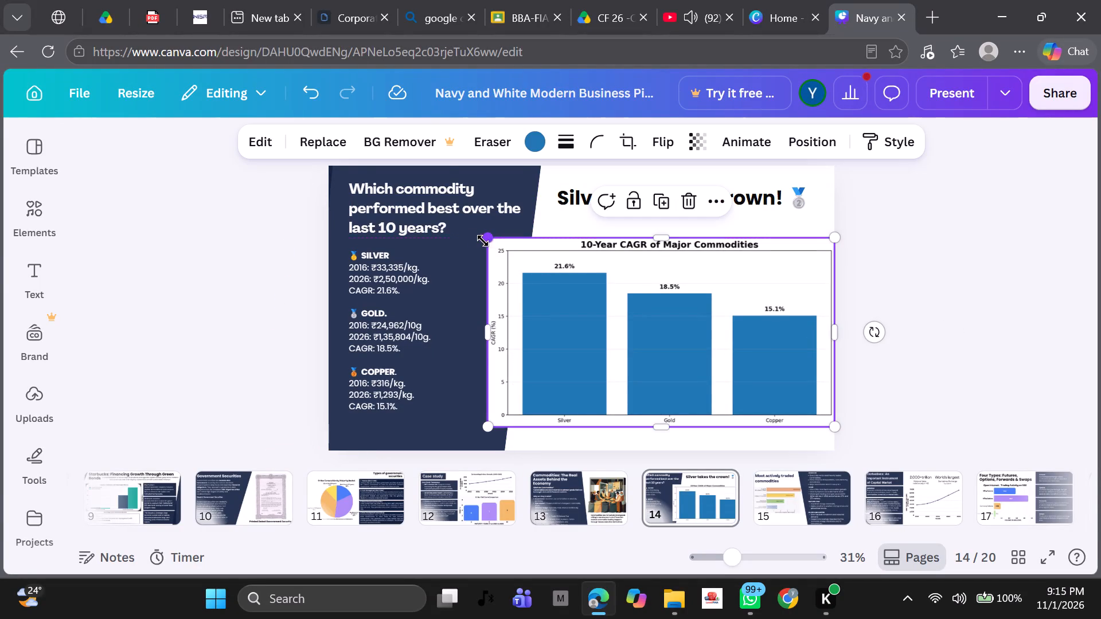
left_click_drag(483, 241, 455, 236)
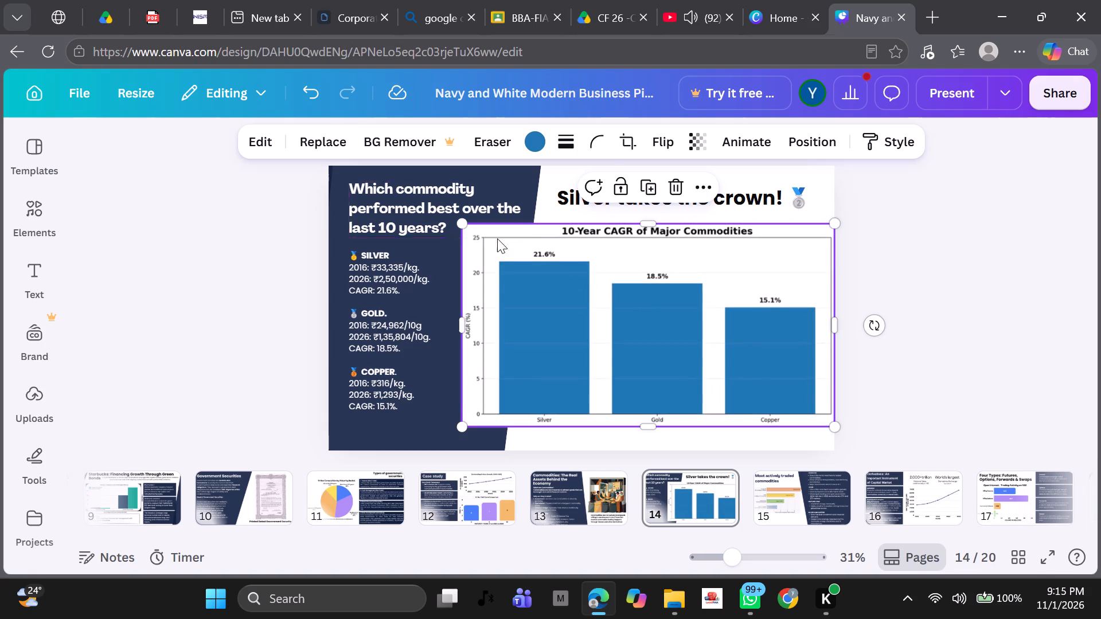
left_click(965, 287)
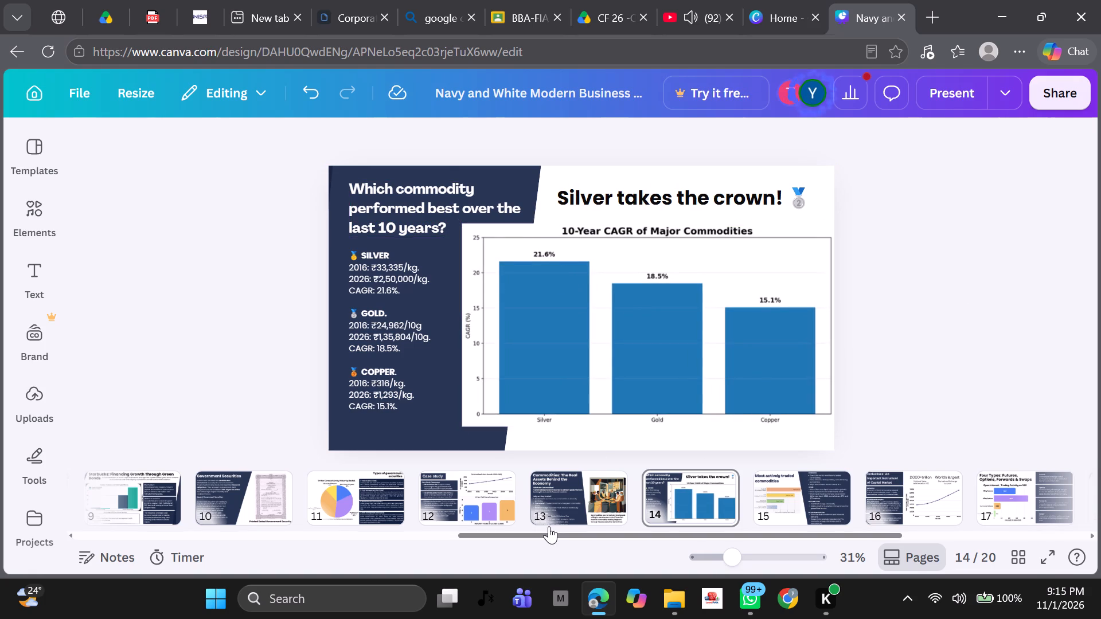
Enlarge the bar chart on the Most actively traded commodities slide, page 15, from its lower-right corner to overlap the navy panel.
left_click(591, 500)
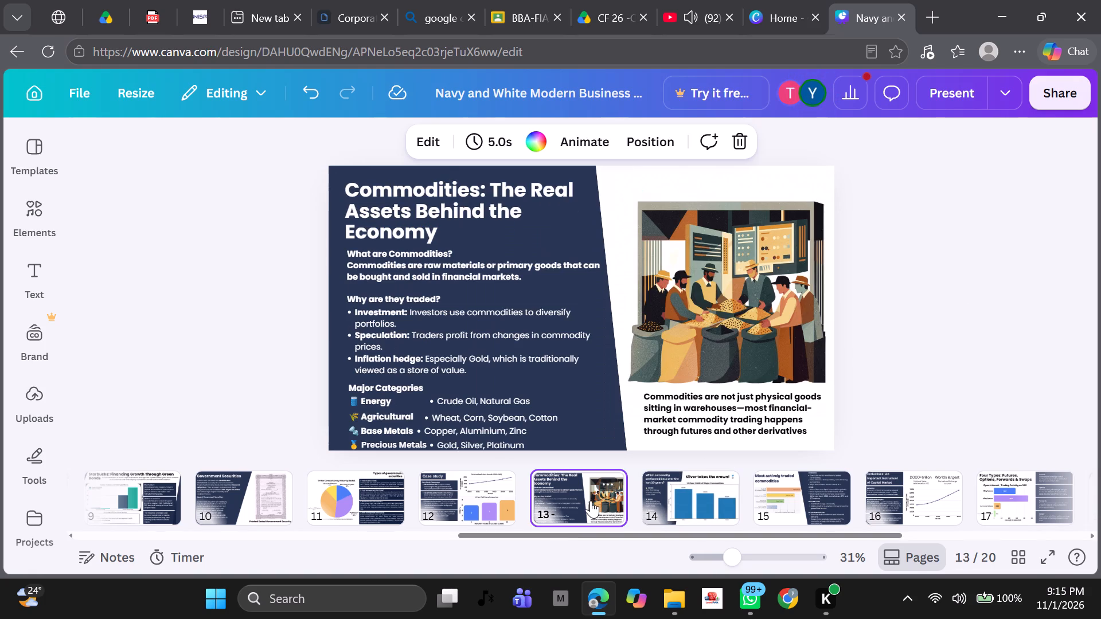
key("Right")
key("Right")
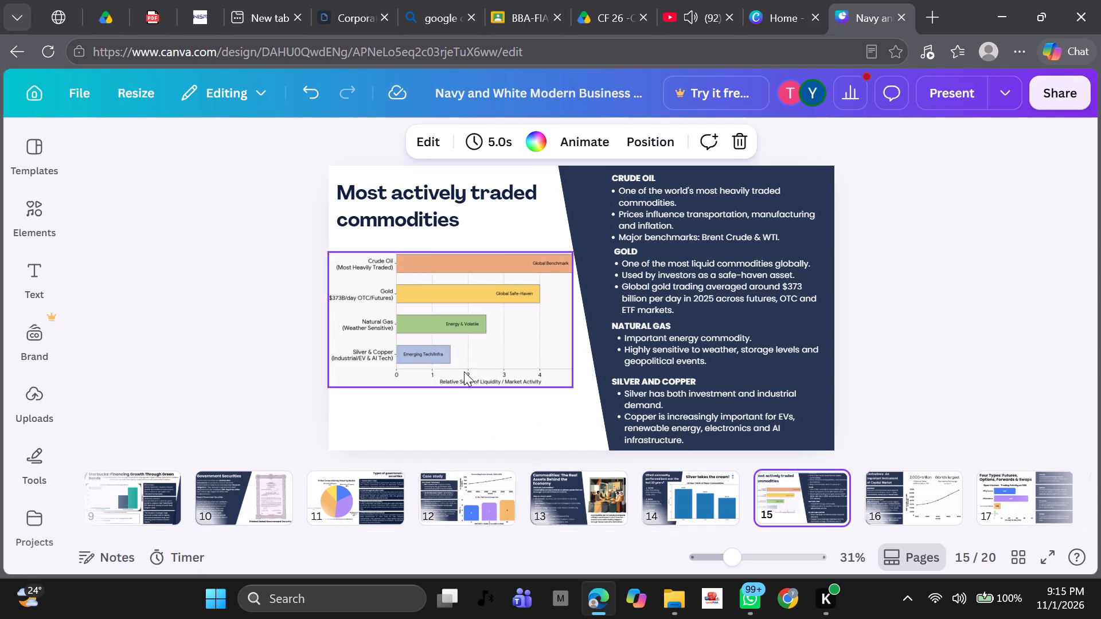
left_click(469, 366)
left_click_drag(573, 387, 576, 389)
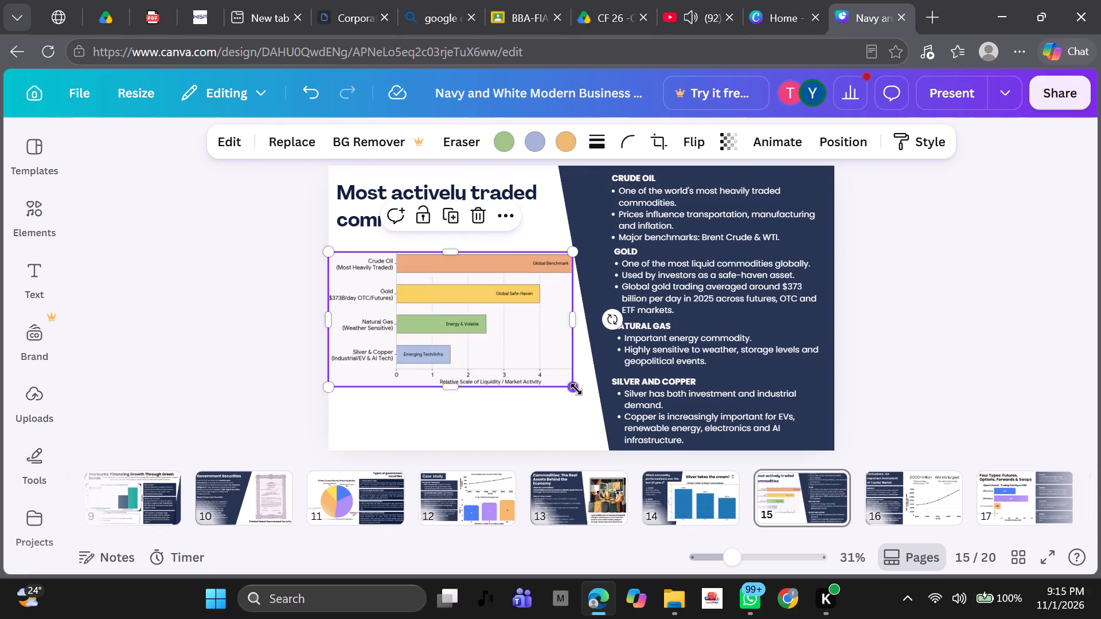
left_click_drag(576, 389, 600, 401)
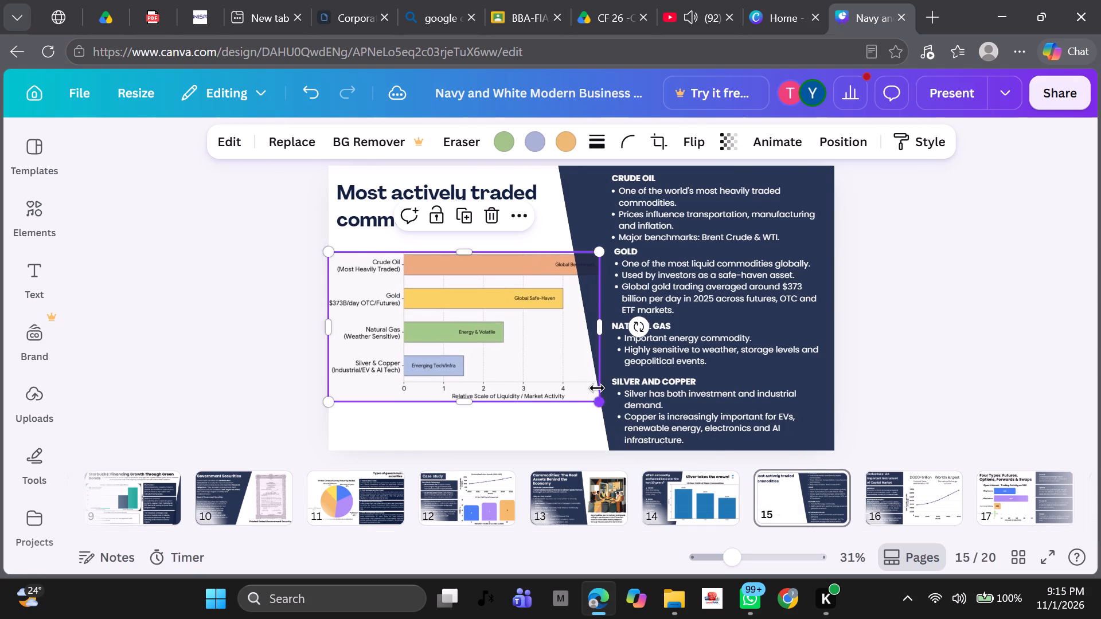
left_click(573, 348)
left_click(573, 348)
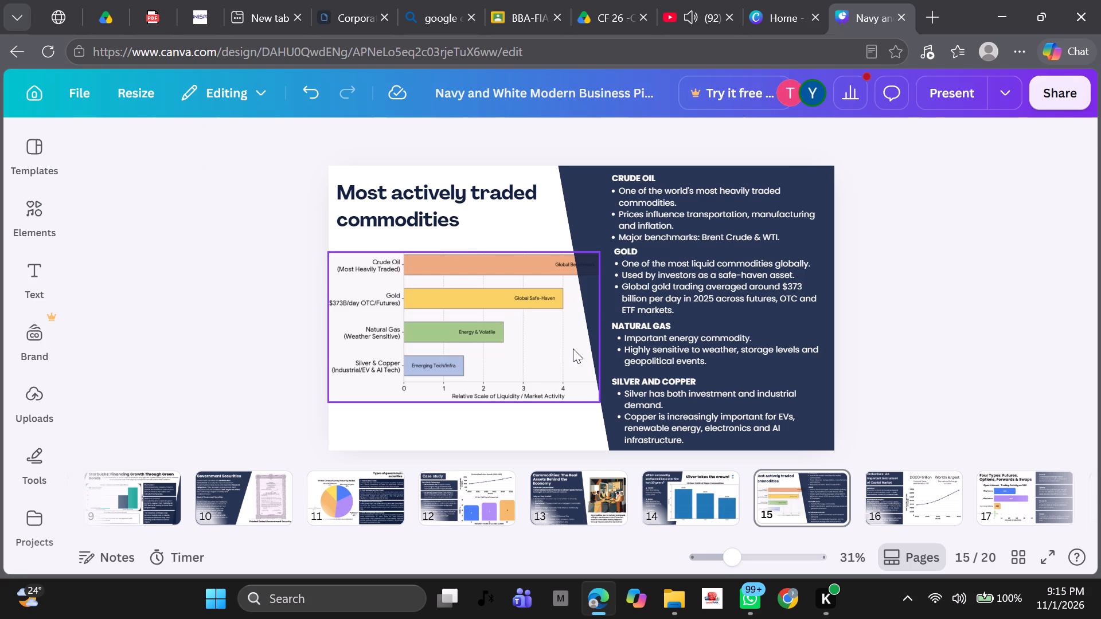
Send the navy panel on page 15 backward, behind the bar chart.
right_click(573, 348)
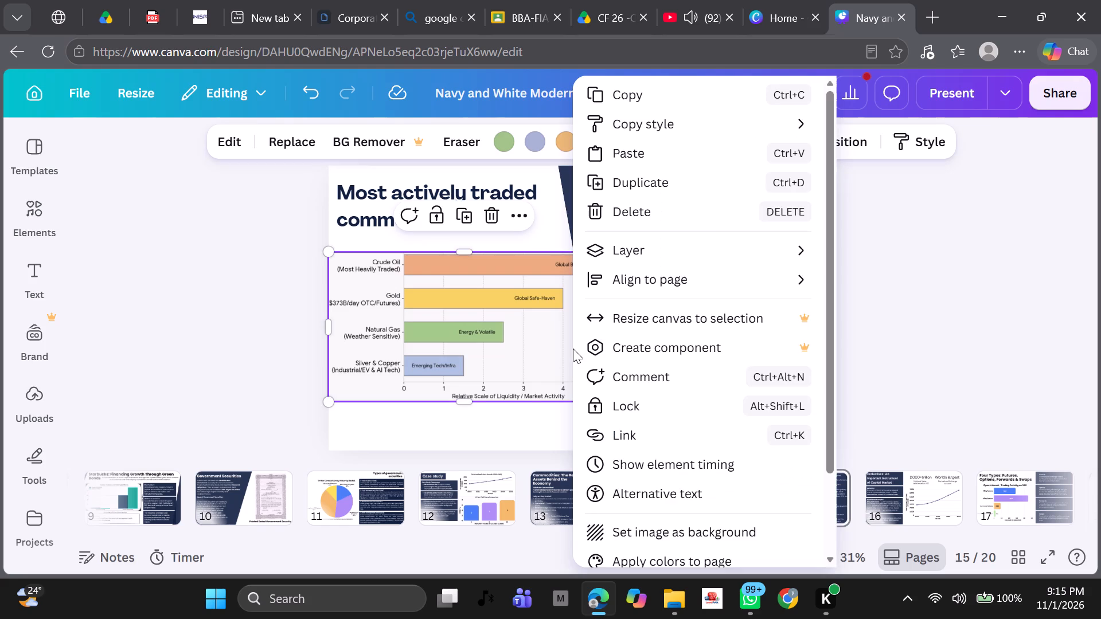
left_click(898, 268)
left_click(589, 218)
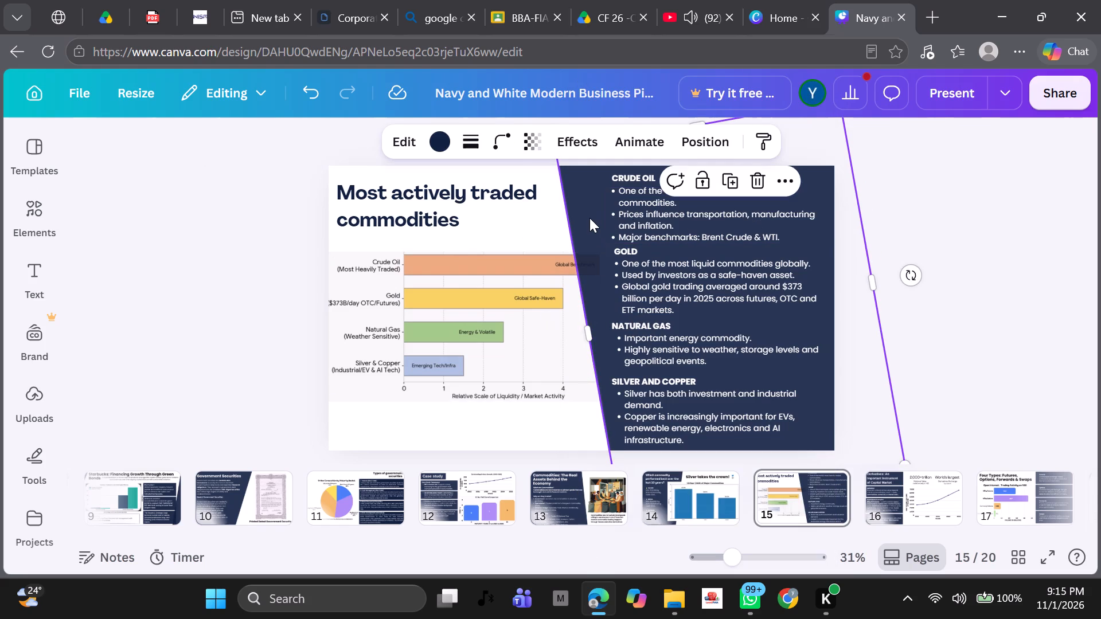
left_click(706, 148)
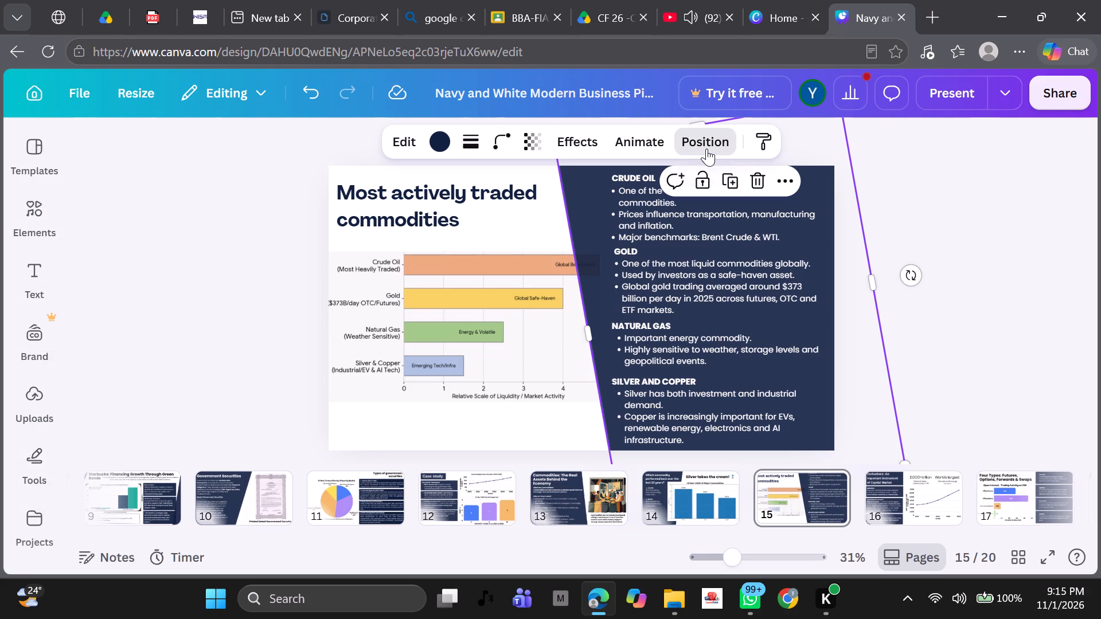
left_click(249, 248)
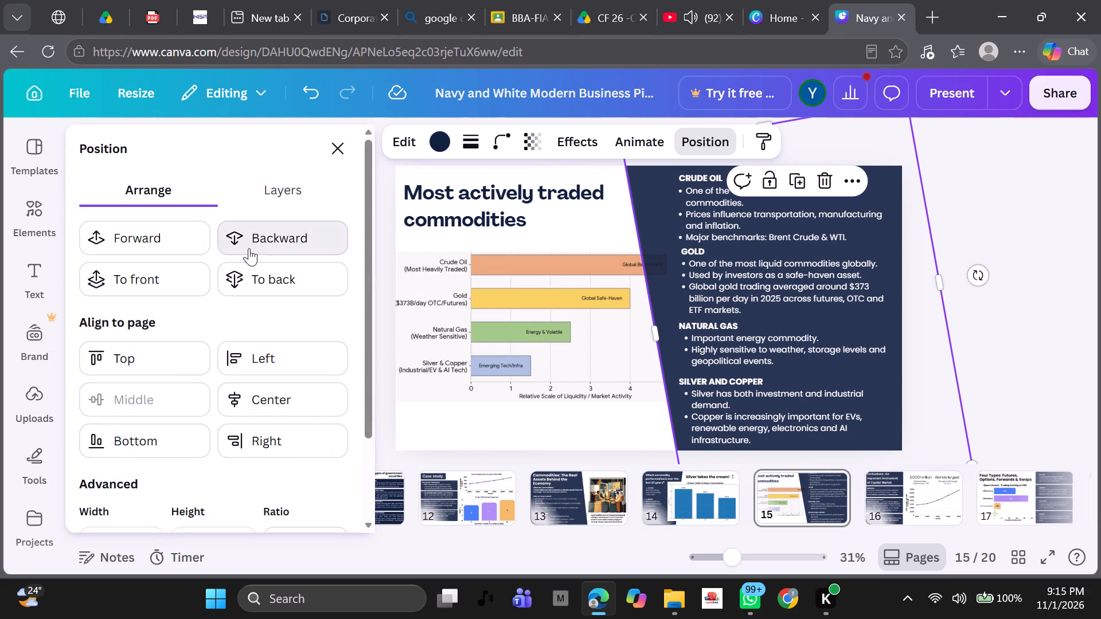
left_click(1047, 273)
left_click(224, 406)
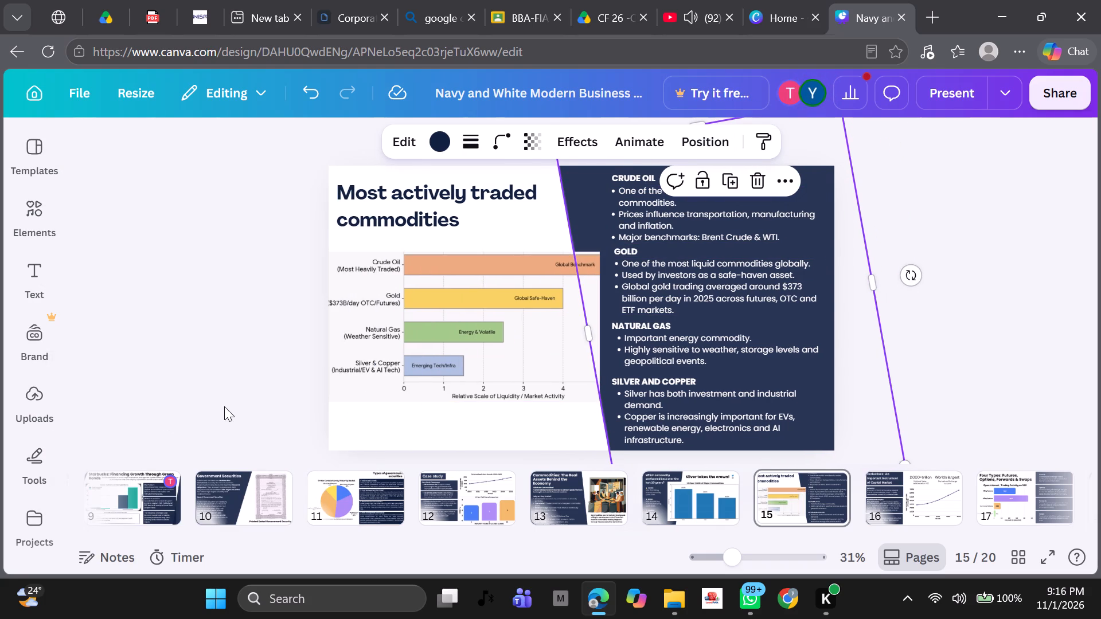
Enlarge the bar chart on page 15 slightly more, bringing its right edge close to the commodity text.
left_click(571, 379)
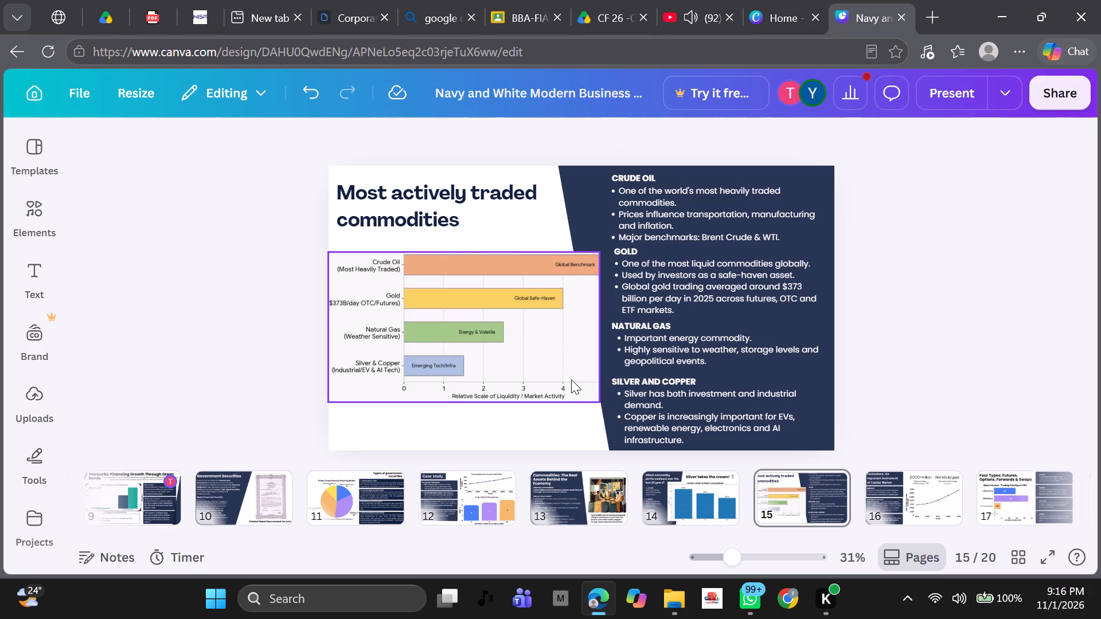
left_click_drag(599, 401, 607, 402)
left_click(983, 339)
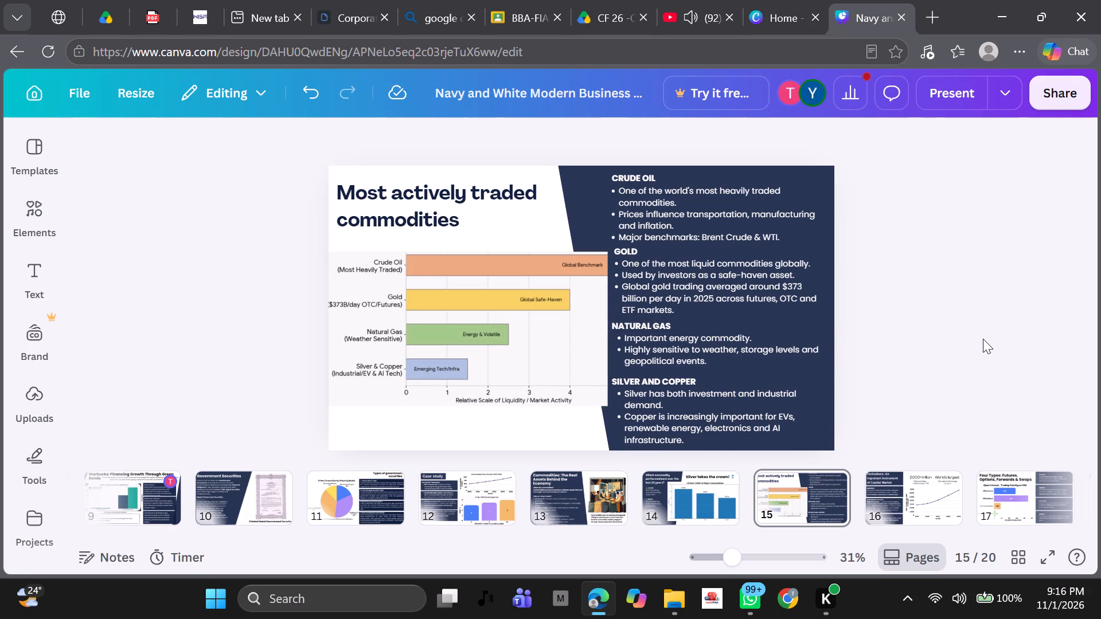
Review the slides from Derivatives on page 16 through the closing page 20, ending on the Conclusion slide on page 19.
key("Right")
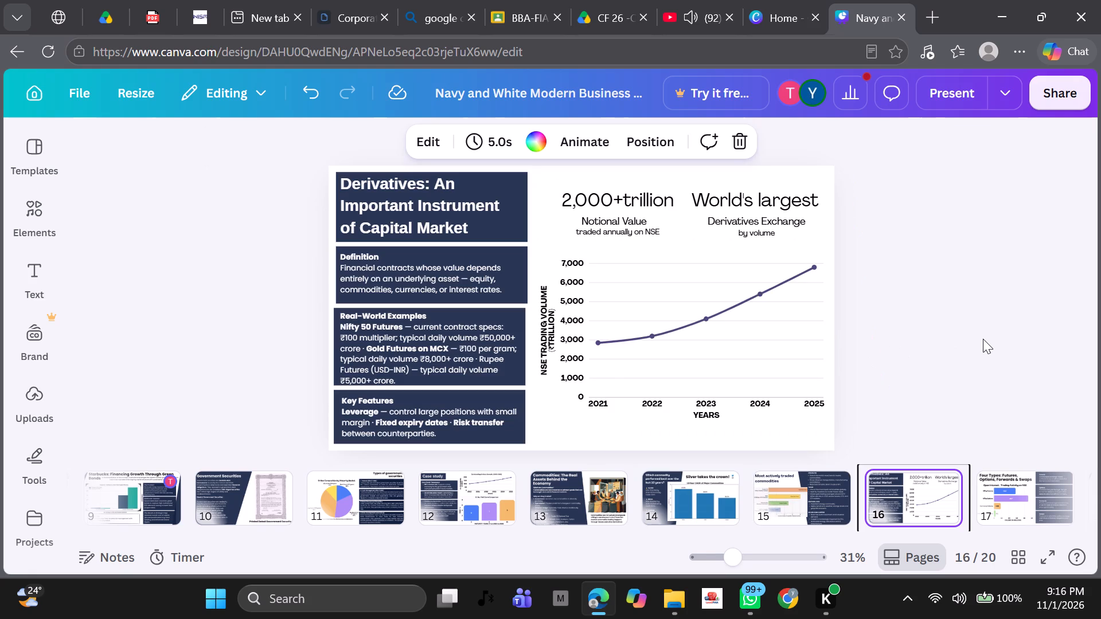
key("Right")
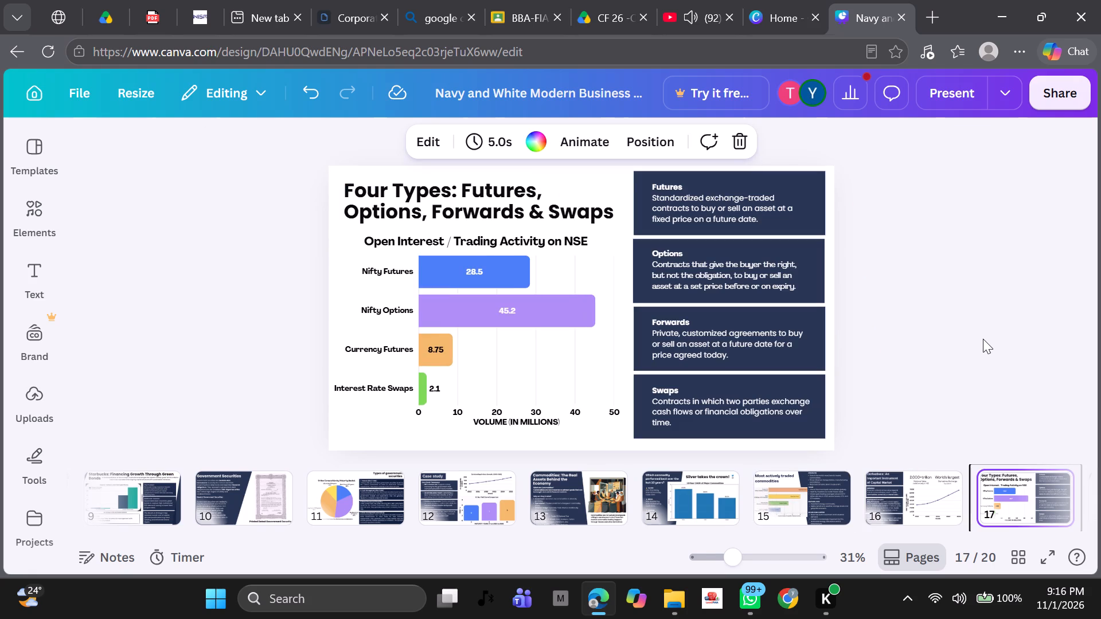
key("Right")
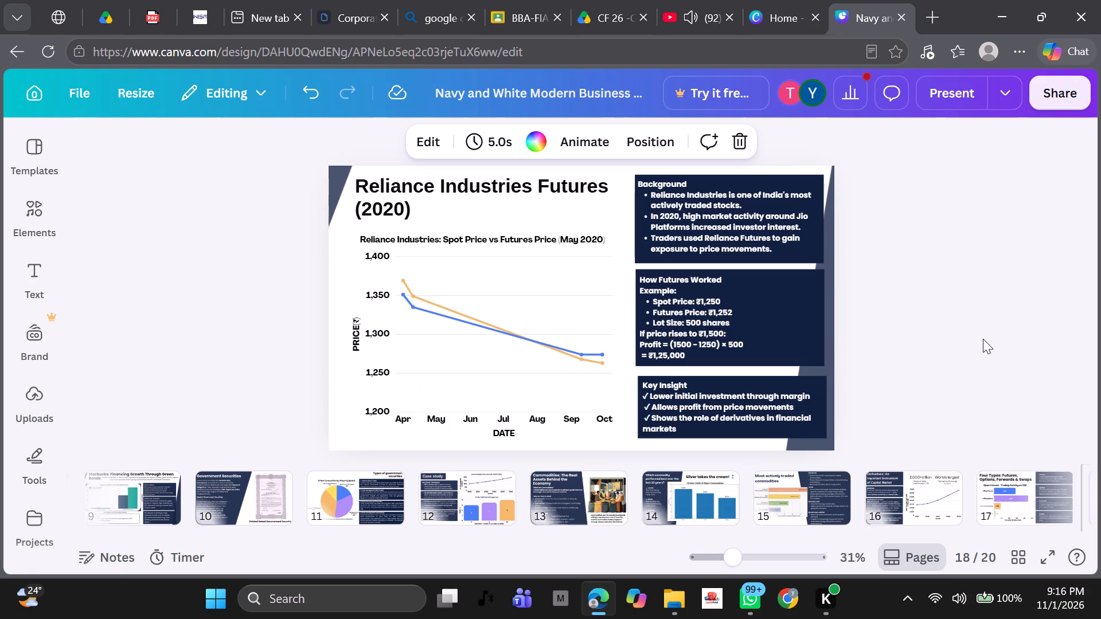
key("Right")
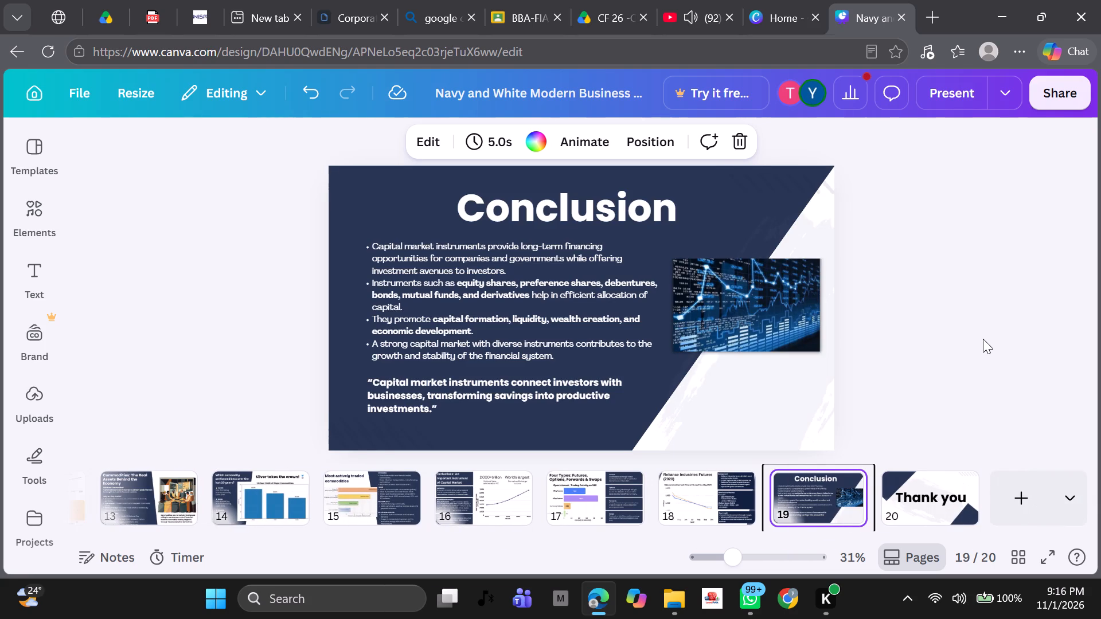
key("Right")
key("Left")
Review the slides in reverse order, from Reliance Industries Futures on page 18 back to the title slide on page 1.
key("Left")
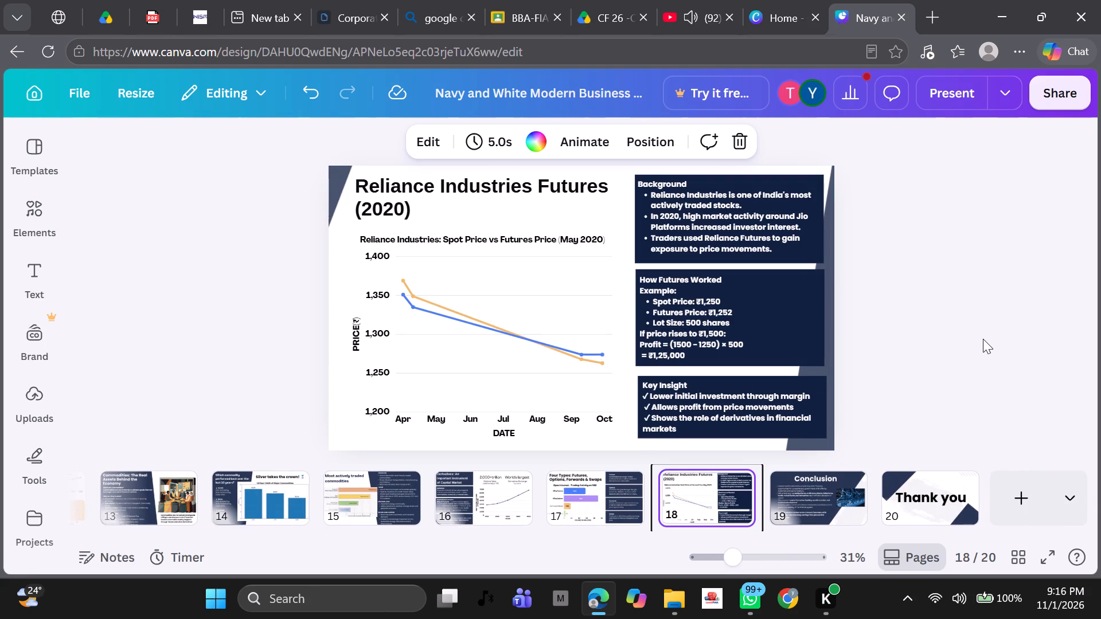
key("Left")
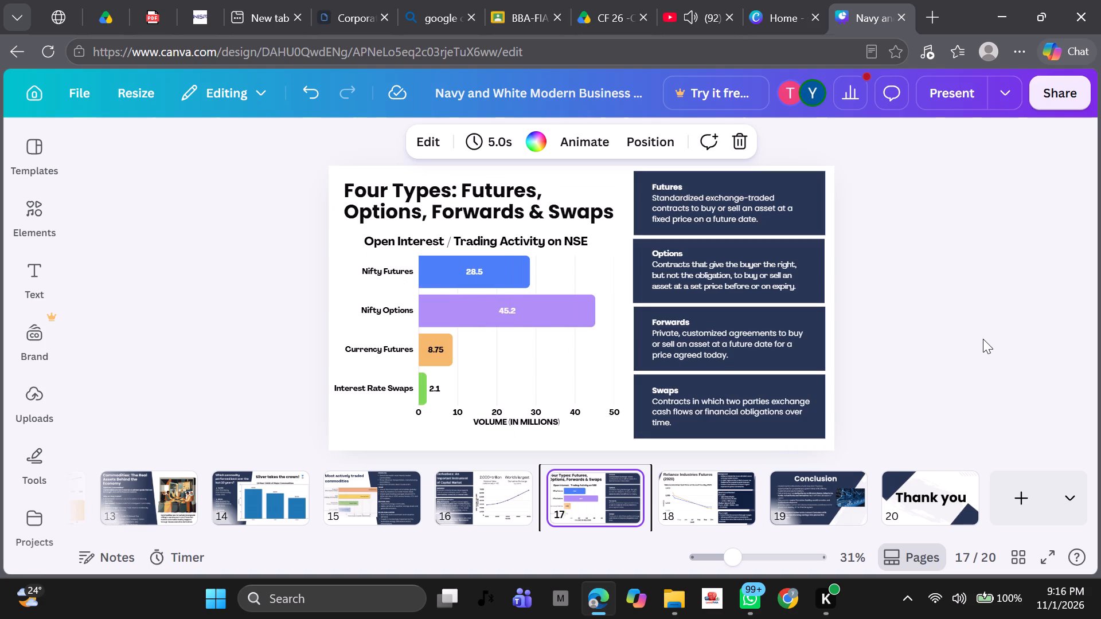
key("Left")
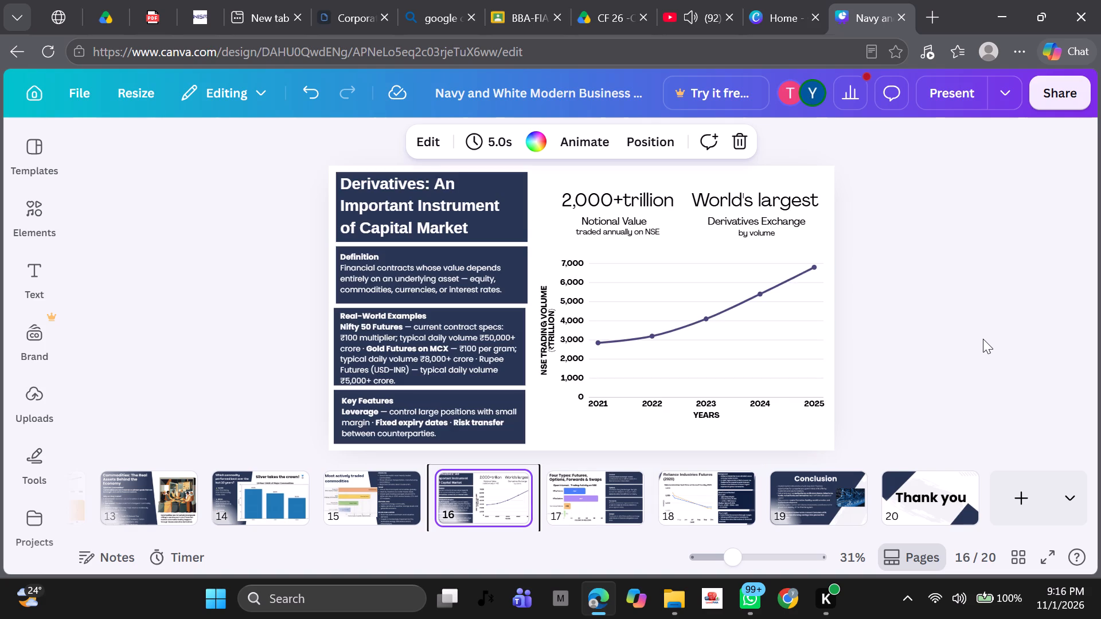
key("Left")
key("Right")
key("Left")
key("Left")
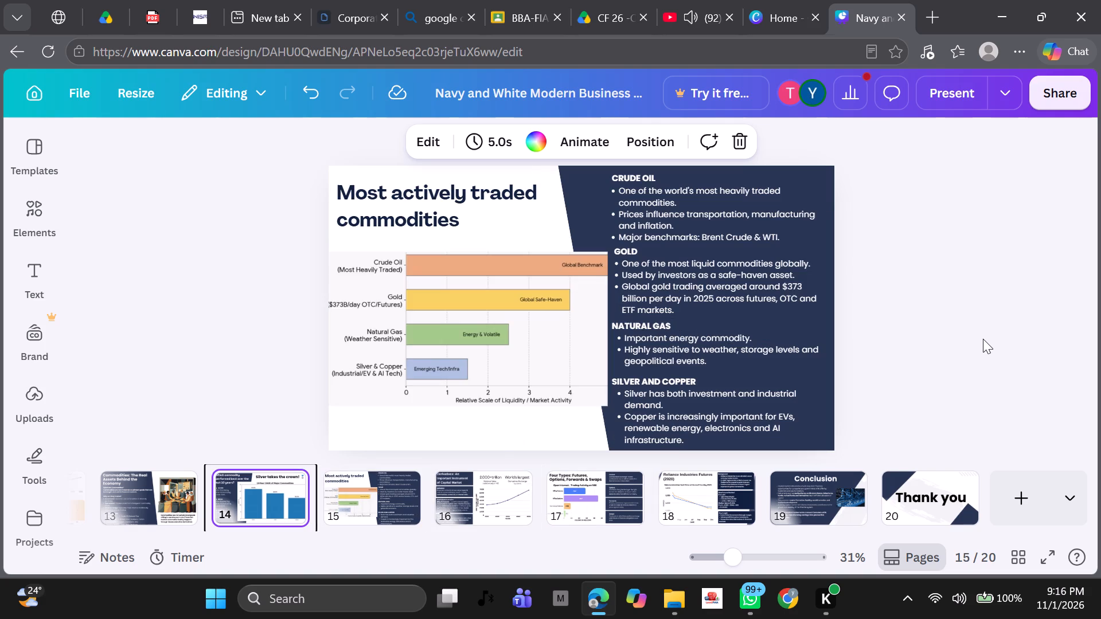
key("Left")
key("Left")
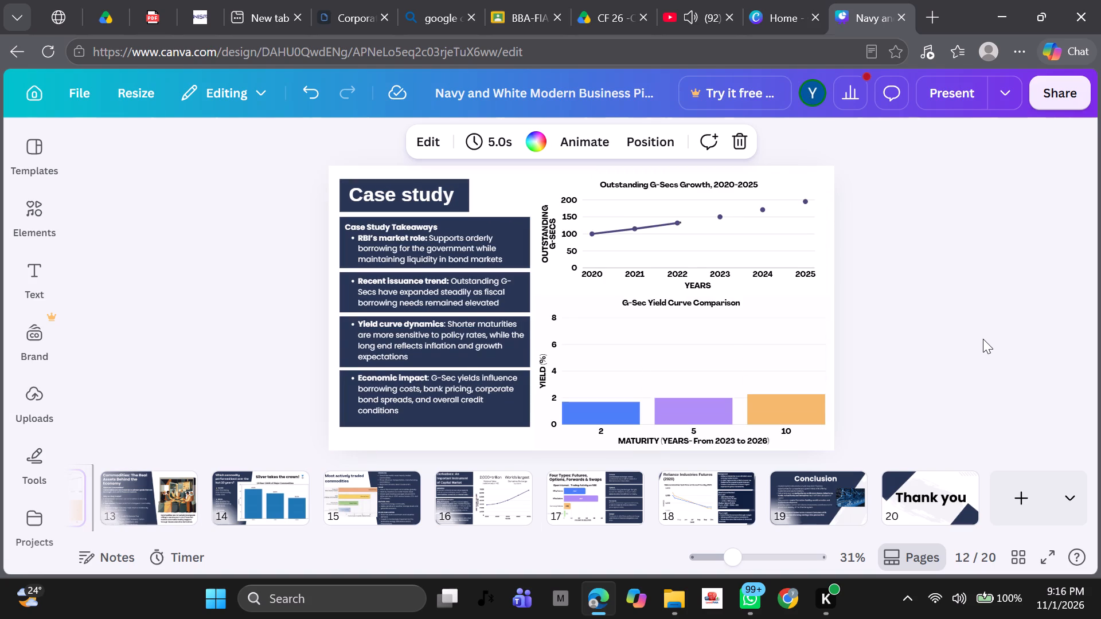
key("Left")
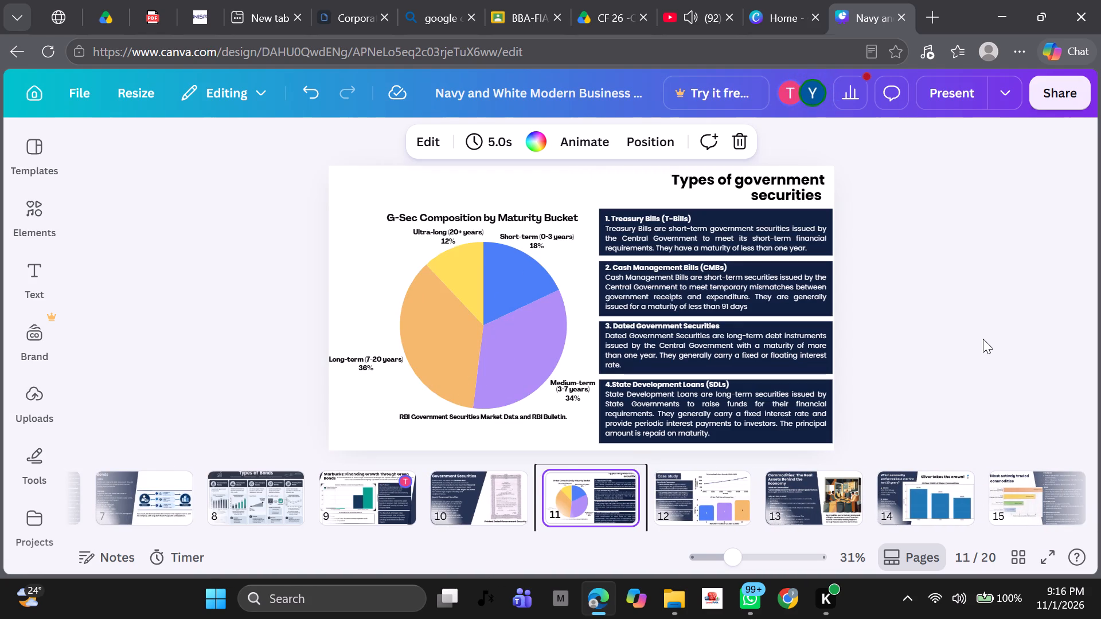
key("Left")
key("Left")
key("Left")
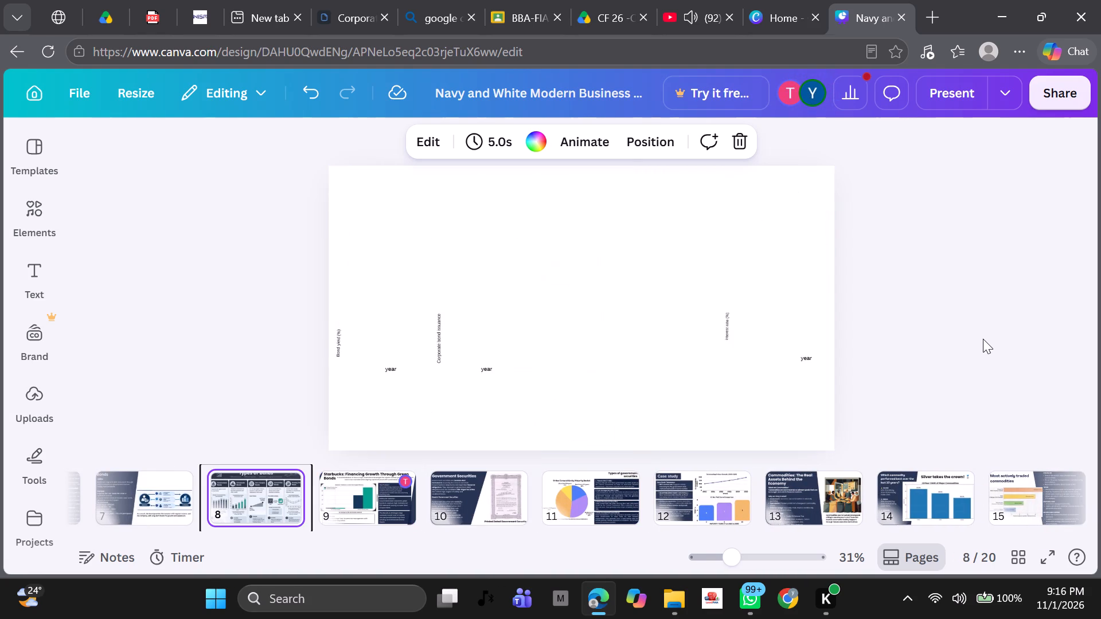
key("Right")
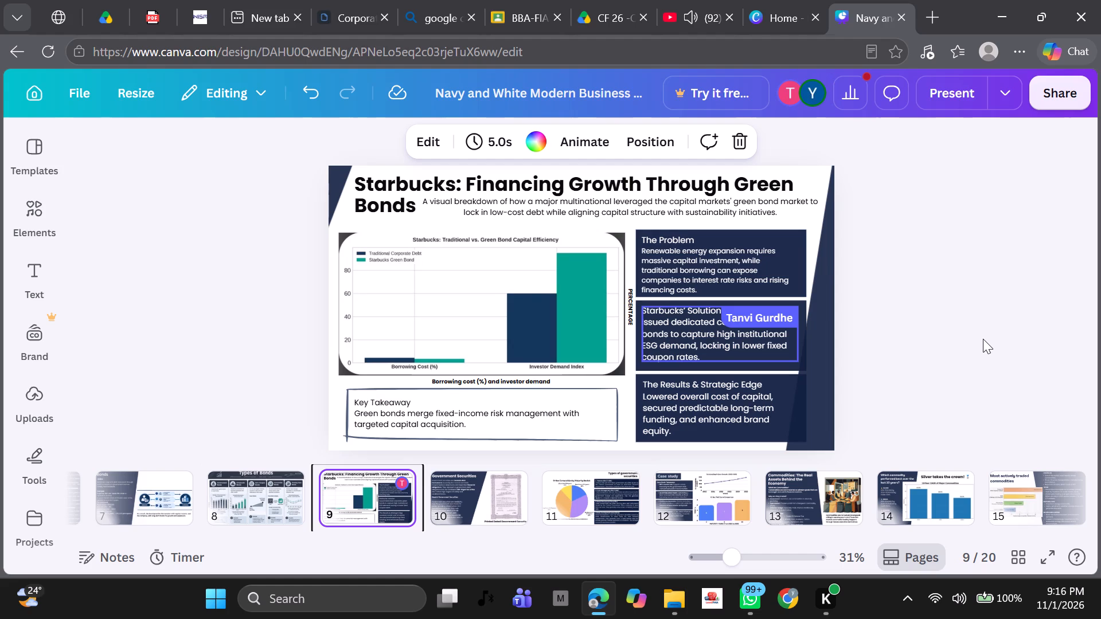
key("Left")
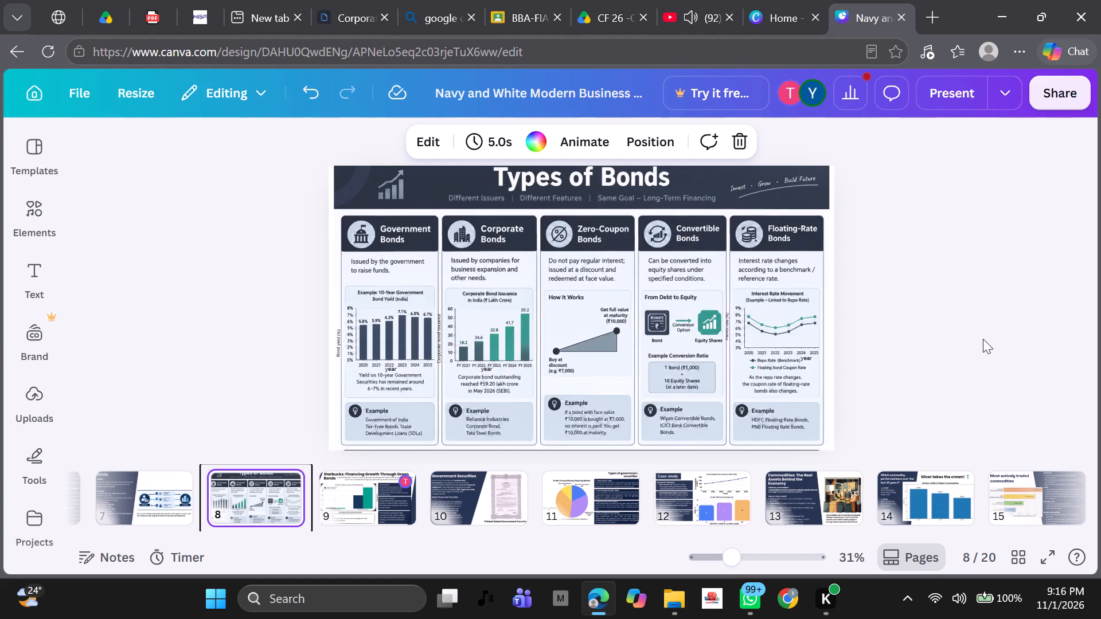
key("Left")
key("Left")
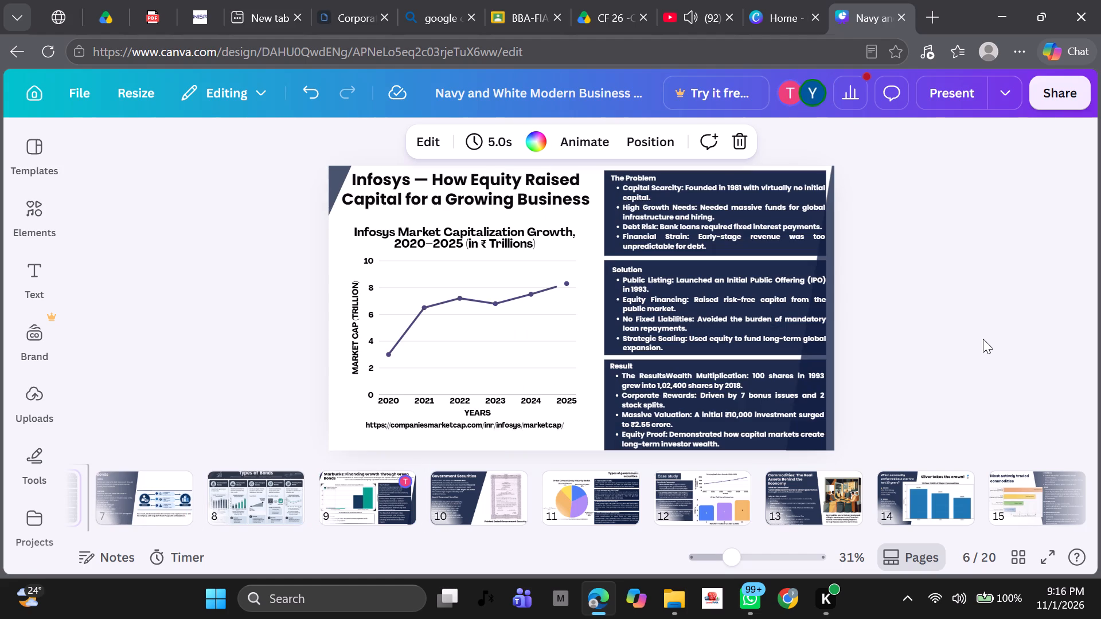
key("Left")
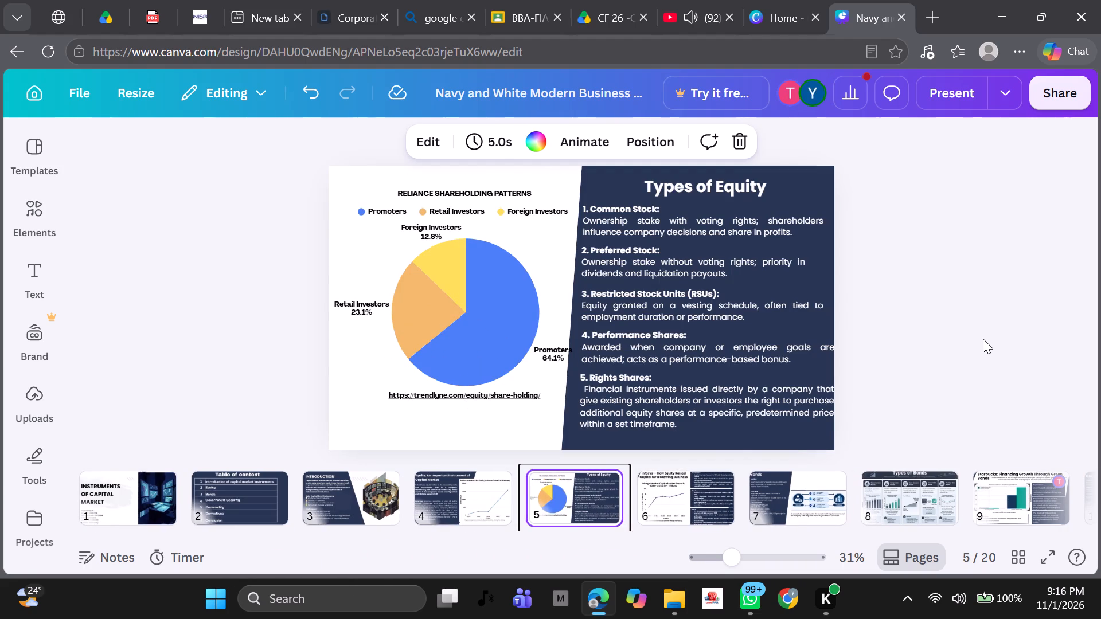
key("Left")
key("Left")
key("Left")
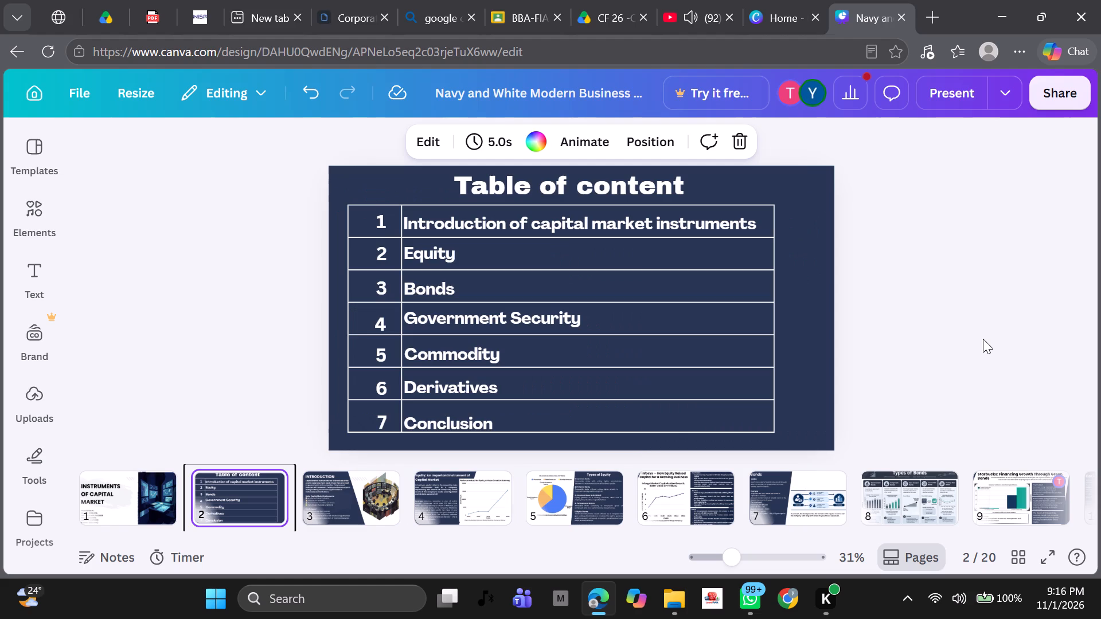
key("Left")
Review the slides forward from the Table of content on page 2 to the Conclusion on page 19.
key("Right")
key("Right")
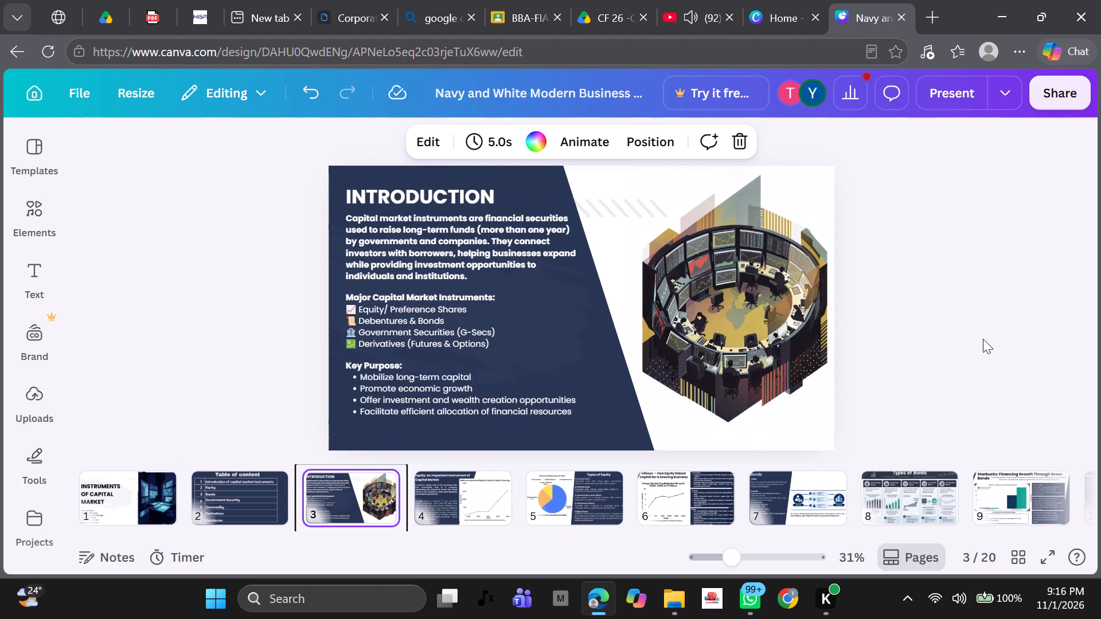
key("Right")
key("Right")
key("Right")
key("Right")
key("Right")
key("Right")
key("Right")
key("Right")
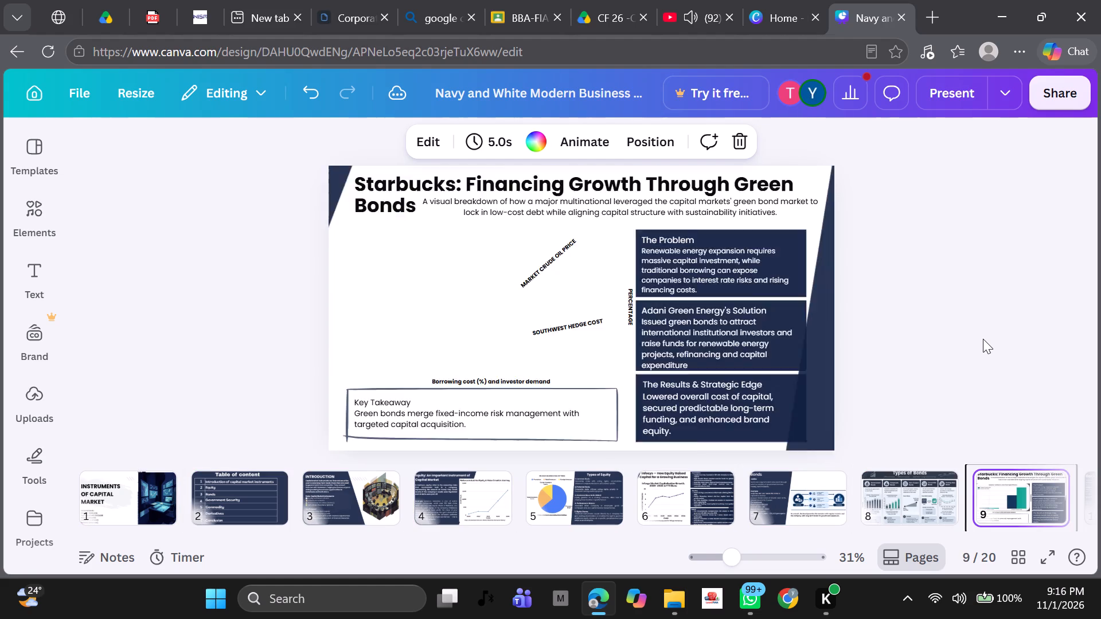
key("Right")
key("Right")
key("Right")
key("Right")
key("Right")
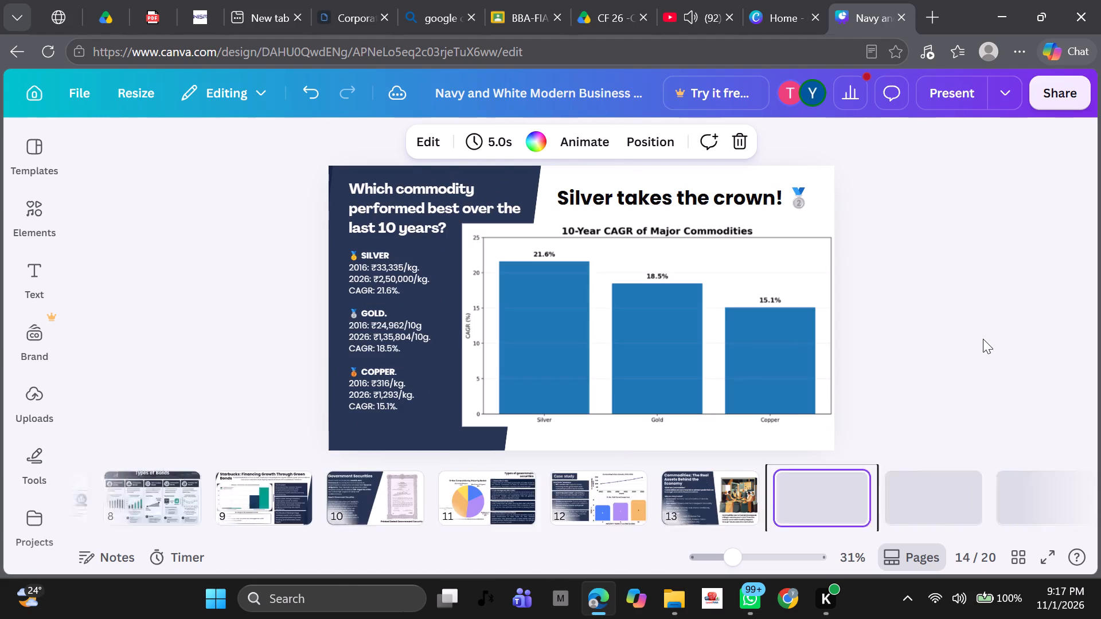
key("Right")
key("Right")
key("Right")
key("Right")
key("Right")
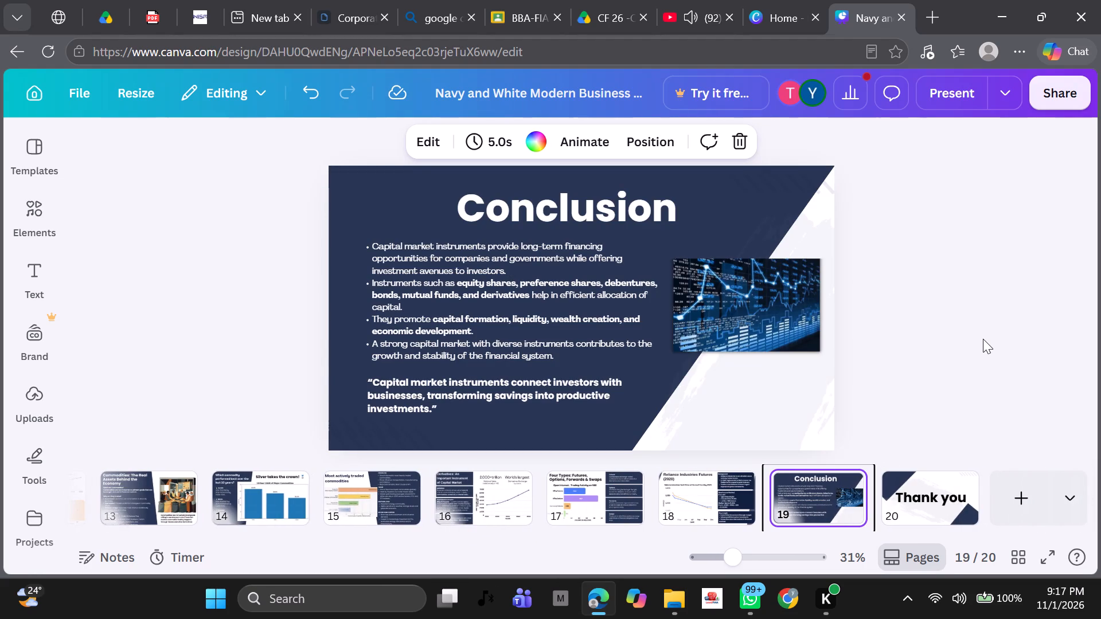
Check the commodity performance chart on page 14 and the Case study slide on page 12 again.
left_click(243, 497)
scroll(396, 491, "right", 1)
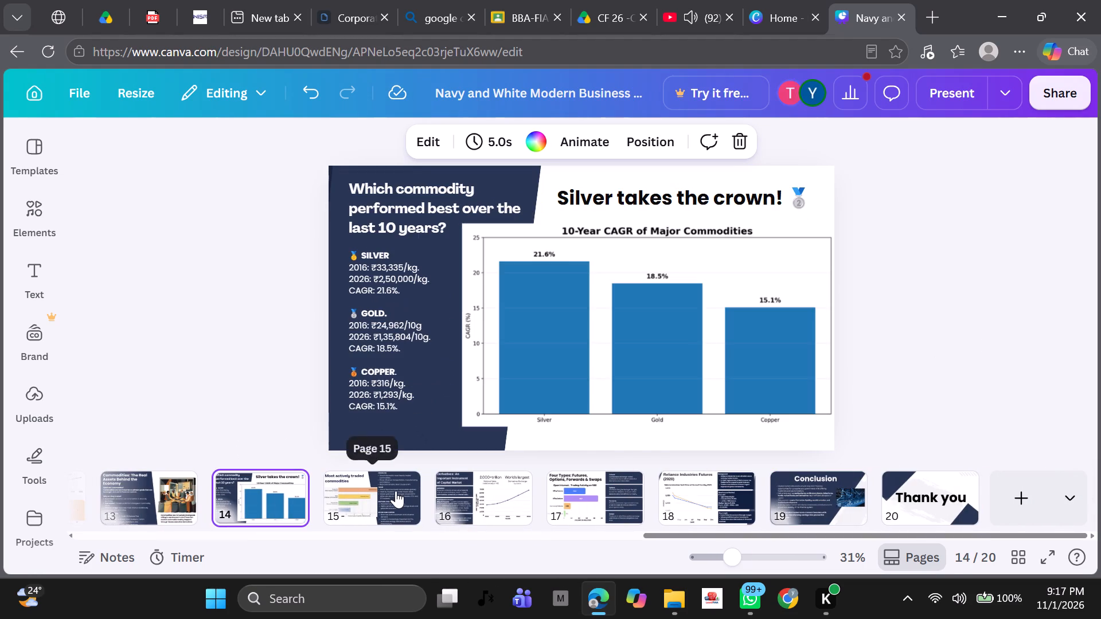
scroll(396, 491, "right", 2)
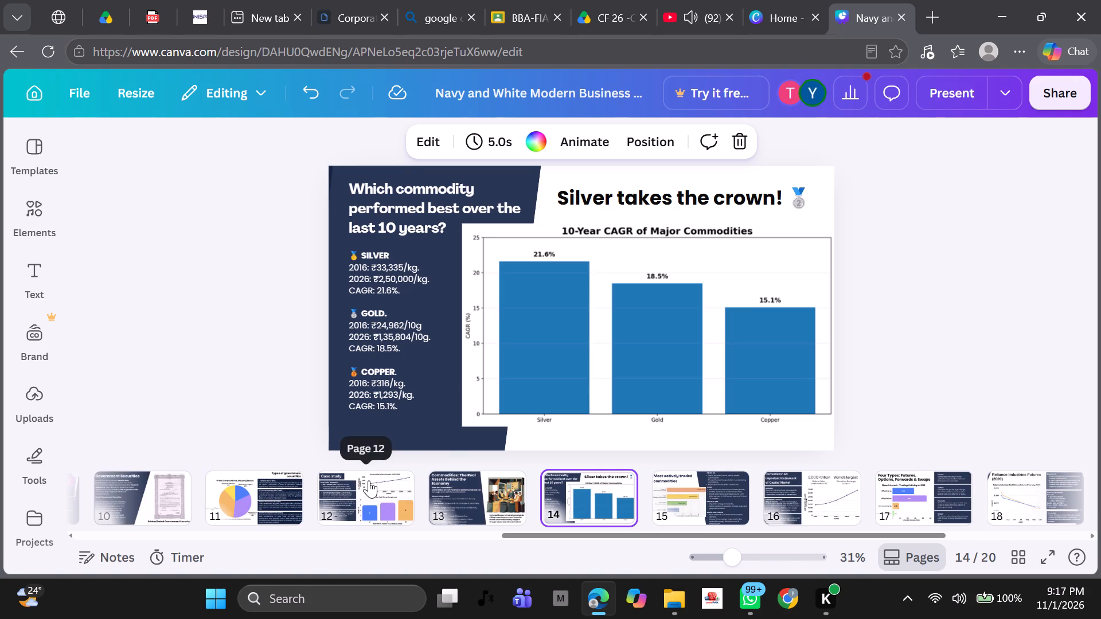
left_click(369, 480)
scroll(369, 480, "right", 5)
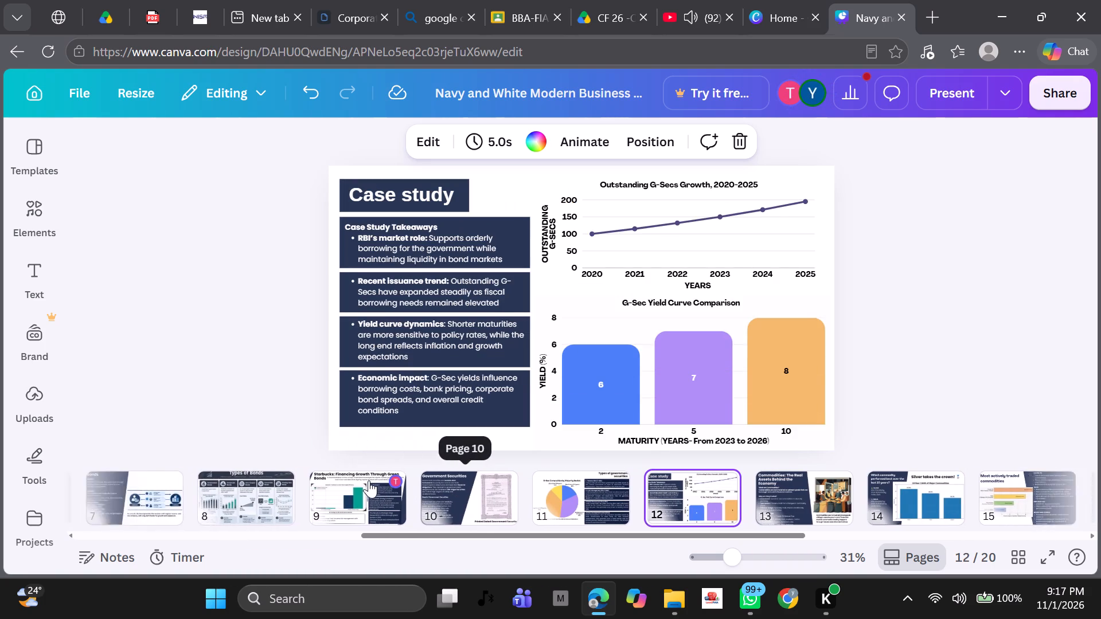
scroll(369, 480, "right", 3)
scroll(458, 484, "right", 1)
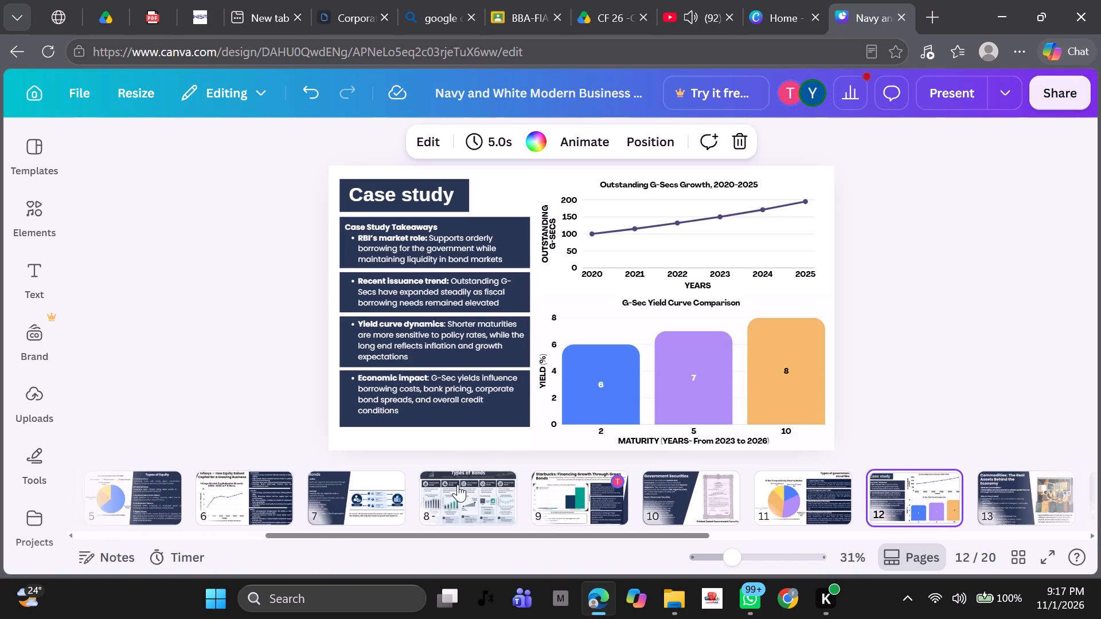
On the Bonds slide, page 7, move the investor–company diagram up and slightly left, away from the caption beneath it.
left_click(364, 483)
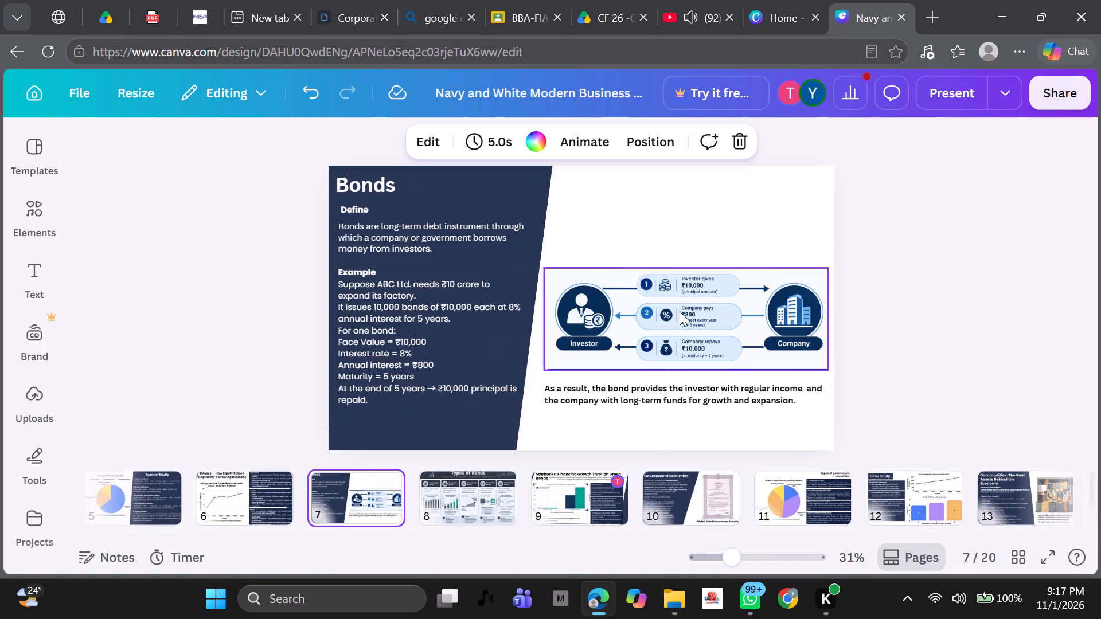
left_click_drag(680, 311, 672, 233)
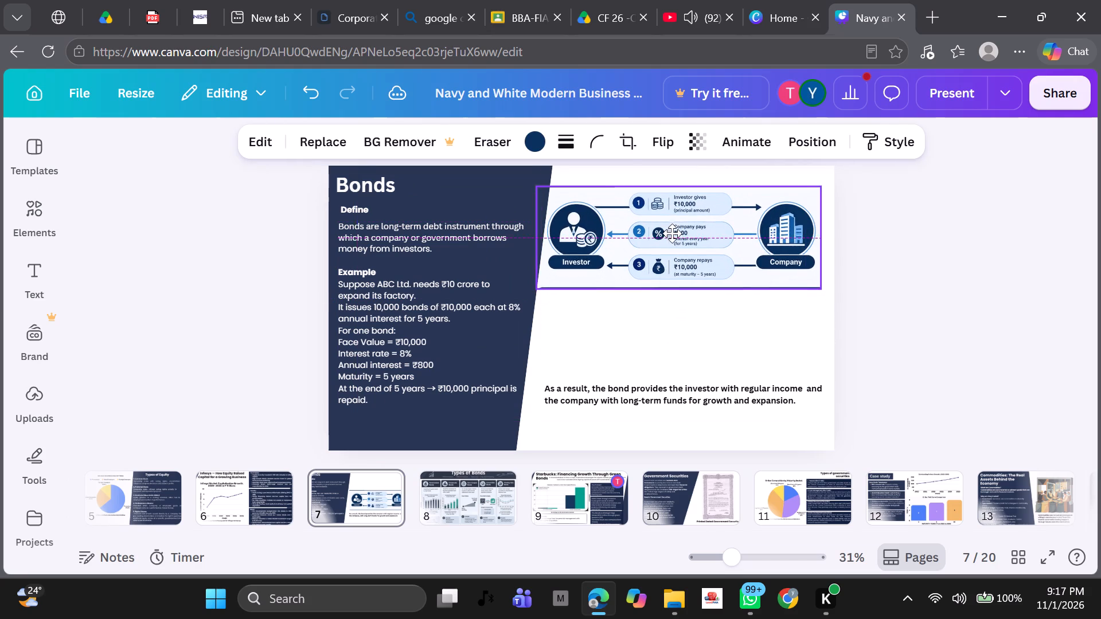
left_click_drag(672, 233, 677, 233)
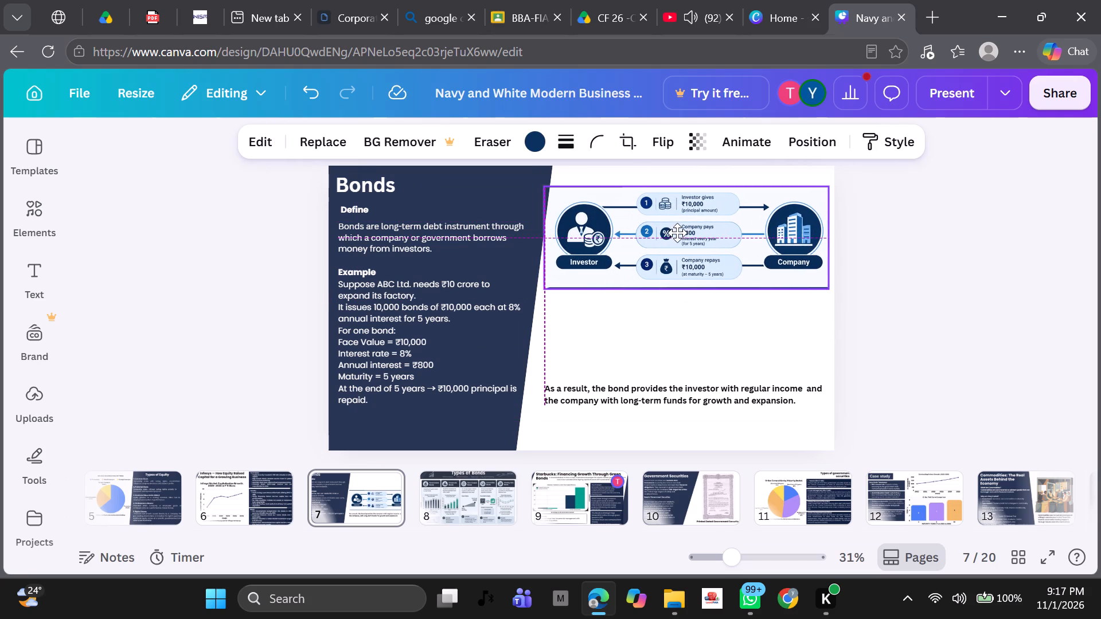
left_click_drag(677, 233, 676, 261)
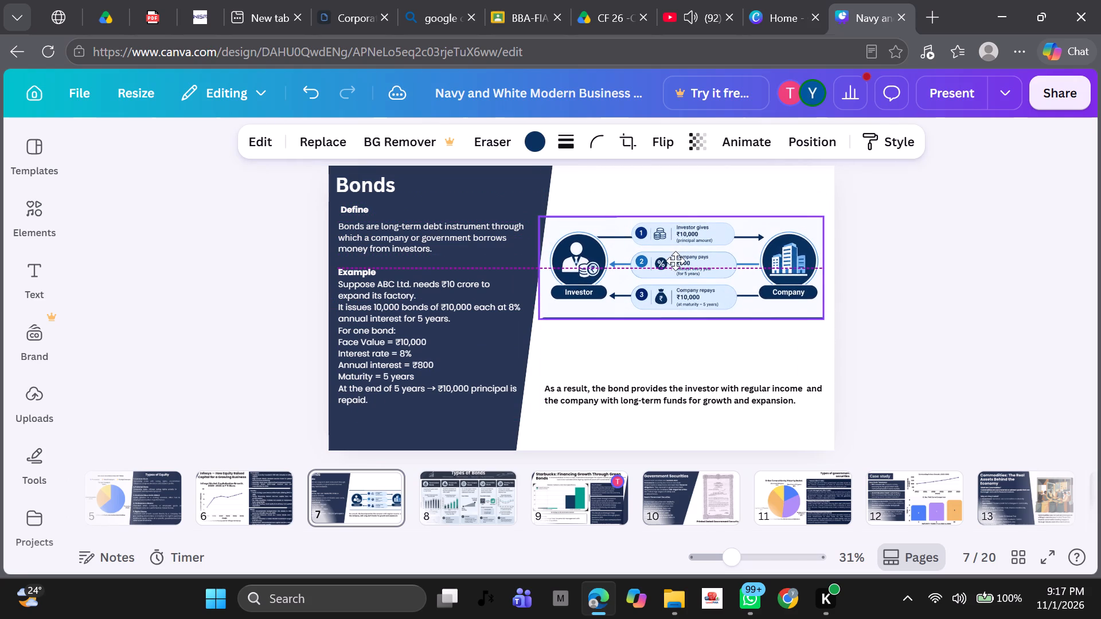
left_click_drag(676, 261, 675, 261)
Move the "As a result, the bond provides…" caption on page 7 up to sit directly beneath the diagram.
left_click_drag(679, 389, 679, 386)
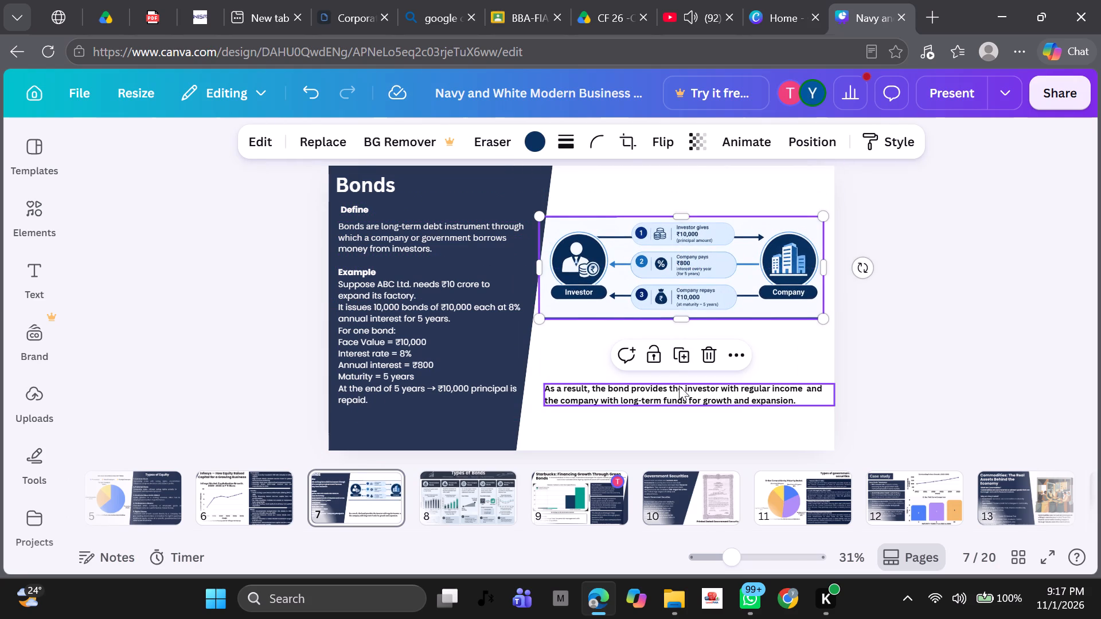
left_click_drag(679, 386, 670, 330)
left_click(674, 422)
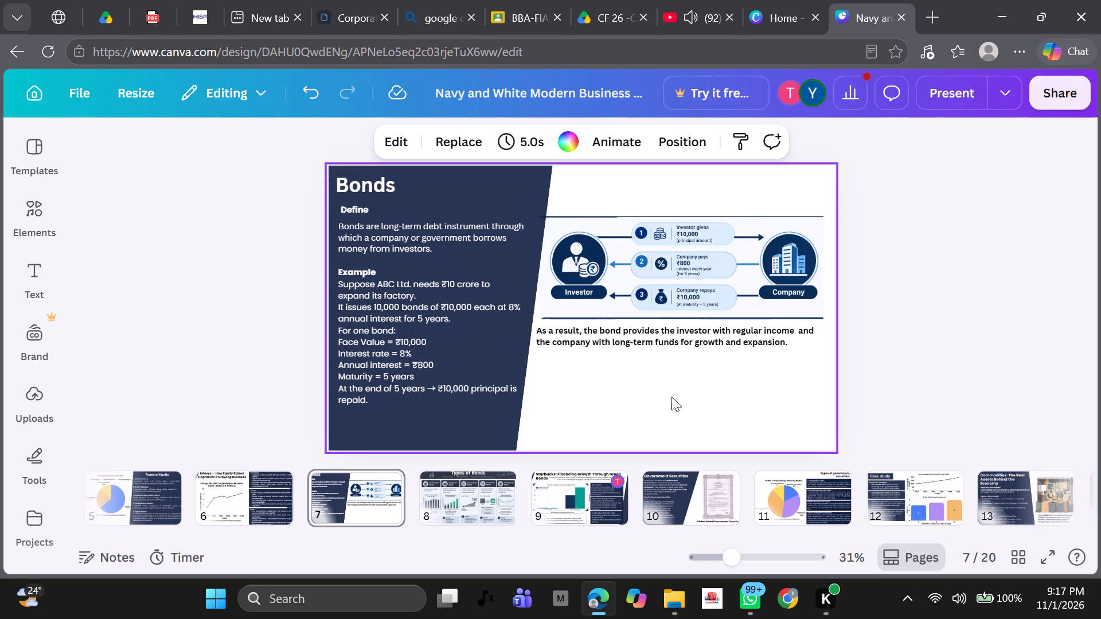
Move the caption on page 7 back down, leaving a gap below the diagram.
left_click_drag(663, 346, 662, 386)
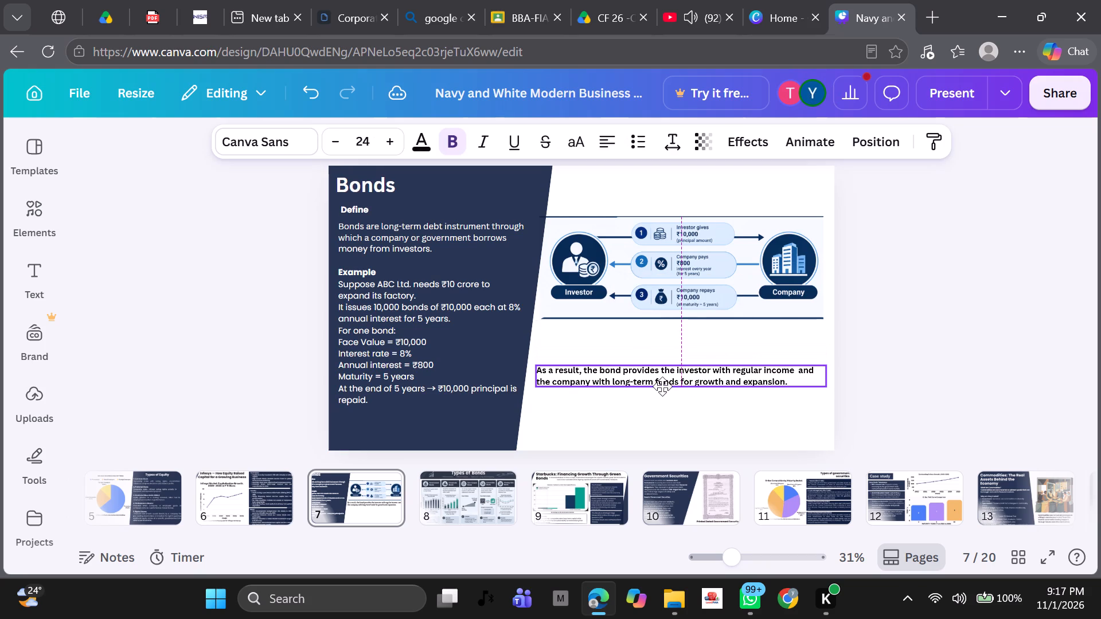
left_click_drag(662, 386, 663, 392)
Lower the investor–company diagram on page 7 so it sits just above the caption.
left_click_drag(655, 291, 655, 307)
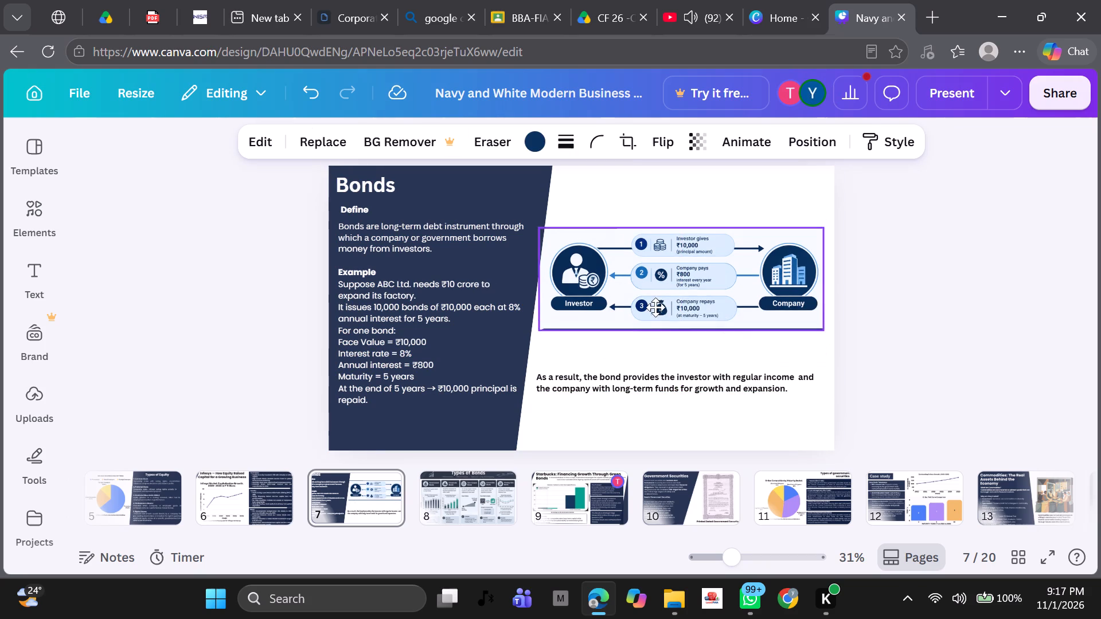
left_click_drag(655, 307, 650, 335)
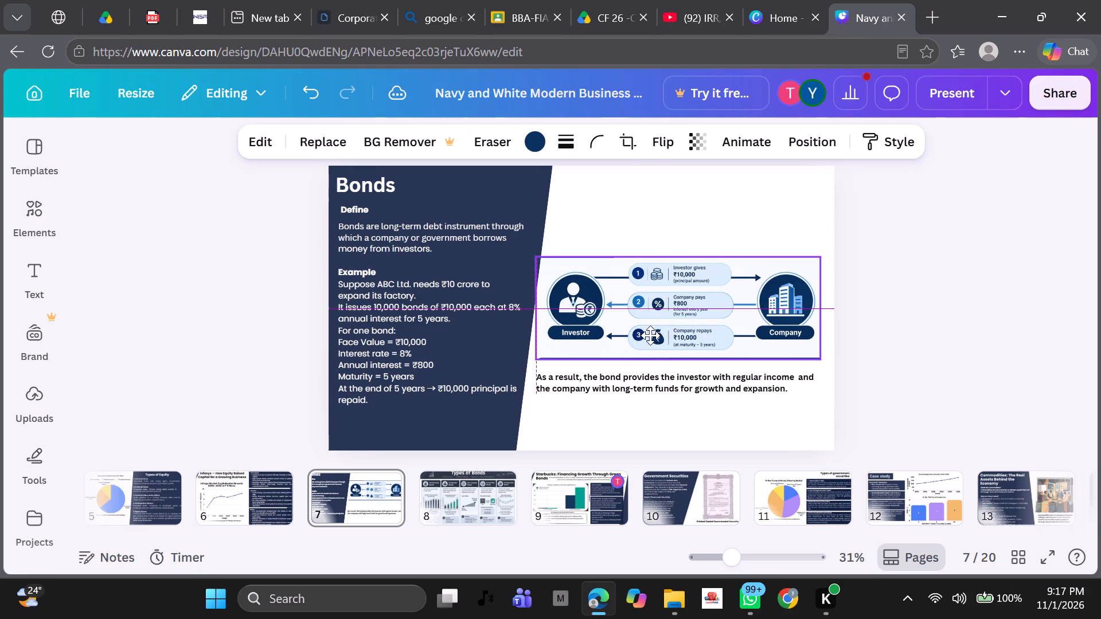
left_click_drag(650, 335, 655, 326)
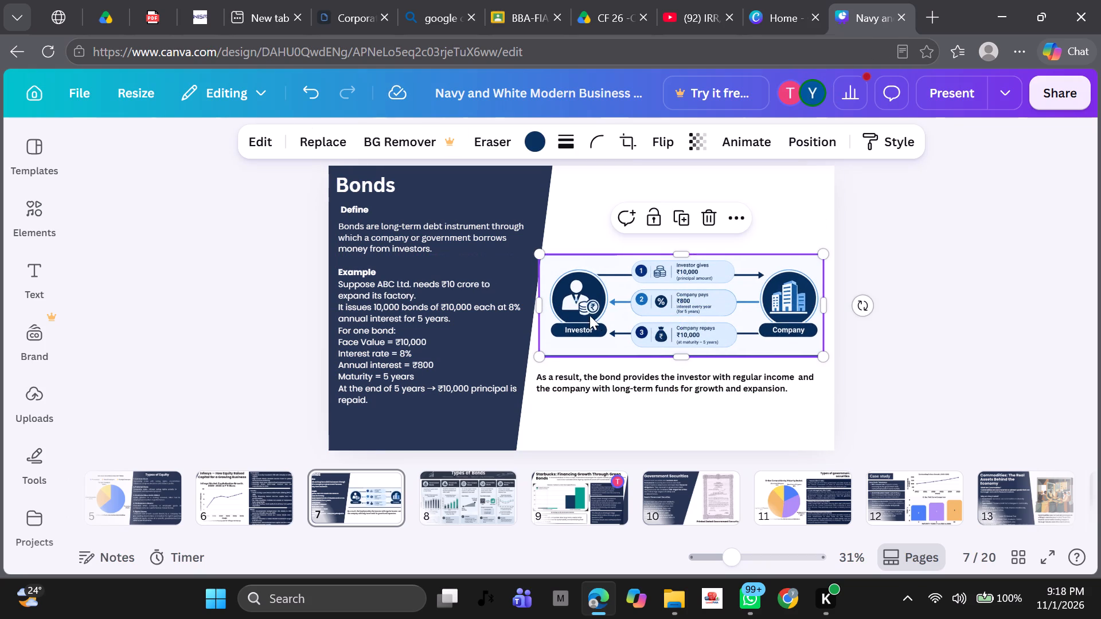
left_click(934, 332)
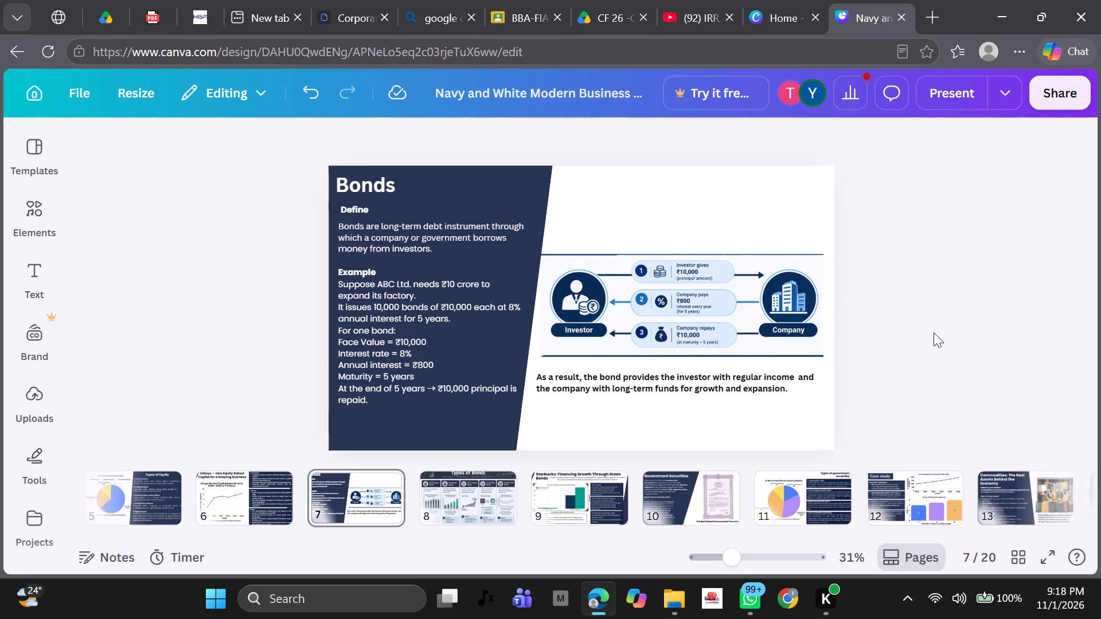
Review the slides that follow the Bonds slide, one by one, through to the closing Thank you slide.
key("Right")
key("Right")
key("Right")
key("Right")
key("Right")
key("Right")
key("Right")
key("Right")
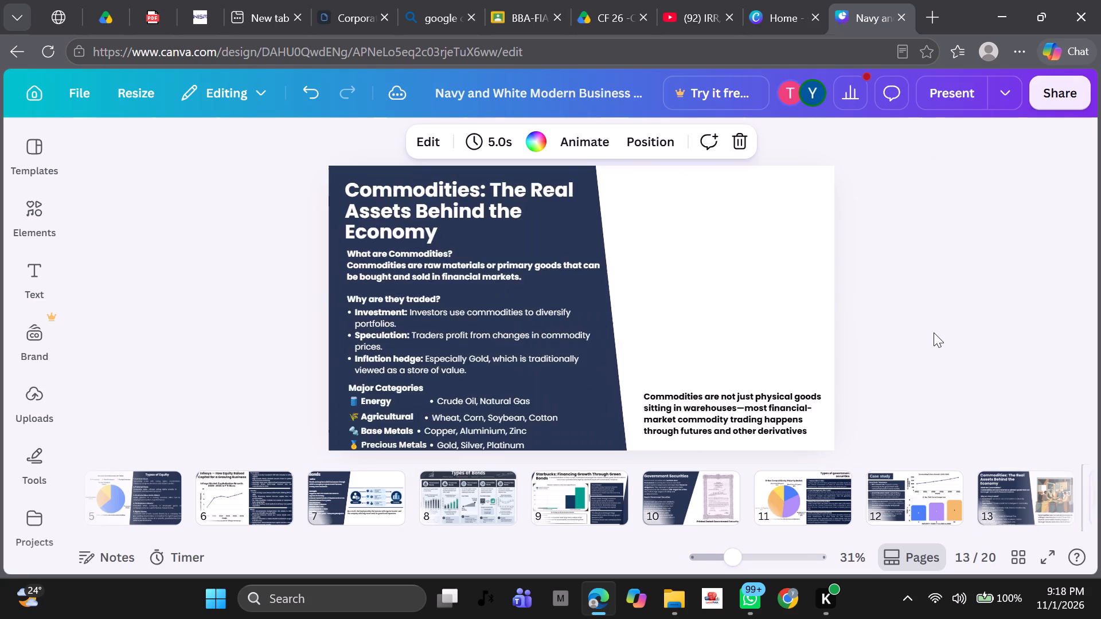
key("Right")
key("Right")
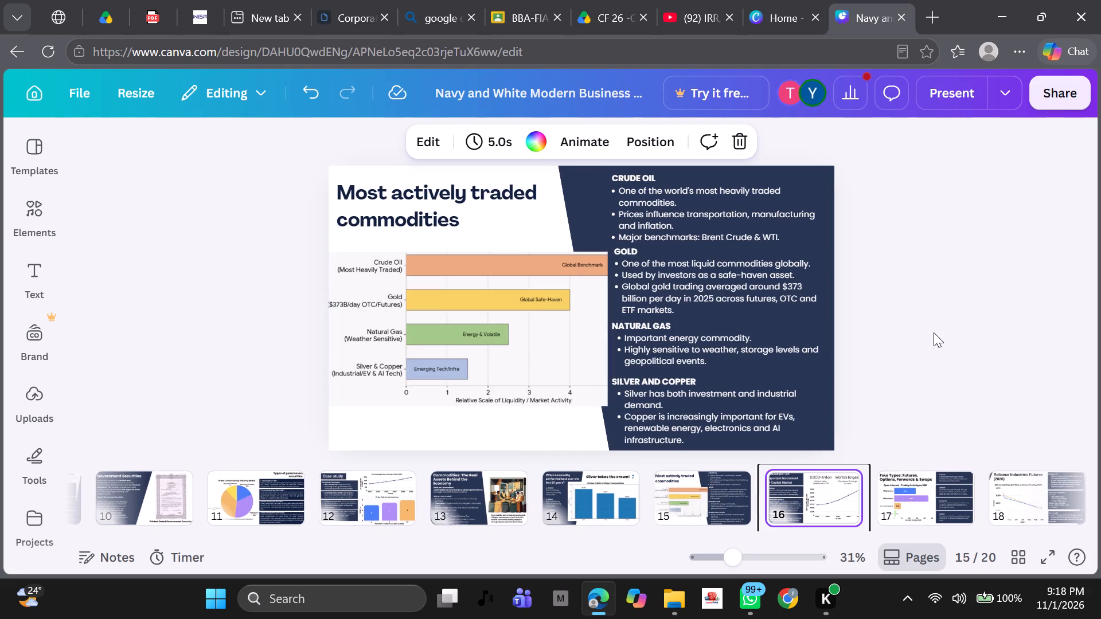
key("Right")
key("Right")
key("Right")
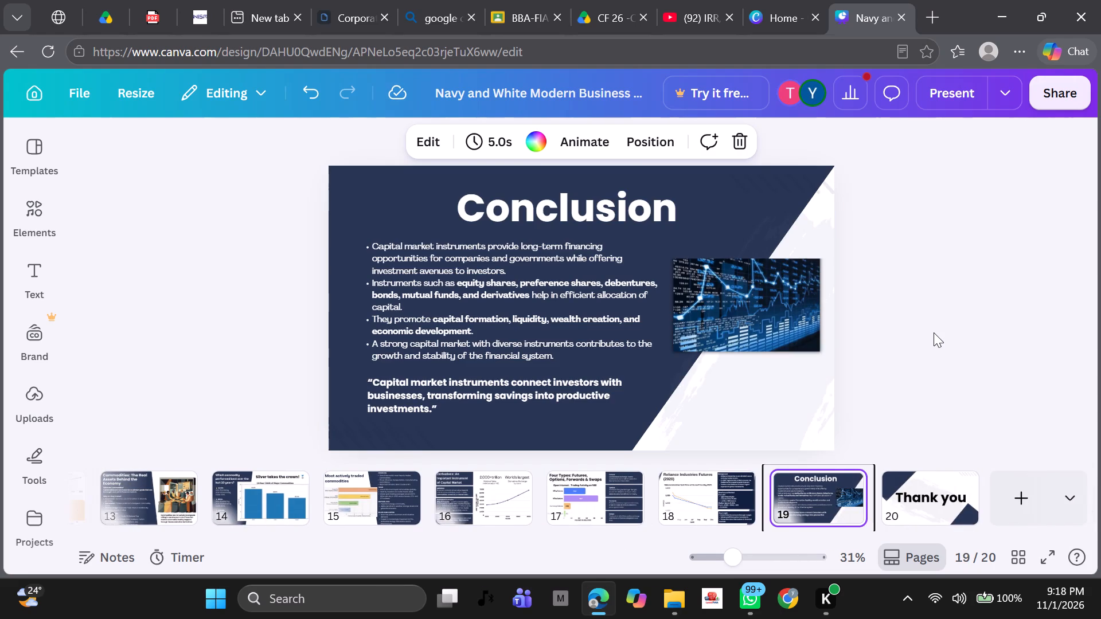
key("Right")
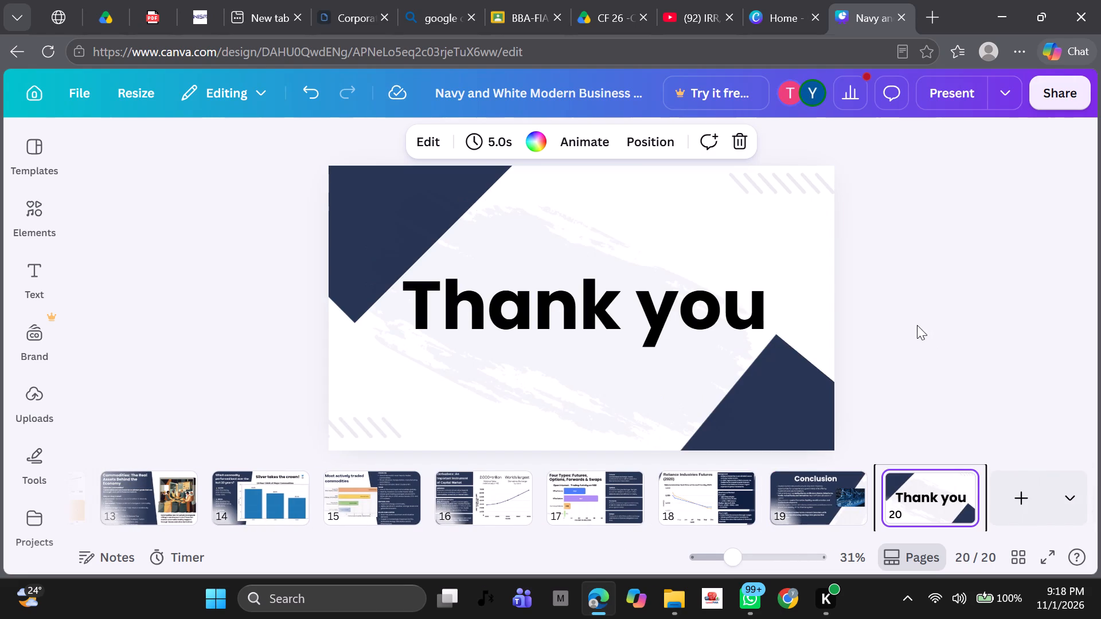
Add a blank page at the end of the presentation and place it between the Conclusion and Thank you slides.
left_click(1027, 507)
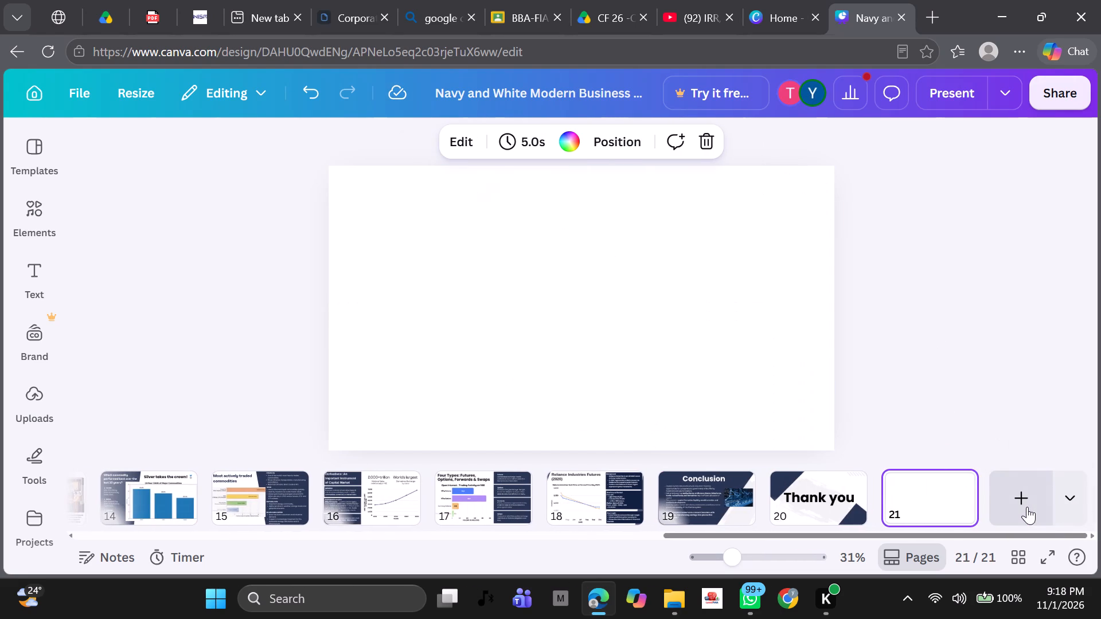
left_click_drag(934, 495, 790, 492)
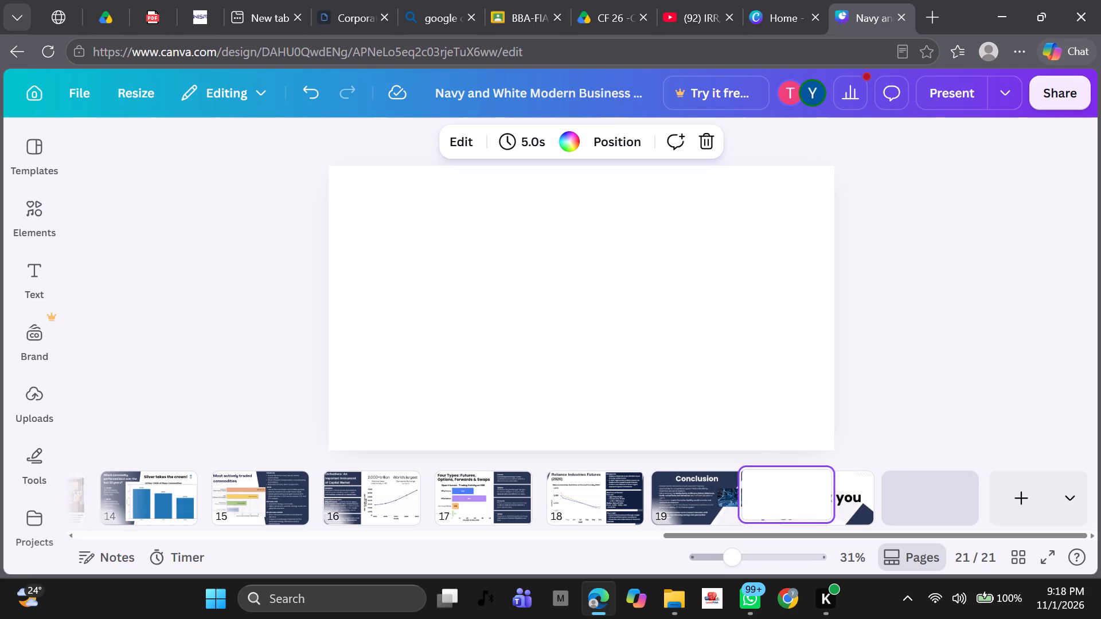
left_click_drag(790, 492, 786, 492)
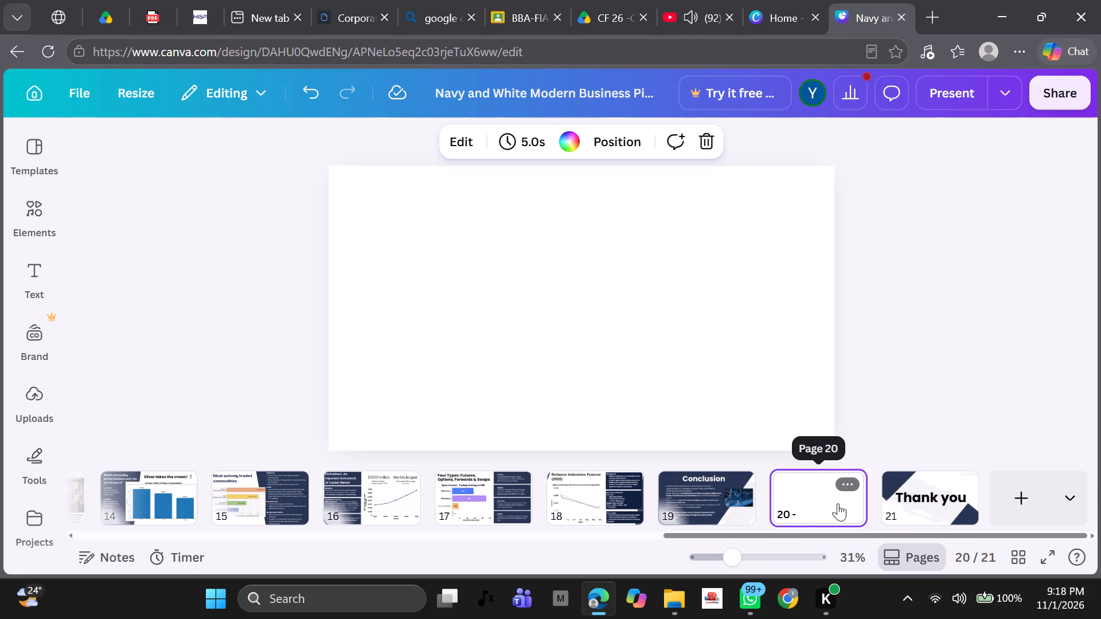
Copy the Conclusion slide on page 19 and paste the copy after the blank page 20.
left_click(733, 513)
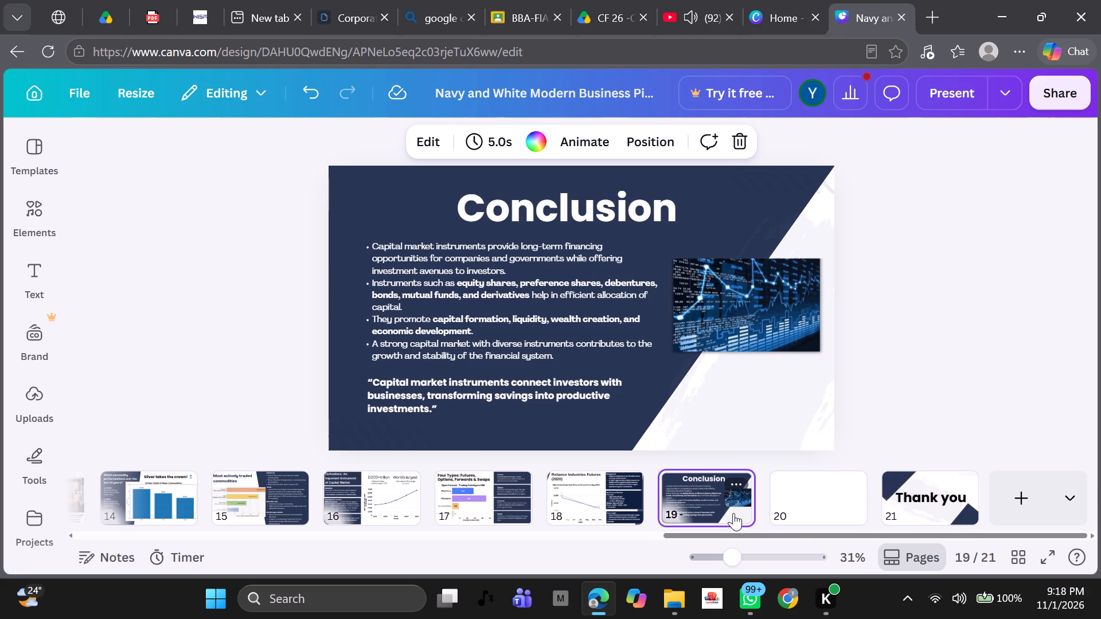
key("ctrl+c")
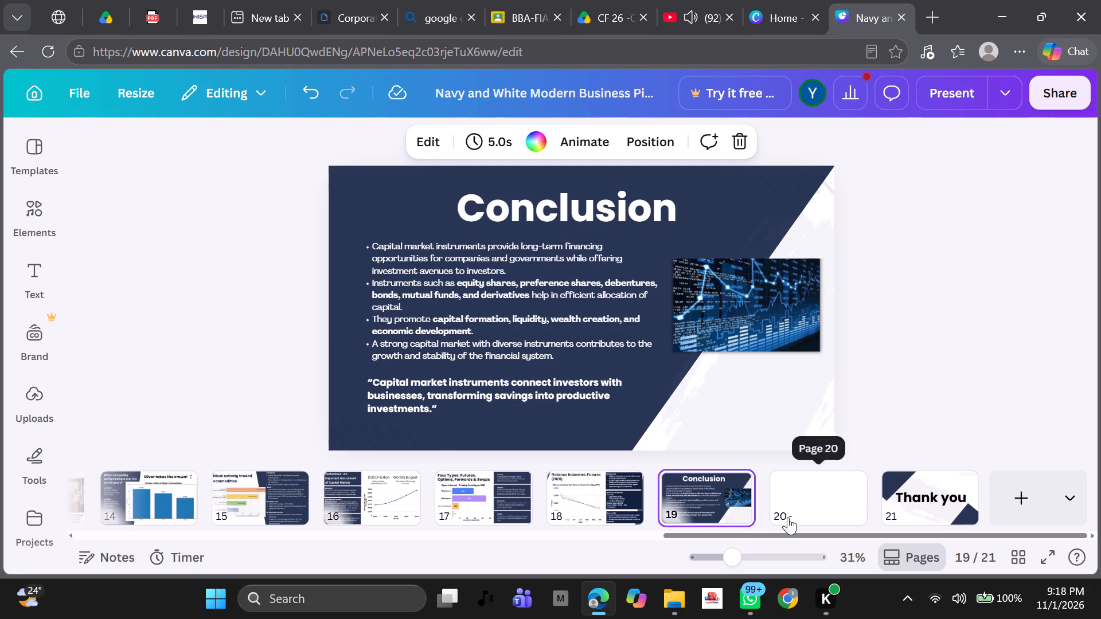
left_click(788, 517)
key("ctrl+v")
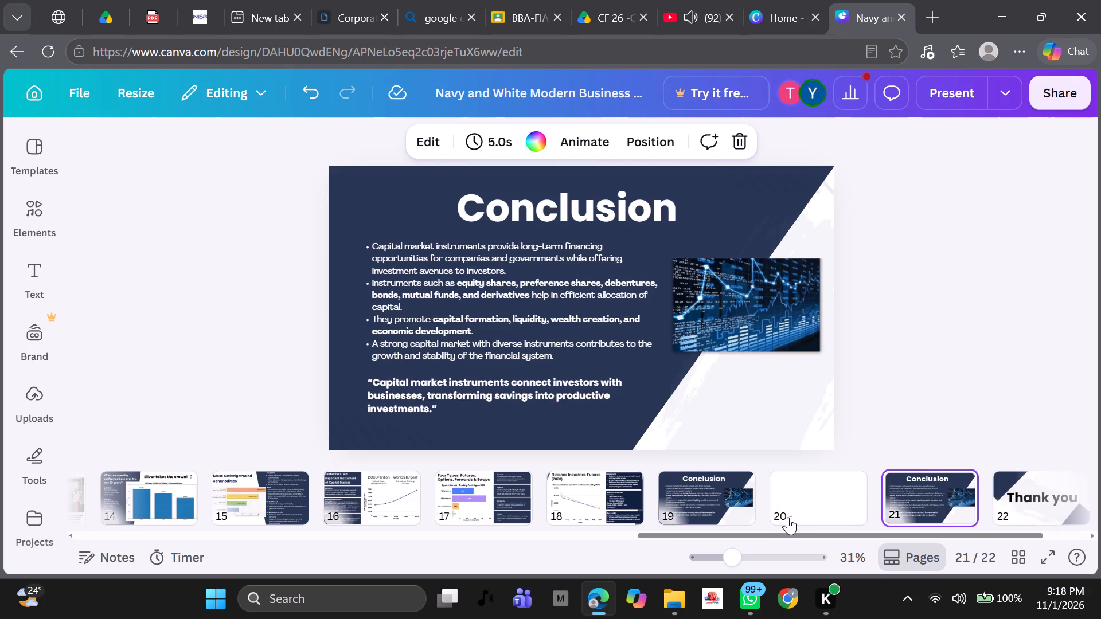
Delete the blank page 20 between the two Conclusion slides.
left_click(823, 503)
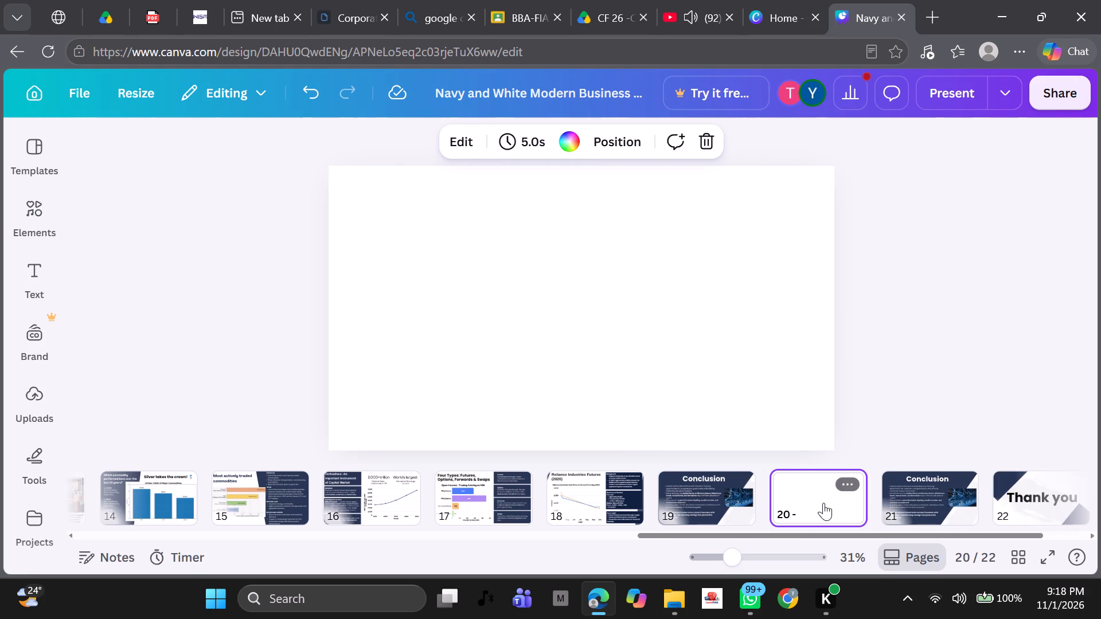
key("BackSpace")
Open the Conclusion title on the copied slide, page 20, for editing with its whole text selected.
left_click(823, 503)
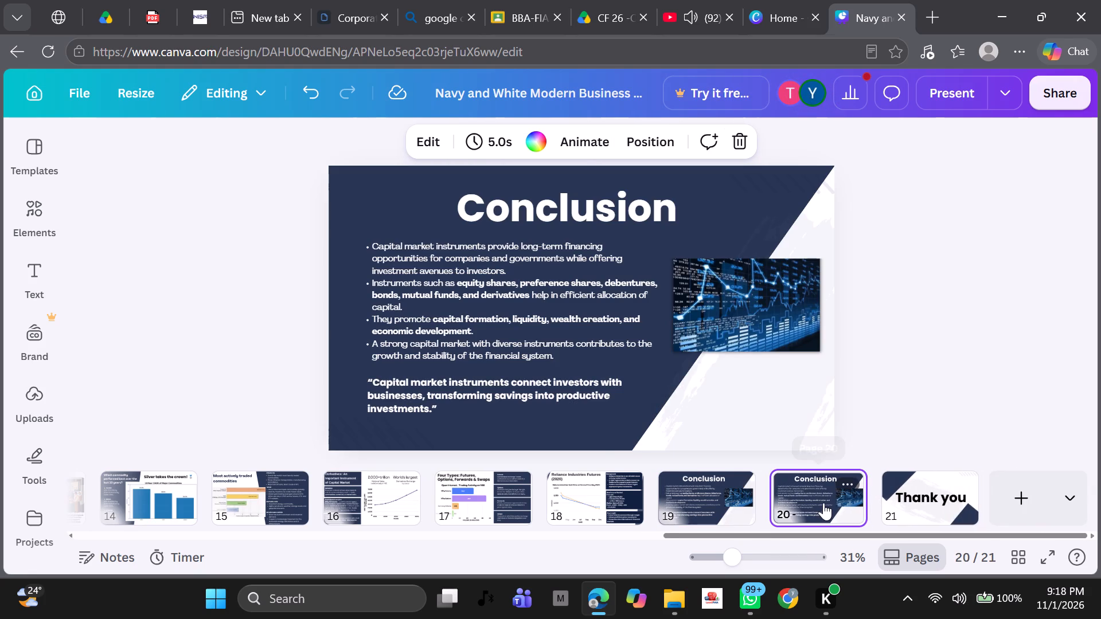
double_click(592, 199)
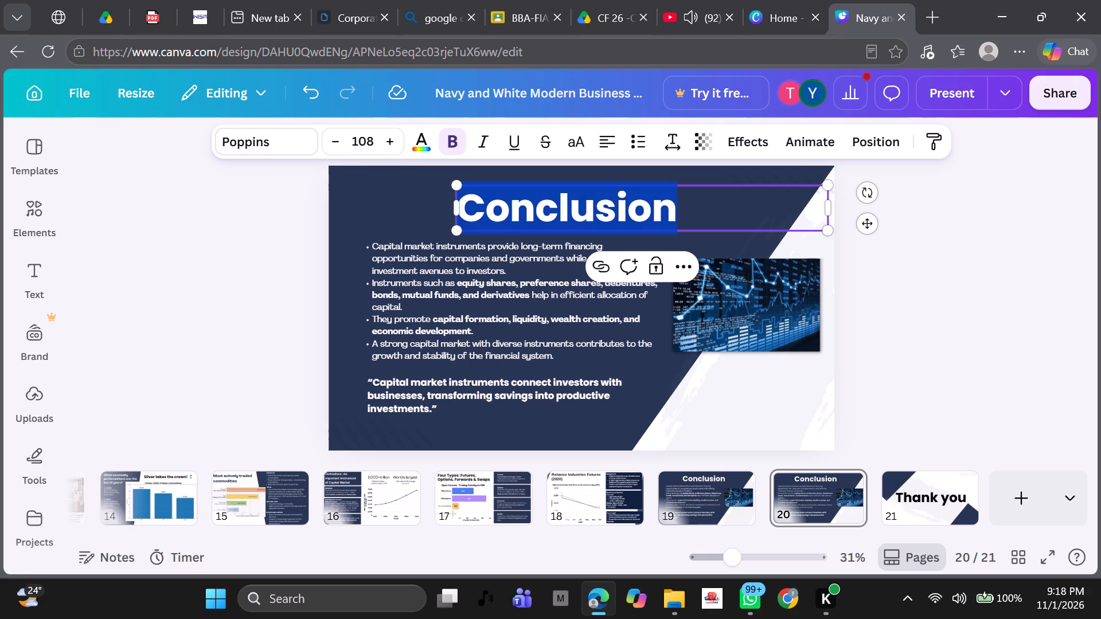
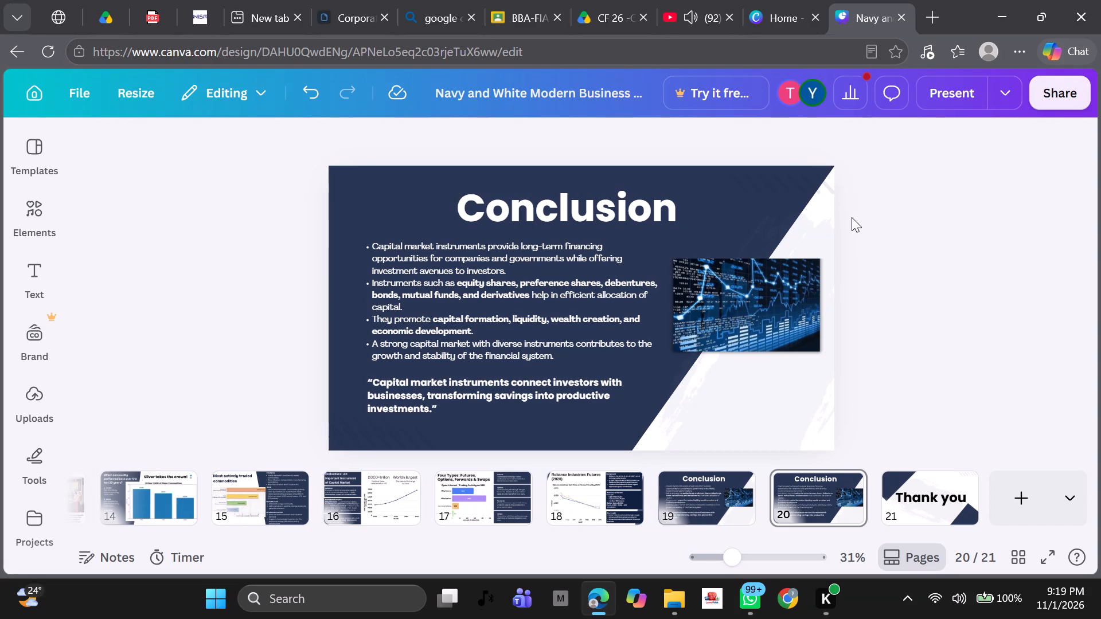
Switch to YouTube, pause the IRR video, skim its page and open the DWIVEDI GUIDANCE channel.
left_click(693, 19)
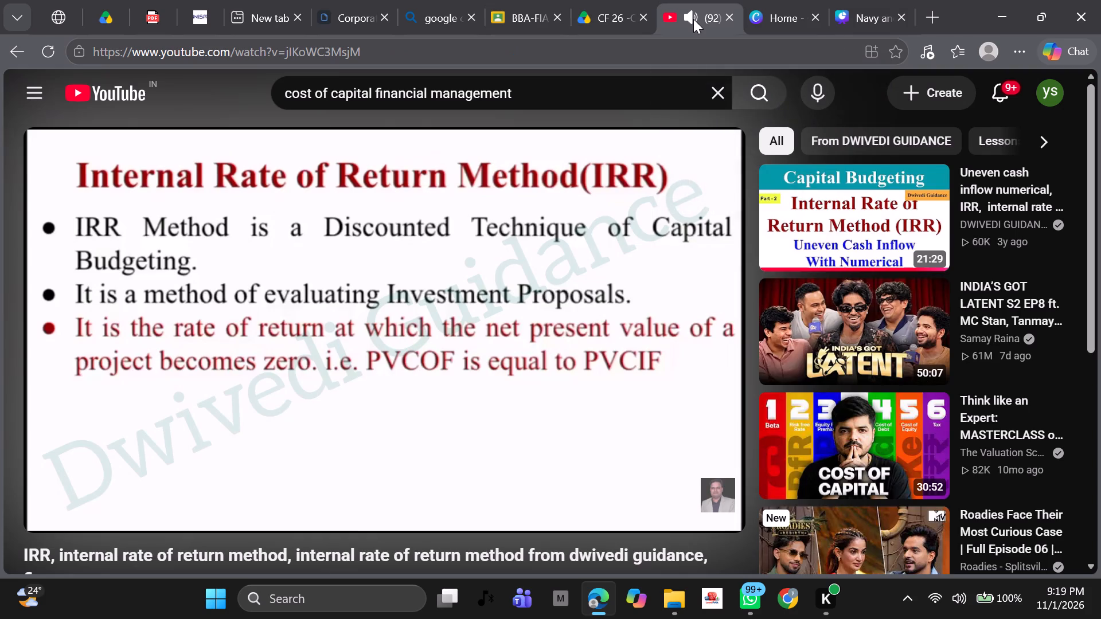
key("space")
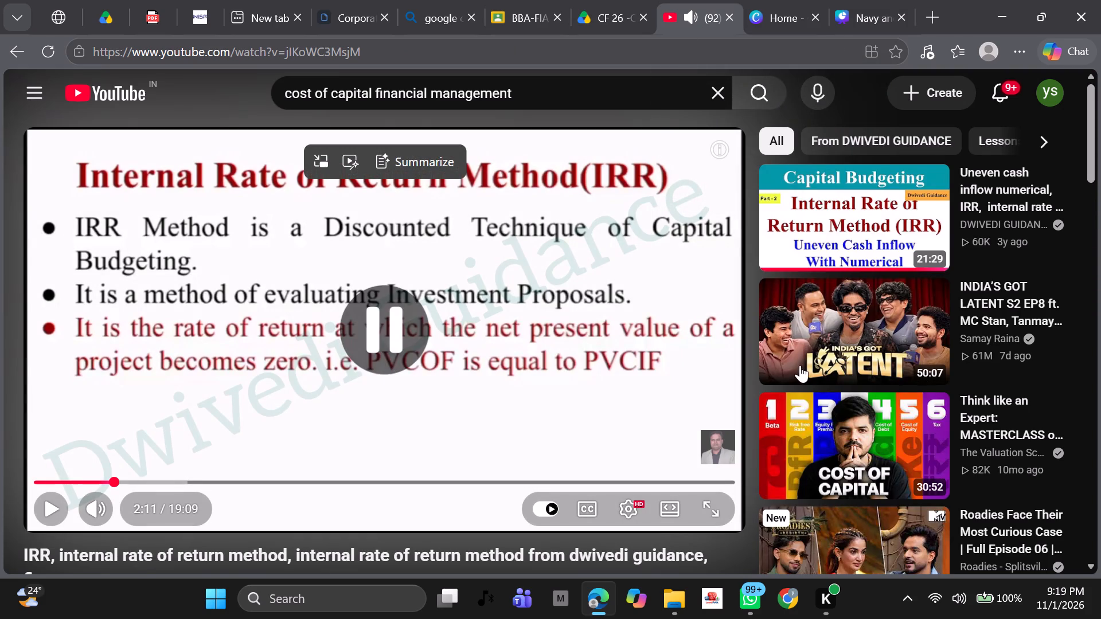
scroll(871, 369, "down", 3)
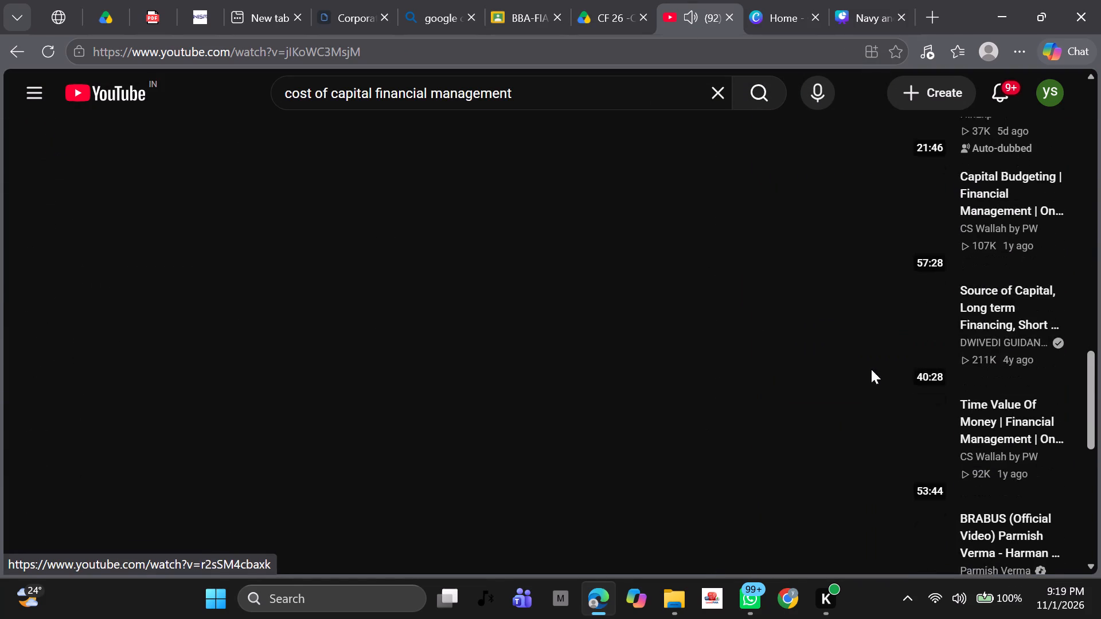
scroll(871, 369, "down", 4)
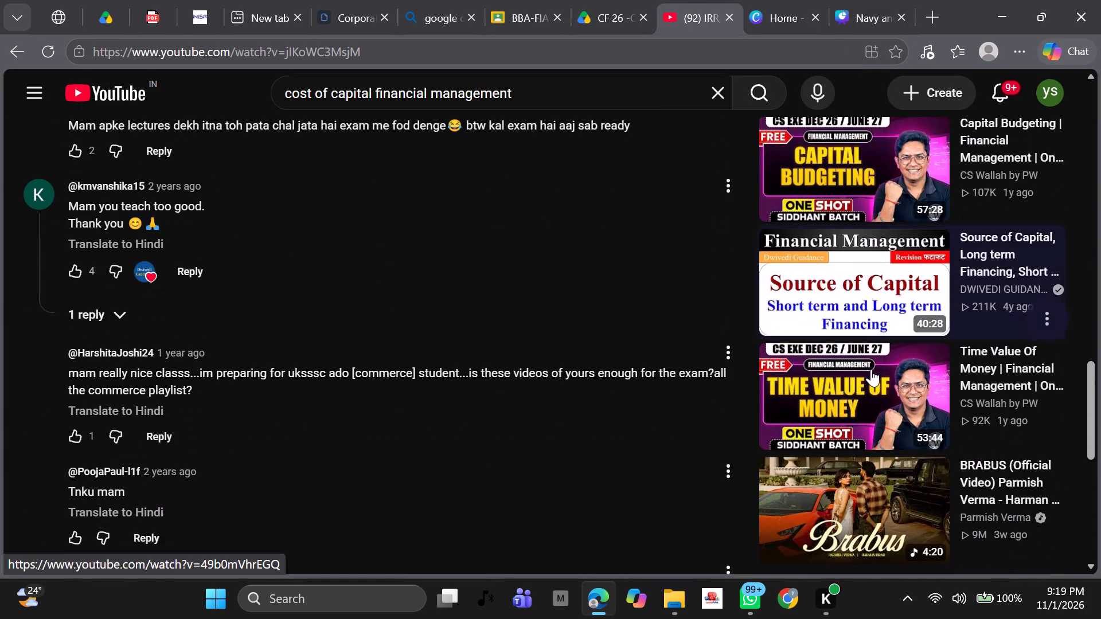
scroll(871, 369, "down", 1)
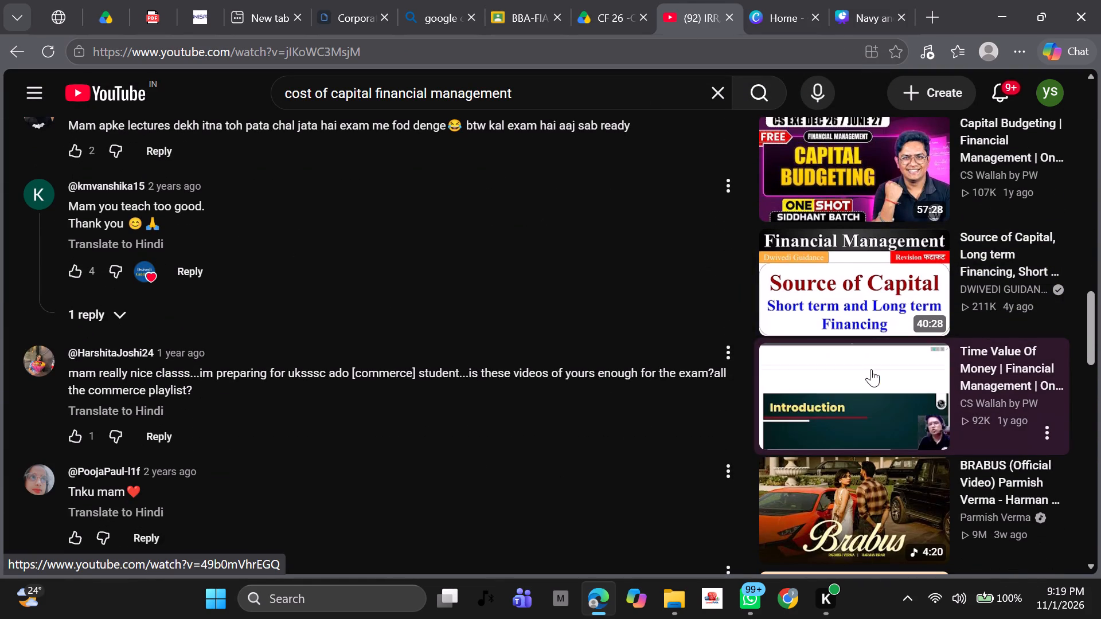
scroll(736, 395, "up", 6)
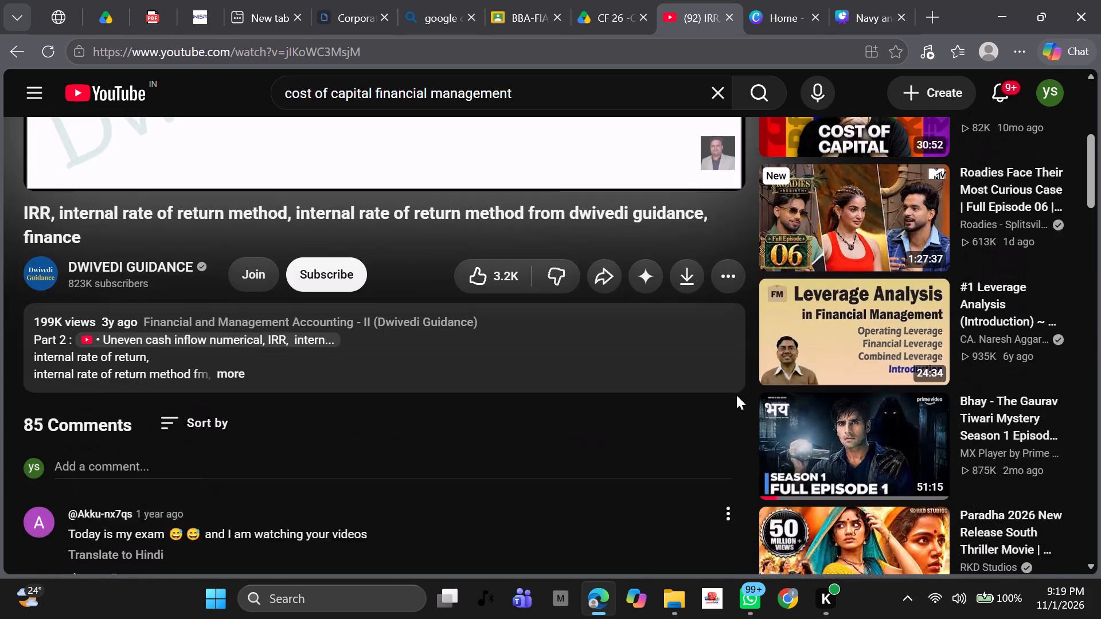
scroll(736, 395, "up", 1)
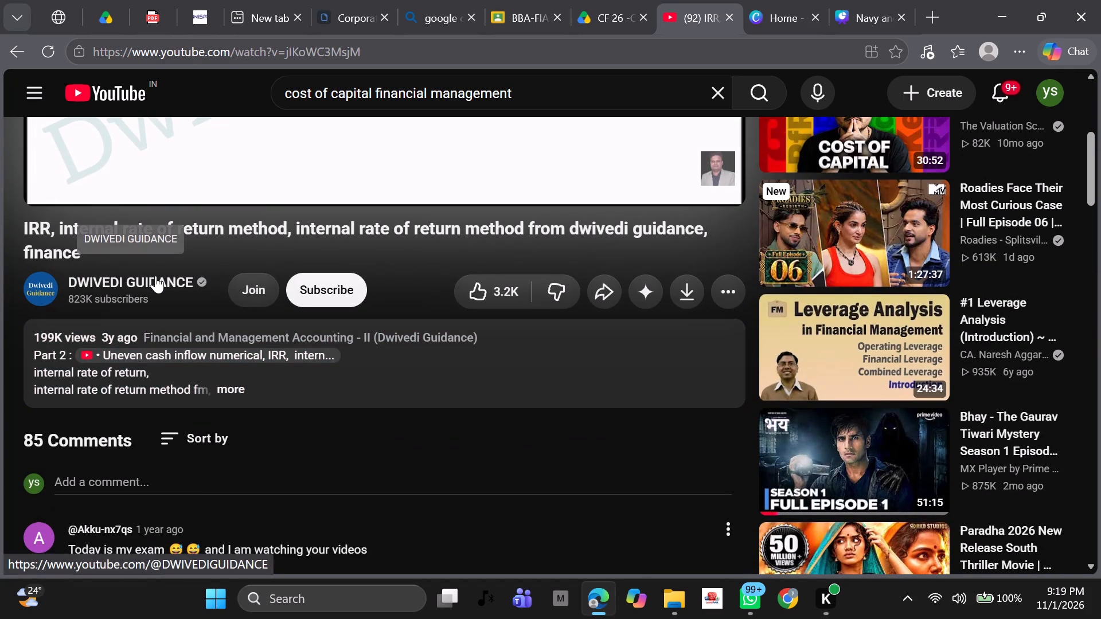
left_click(155, 276)
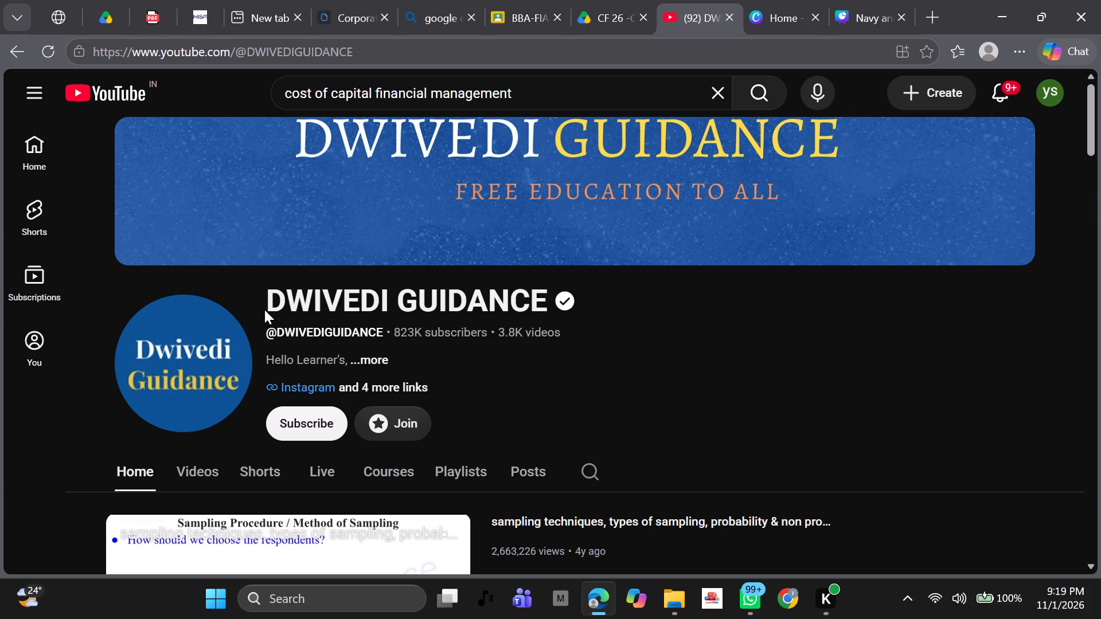
Copy the channel name and search YouTube for "DWIVEDI GUIDANCE cost of capital".
left_click_drag(264, 303, 542, 305)
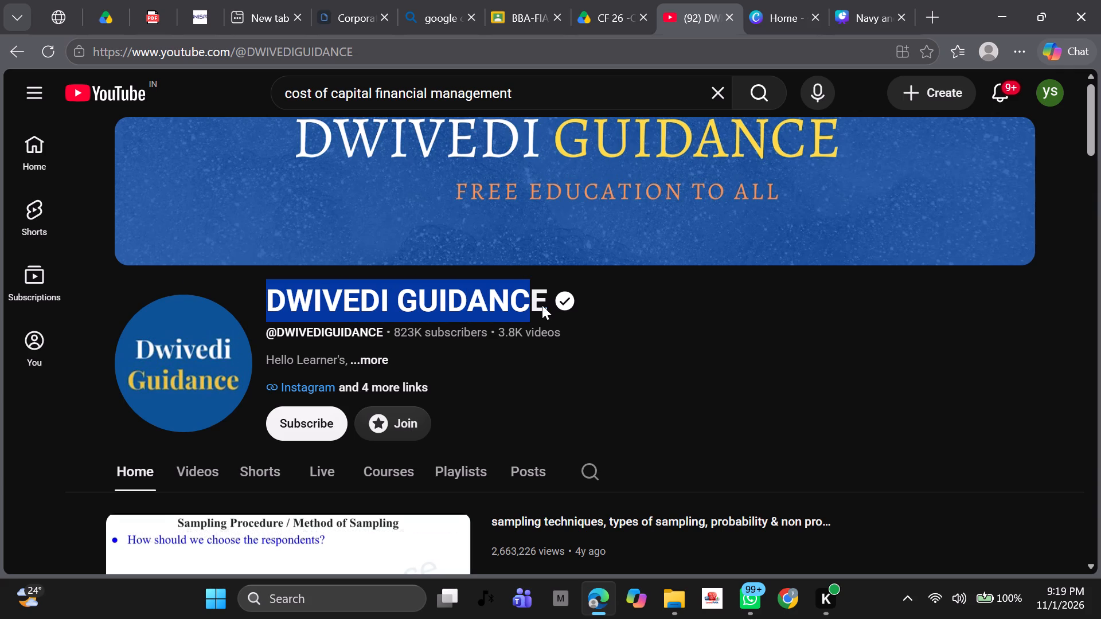
left_click_drag(542, 305, 555, 307)
key("ctrl+c")
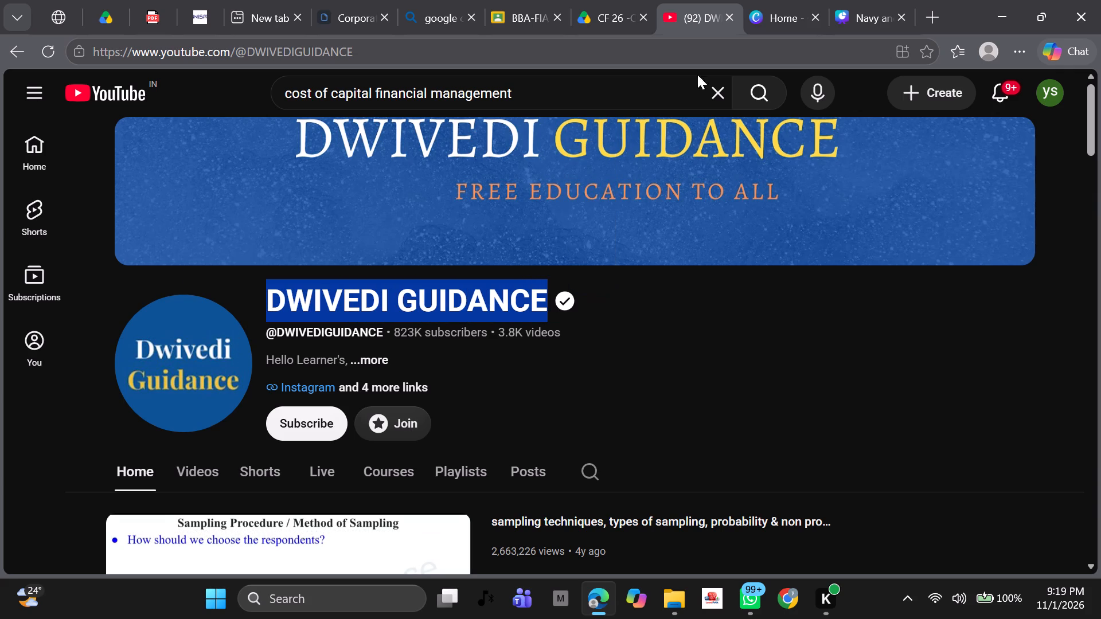
left_click(710, 89)
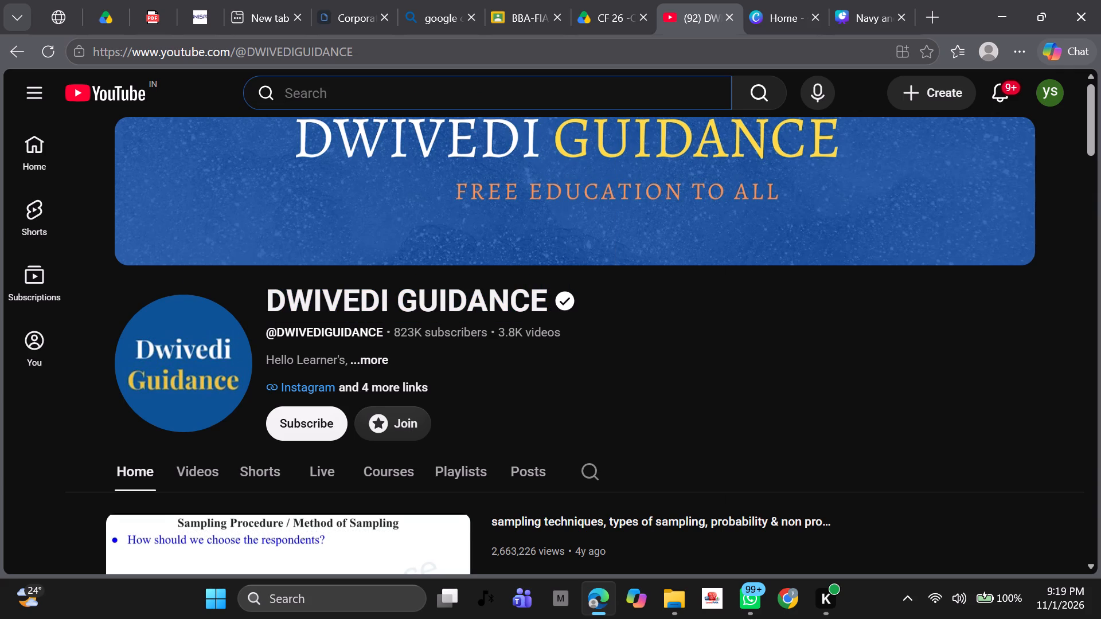
key("ctrl+v")
key("space")
type("cost of cap")
type("ital")
key("Return")
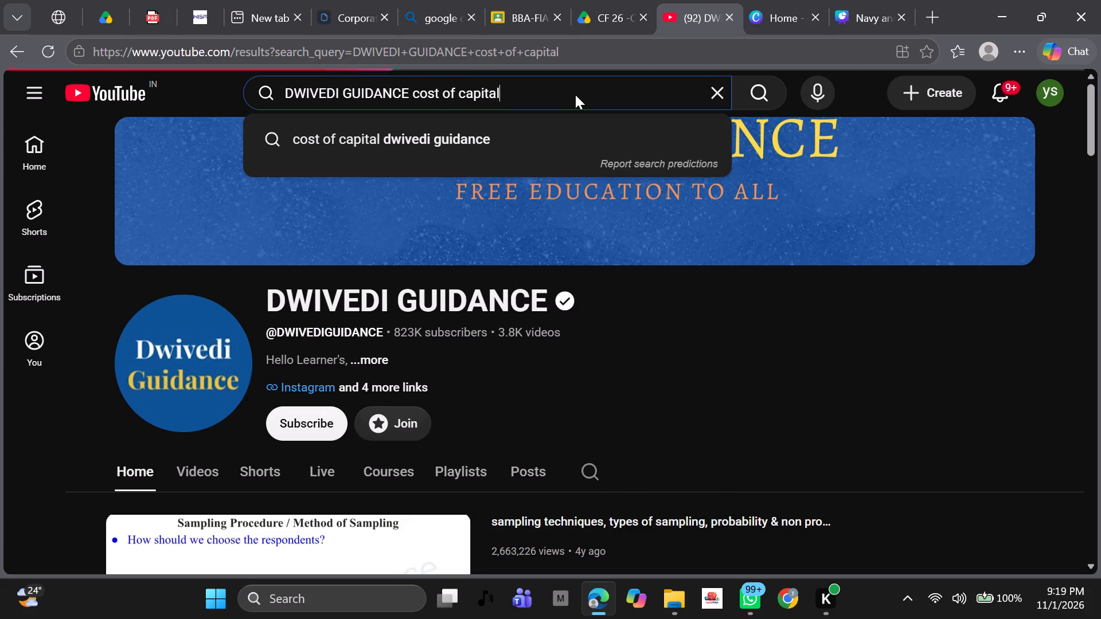
Browse the search results, open the Marginal Cost and CVP analysis video and pause it.
scroll(435, 432, "down", 1)
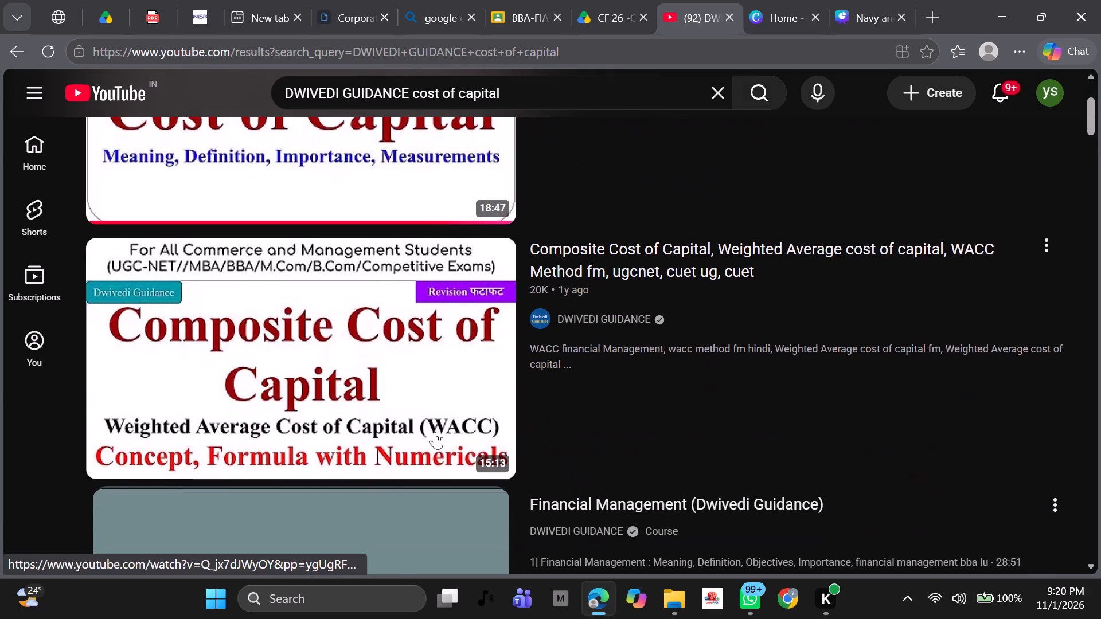
scroll(435, 432, "down", 1)
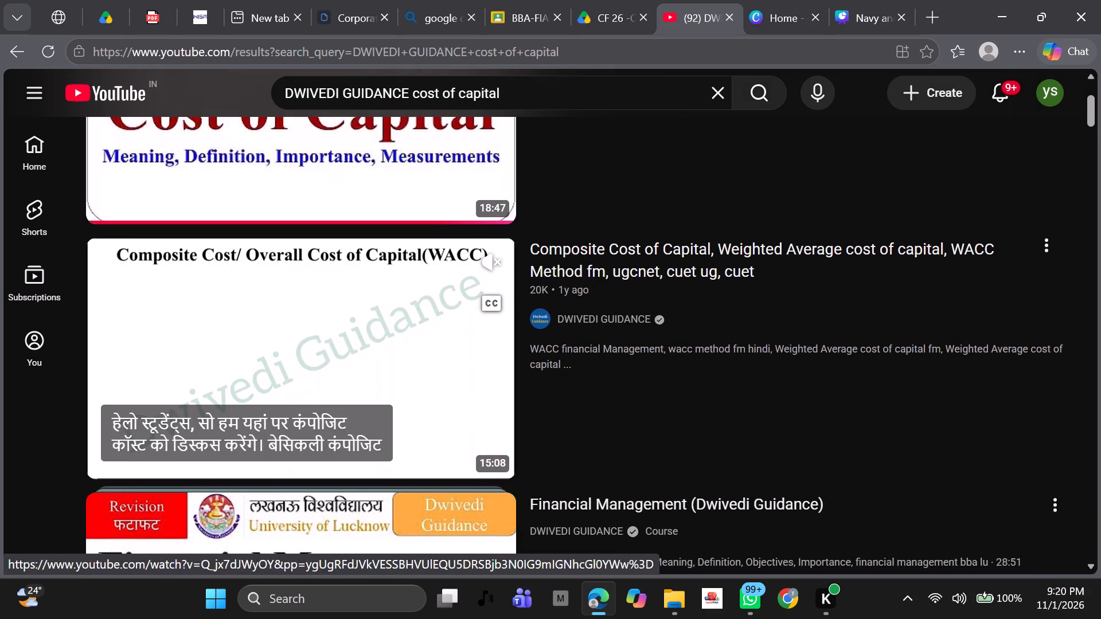
scroll(435, 432, "down", 5)
left_click(435, 432)
scroll(435, 432, "down", 1)
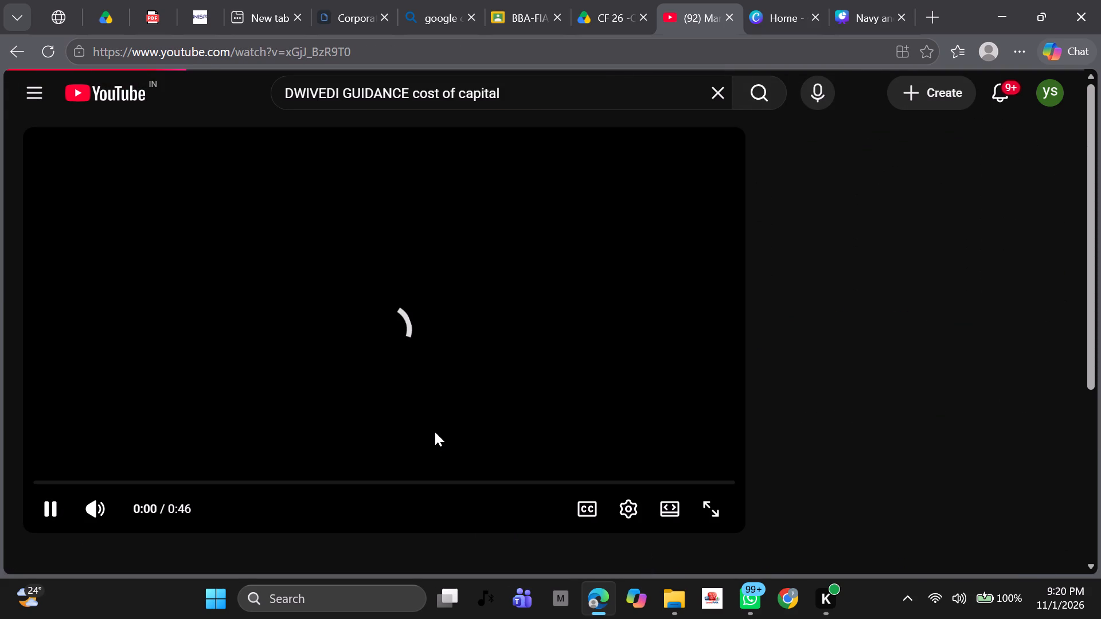
key("space")
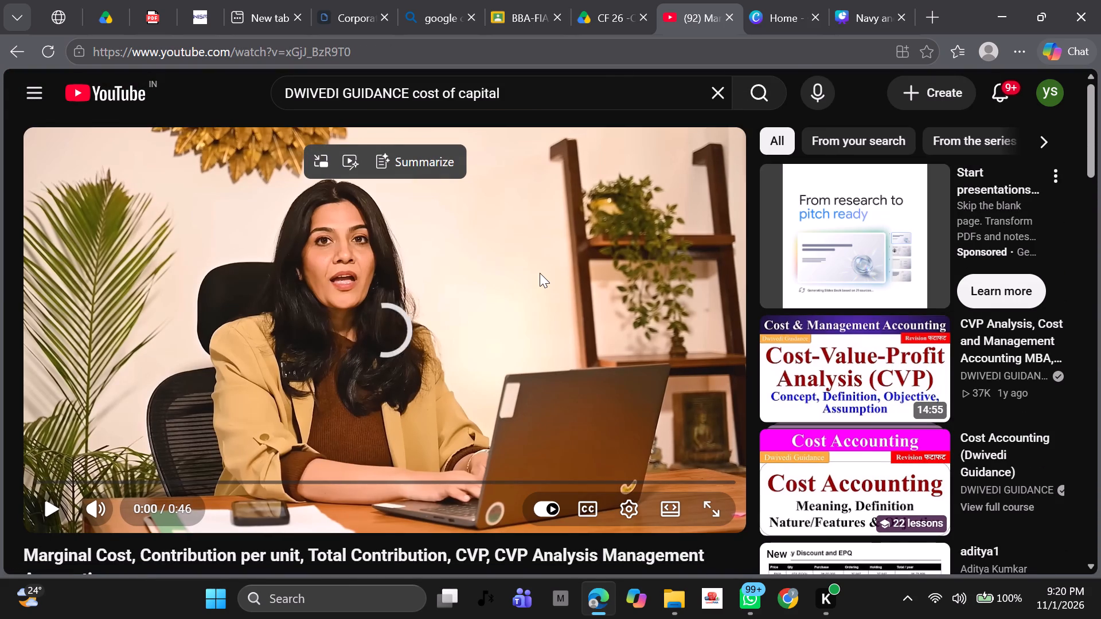
Switch to the Canva presentation and open the Conclusion title on page 20 for editing with its text selected.
left_click(871, 1)
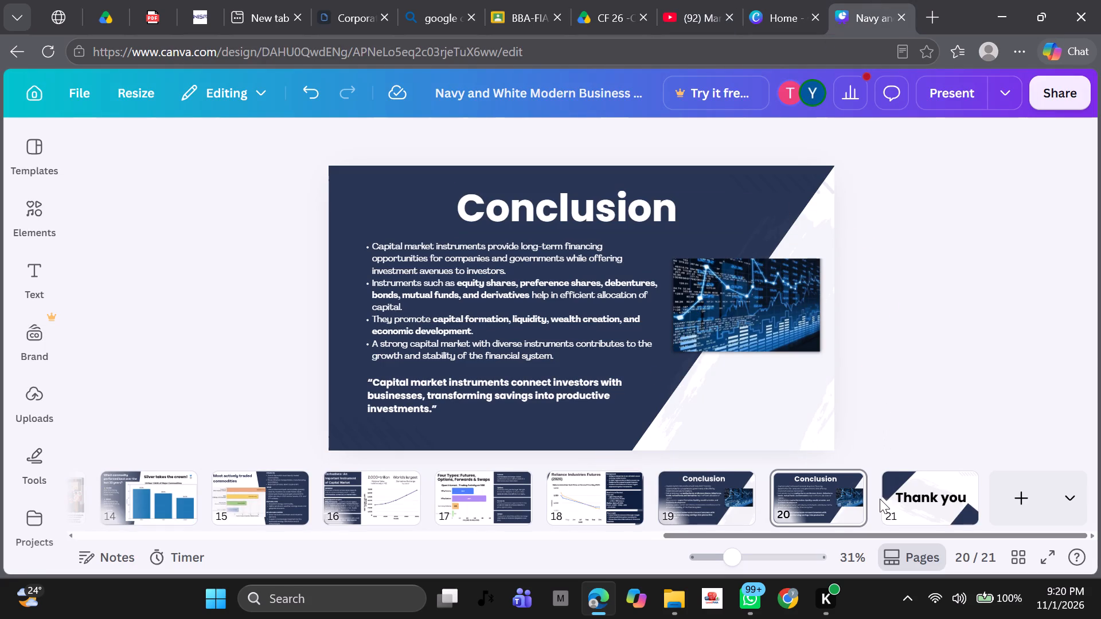
scroll(880, 499, "left", 1)
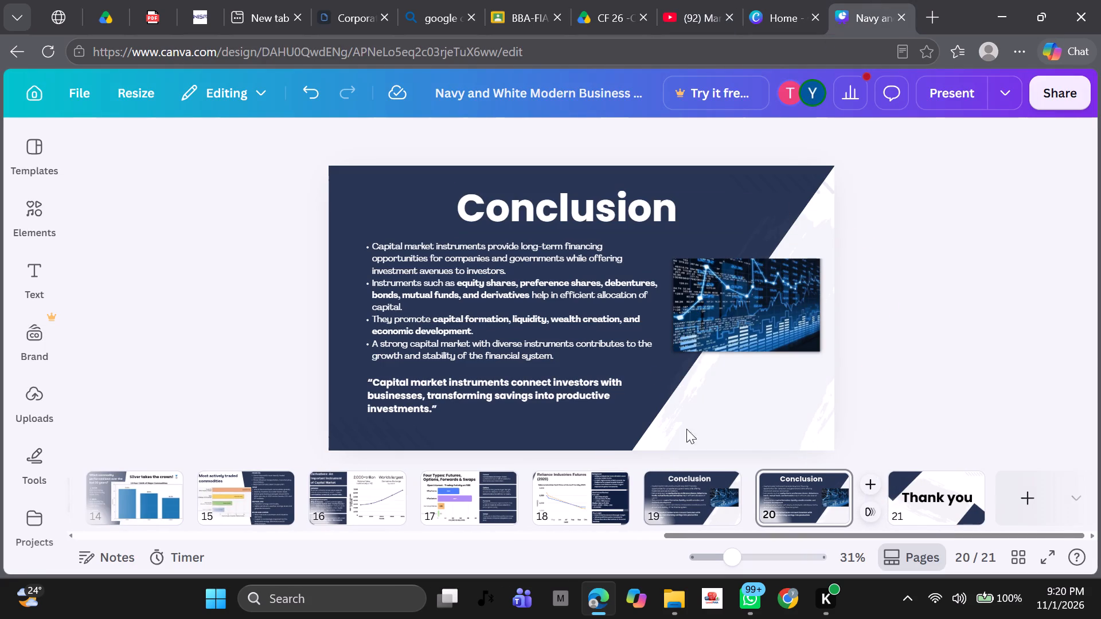
double_click(589, 211)
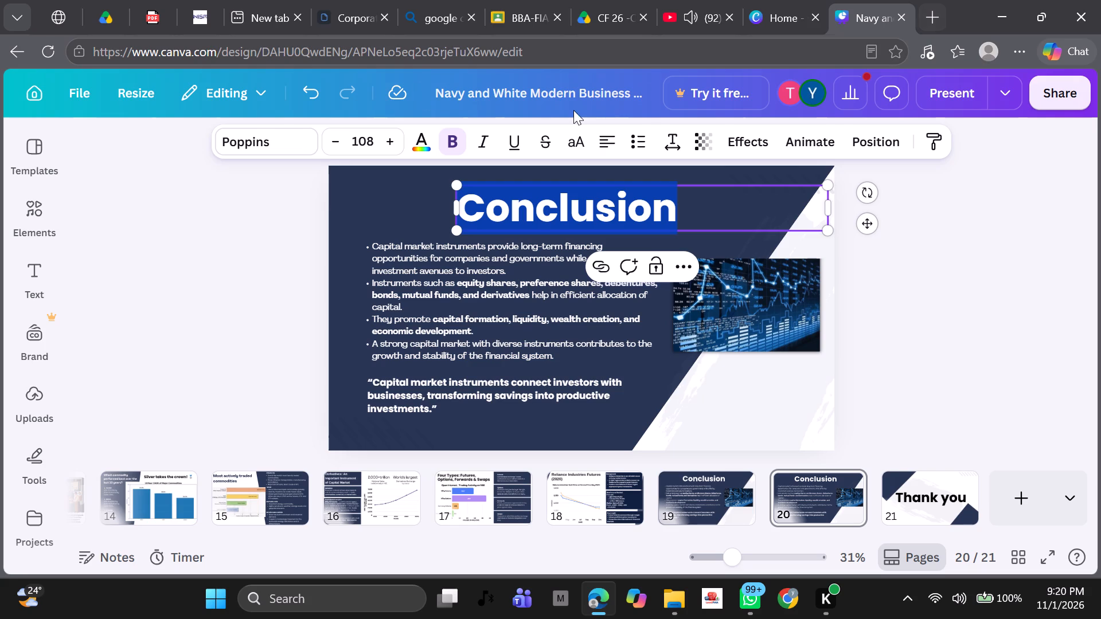
Switch back to YouTube, skip the Hostinger advert and pause the Marginal Cost video.
left_click(684, 8)
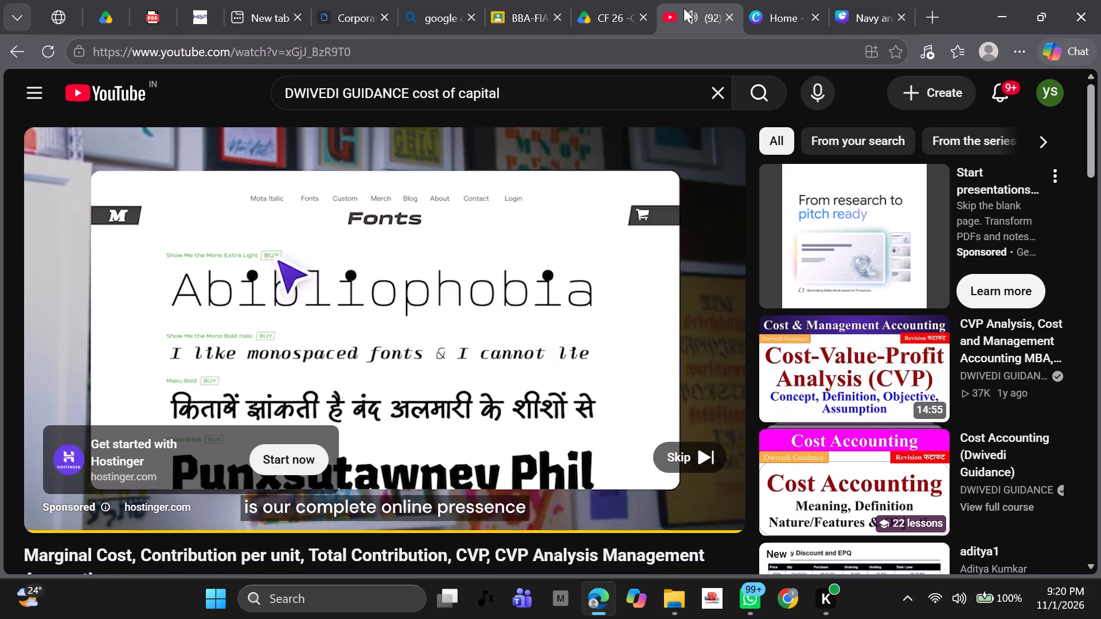
left_click(682, 457)
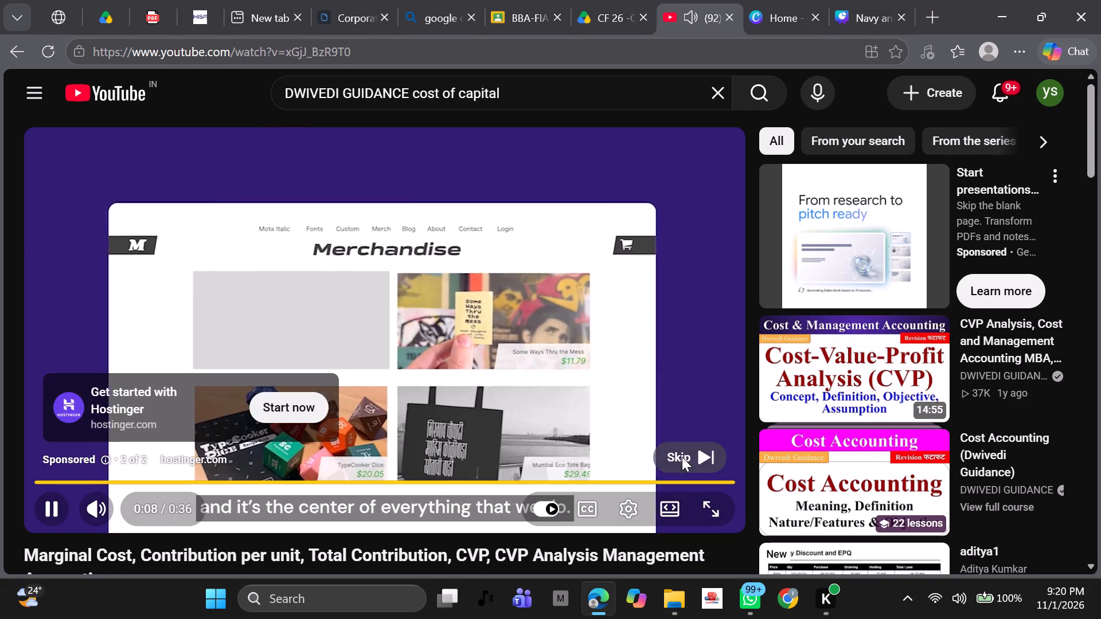
left_click(52, 511)
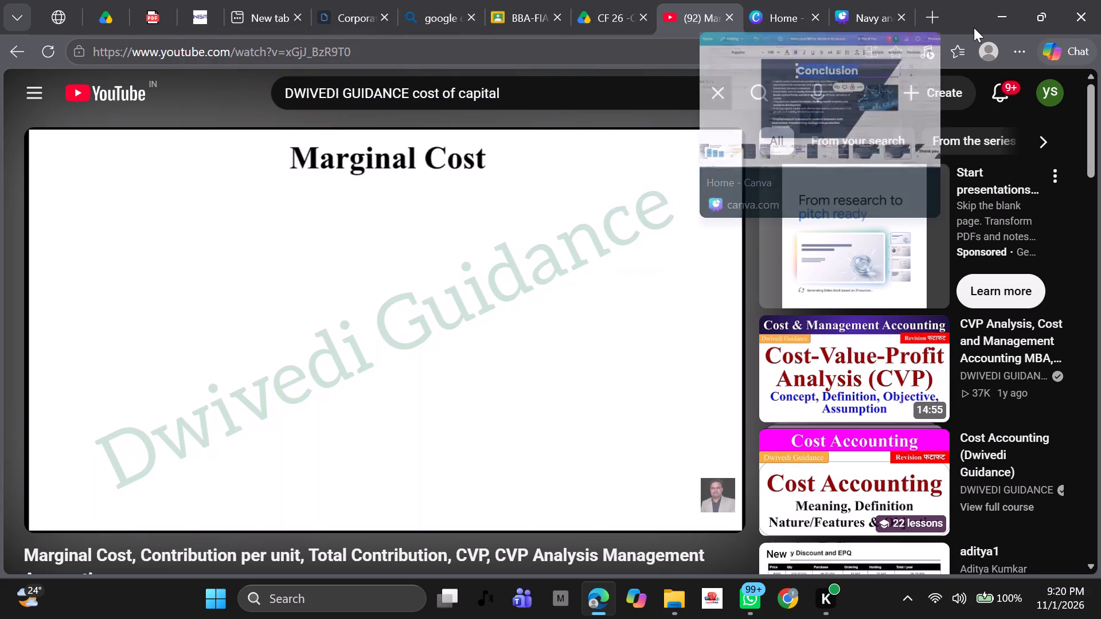
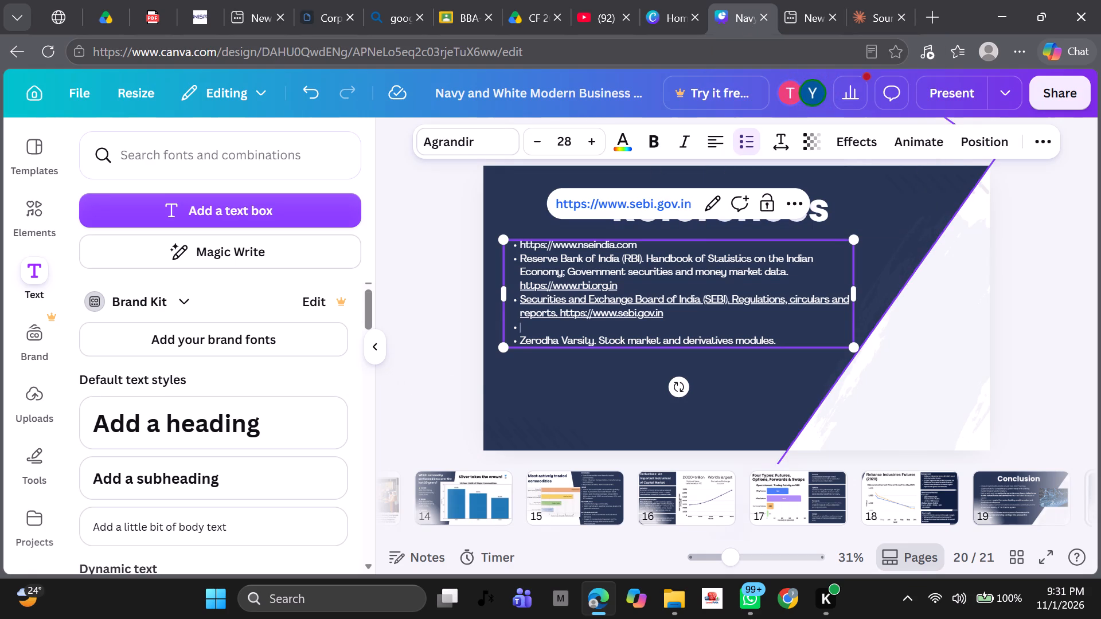
key("ctrl+v")
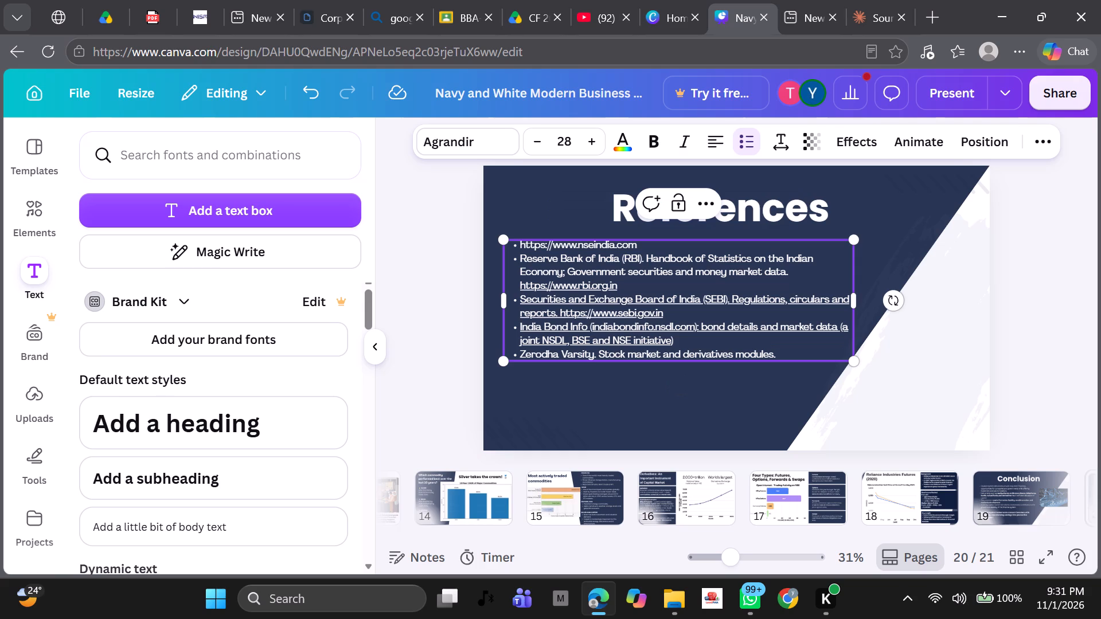
Start a new empty bullet between the India Bond Info and Zerodha Varsity entries.
key("Return")
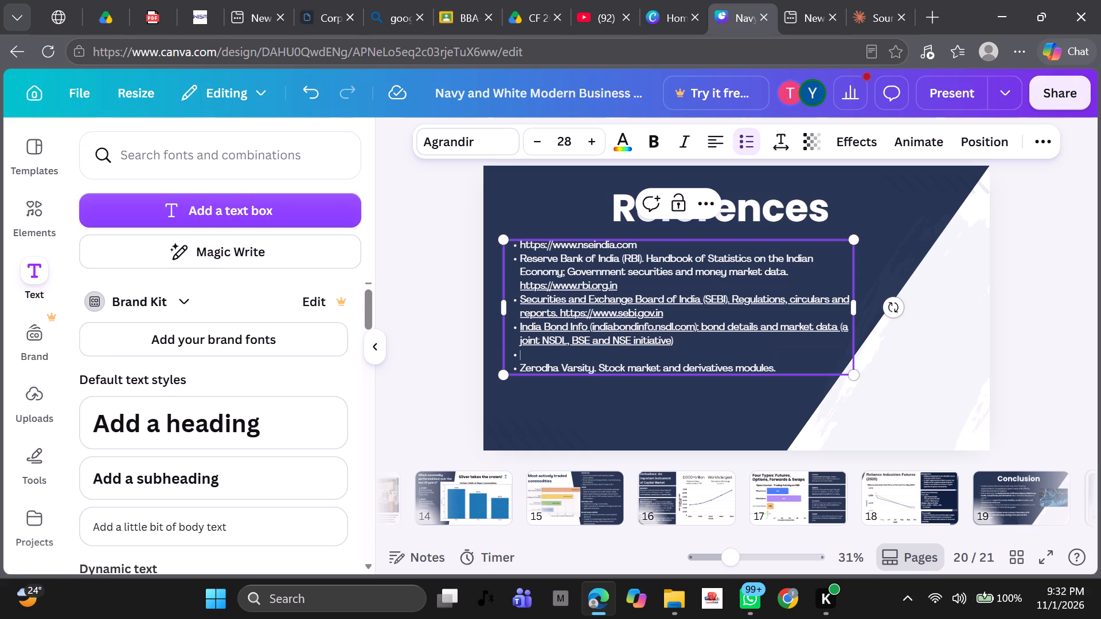
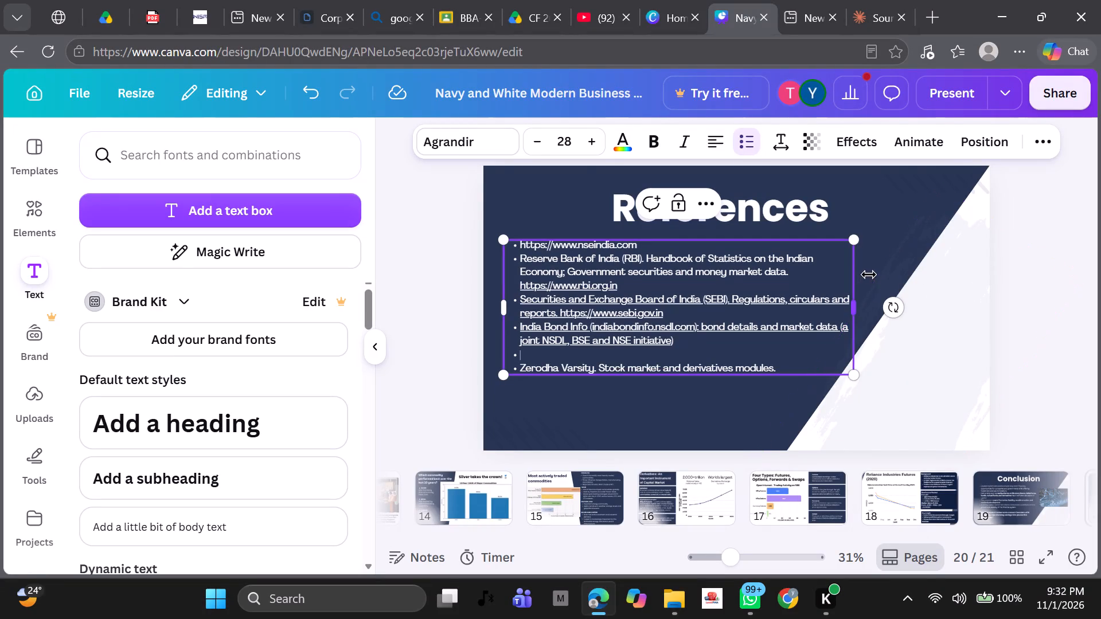
Move the dark blue background shape on the References slide diagonally down and right so it covers the slide's white area.
left_click_drag(873, 272, 990, 339)
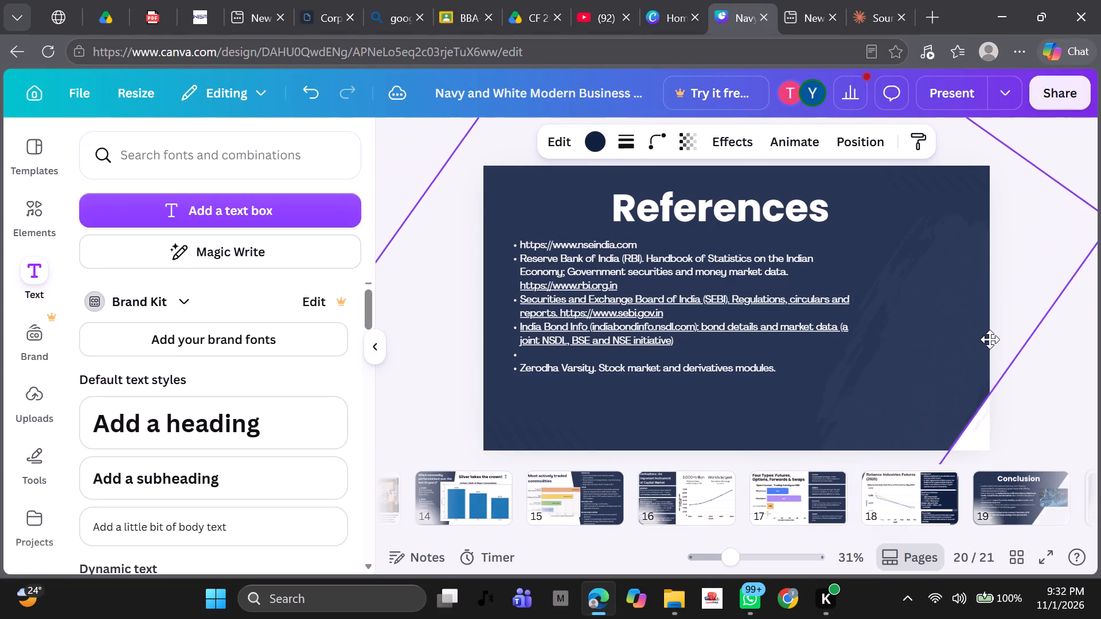
left_click_drag(990, 339, 1018, 366)
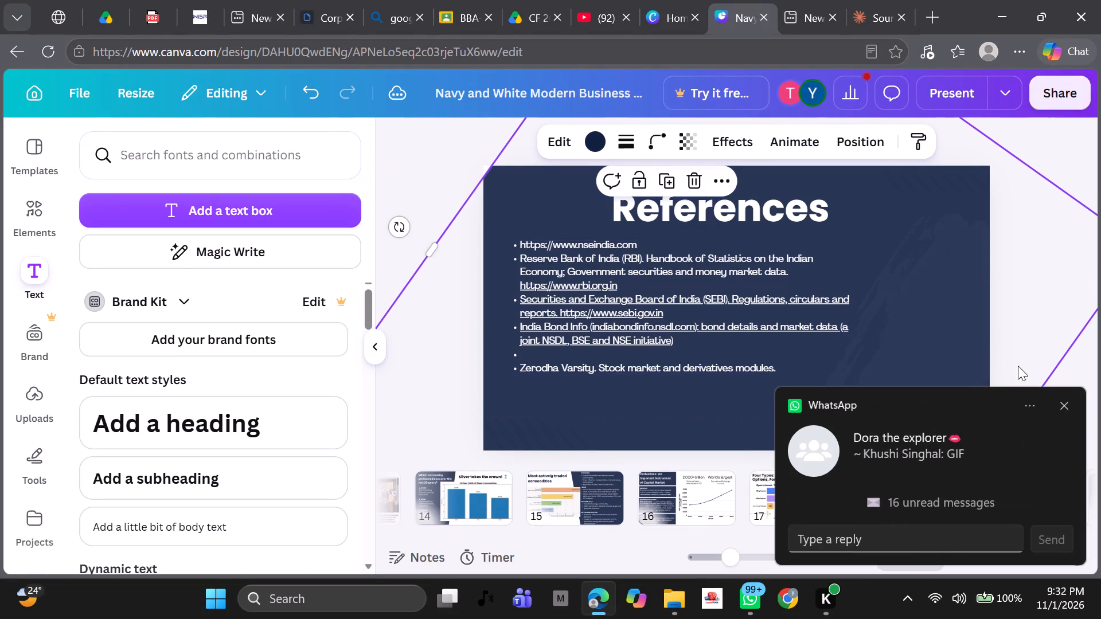
left_click(446, 181)
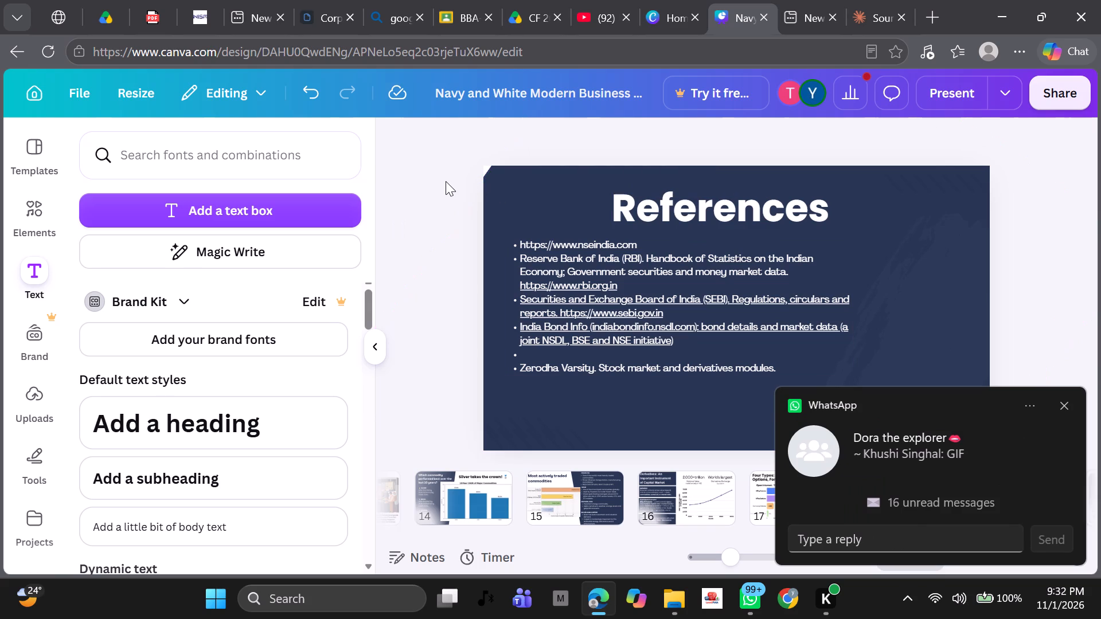
Check the CRUDE OIL heading's text formatting on page 15, and set the page 20 references list to size 24 bold.
left_click(583, 340)
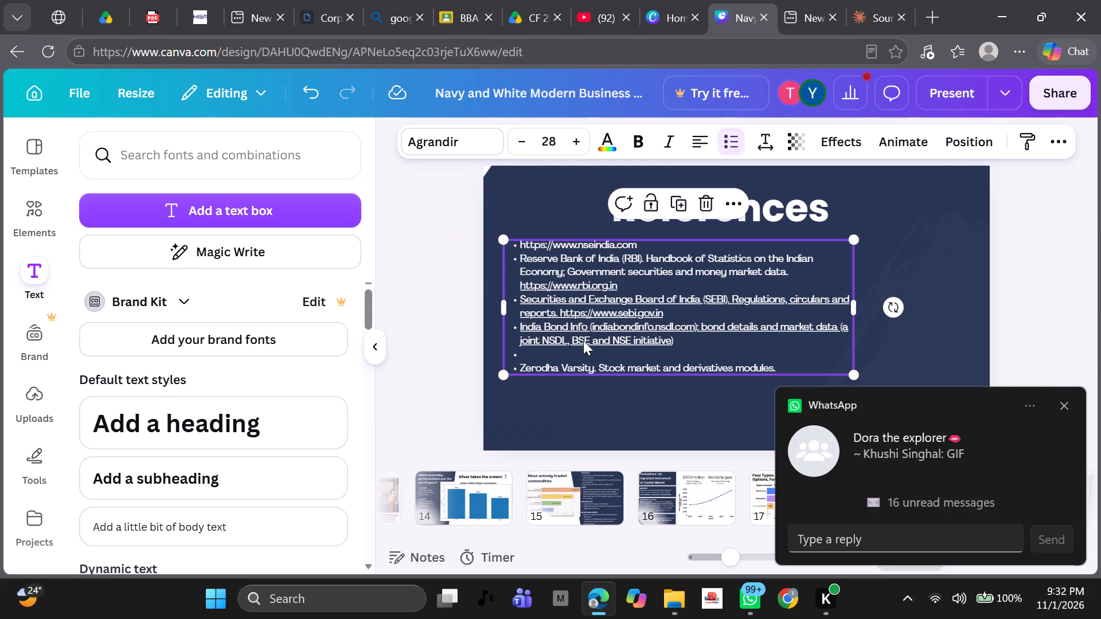
left_click(588, 496)
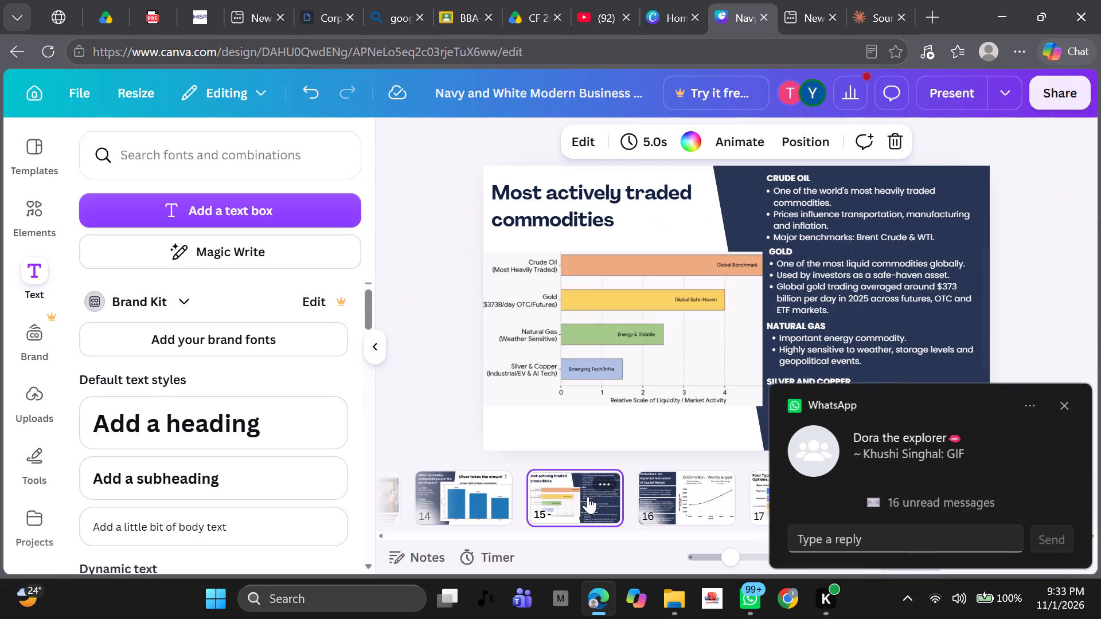
left_click(776, 176)
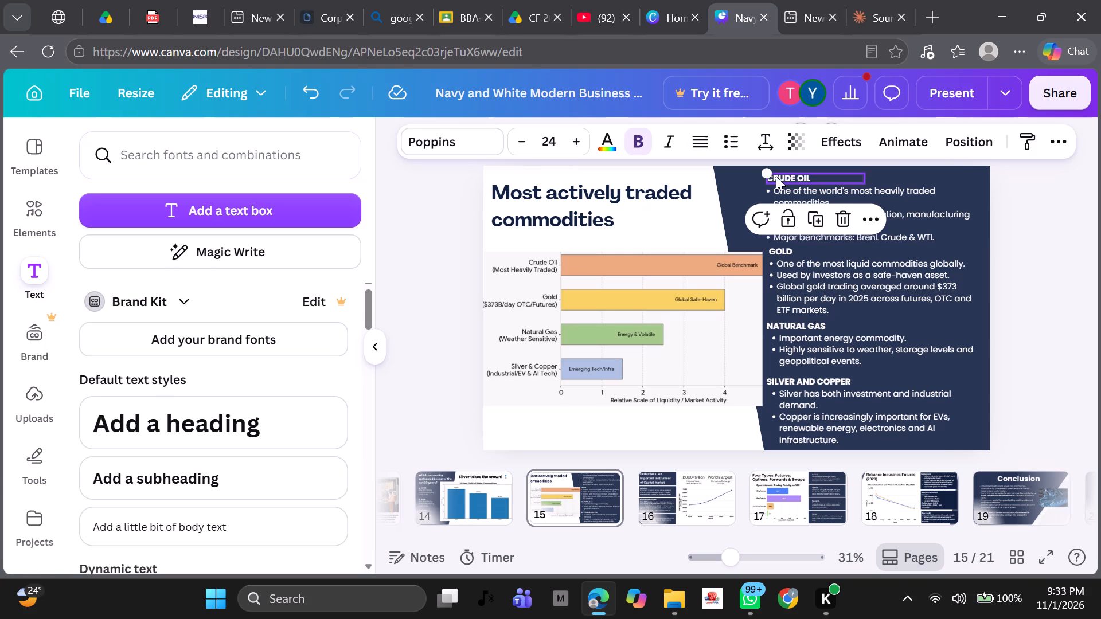
scroll(888, 483, "left", 7)
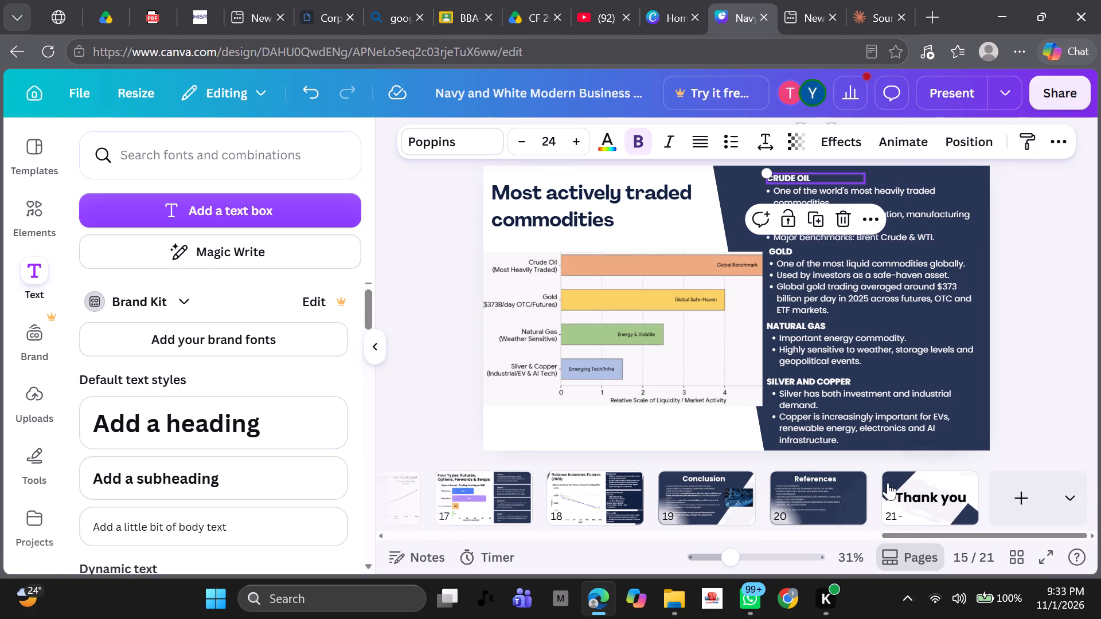
left_click(776, 477)
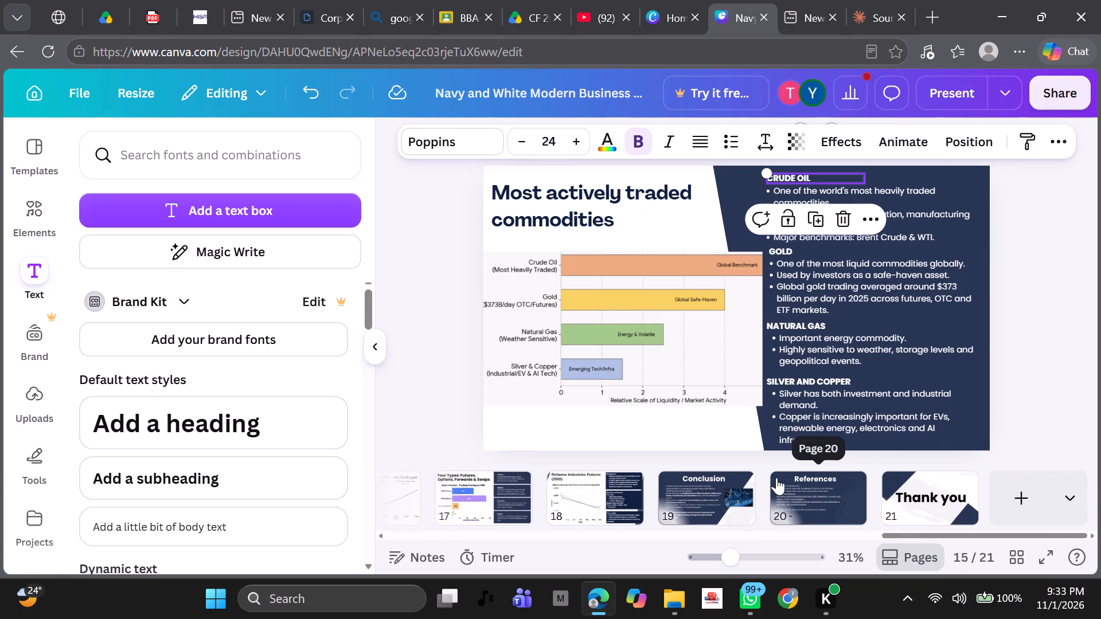
left_click_drag(776, 477, 579, 291)
left_click(579, 291)
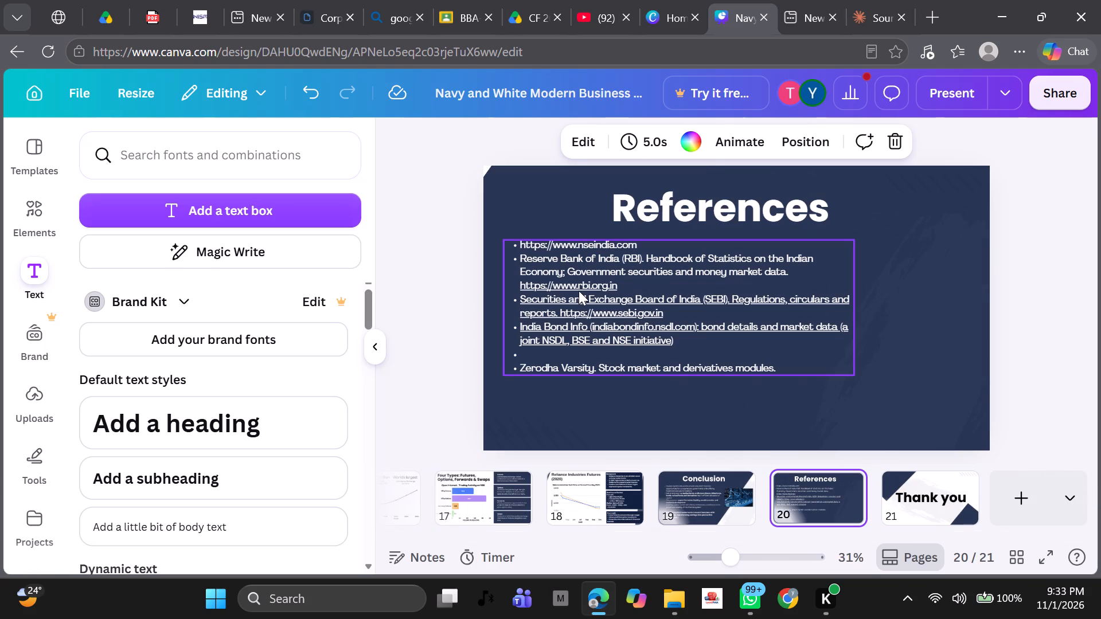
double_click(554, 146)
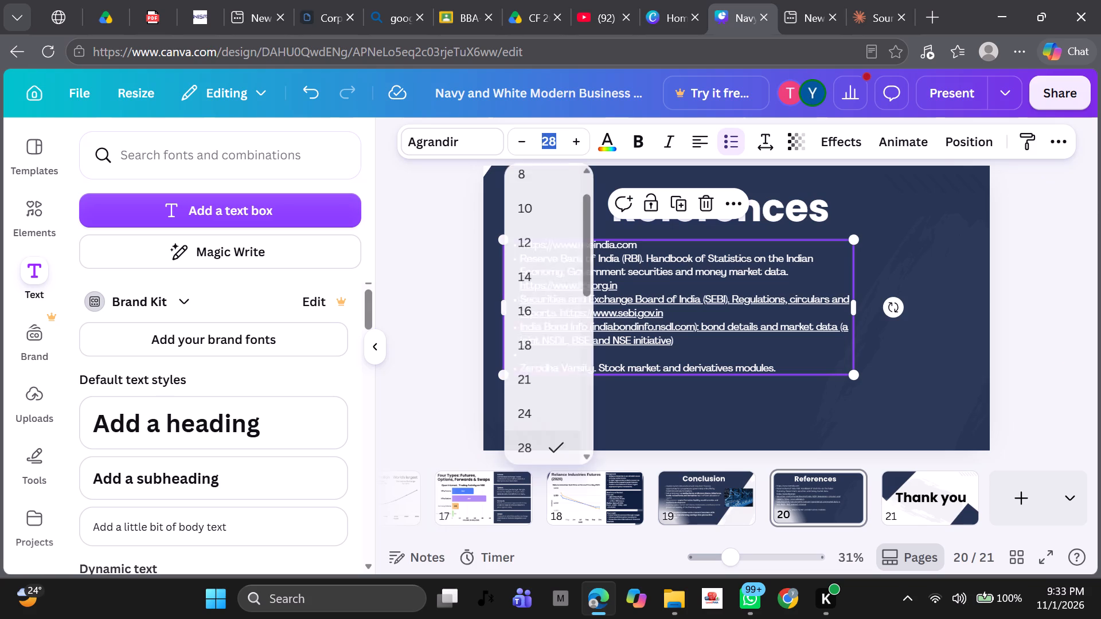
type("24")
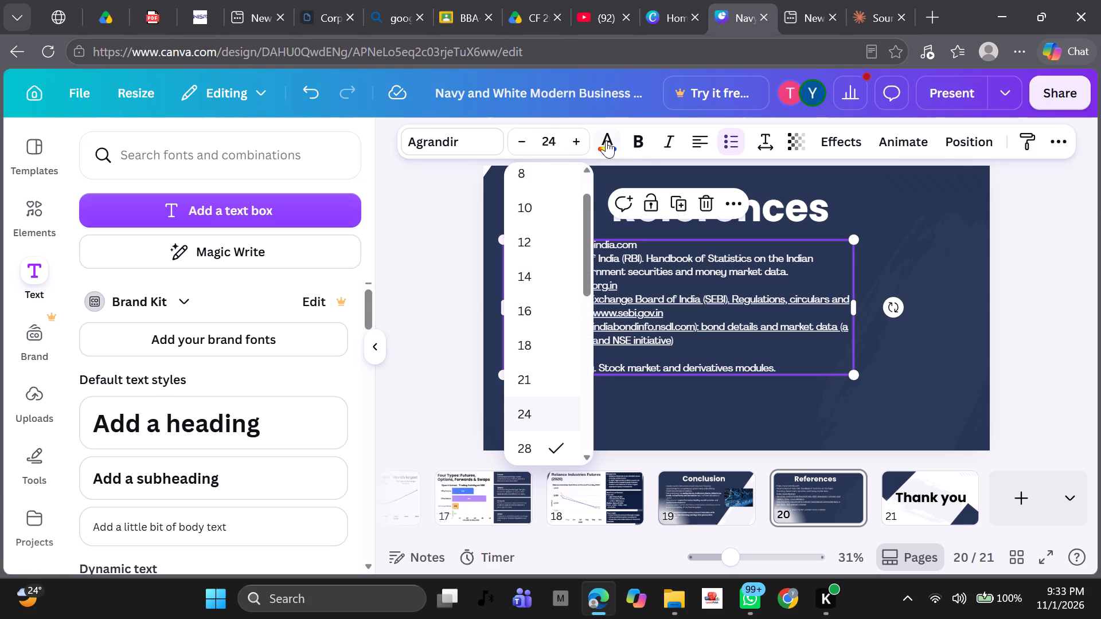
key("Return")
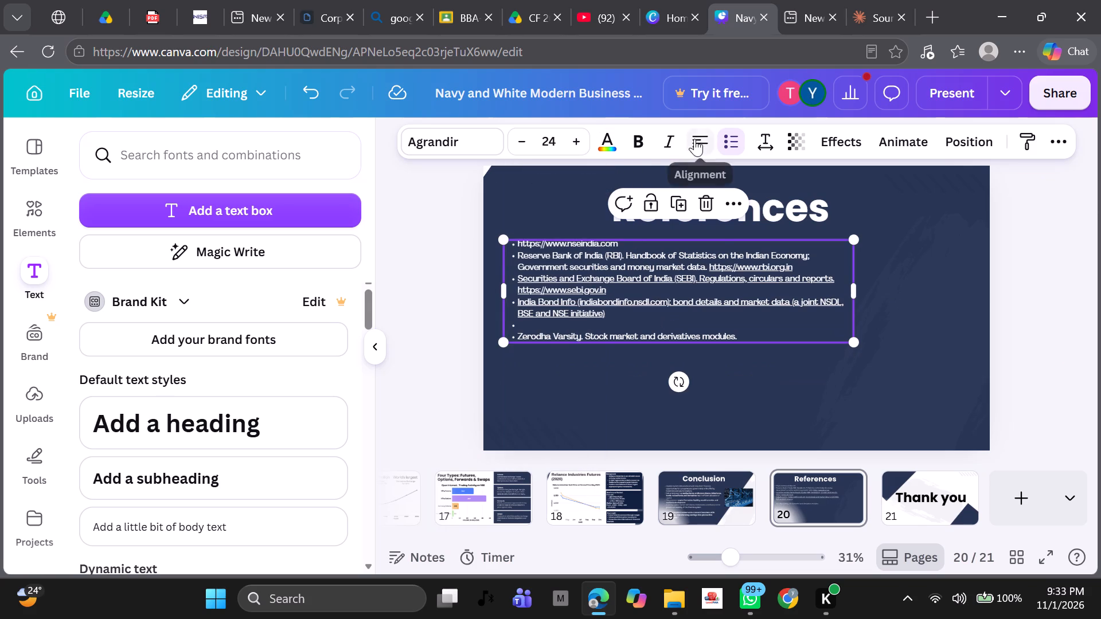
left_click(643, 134)
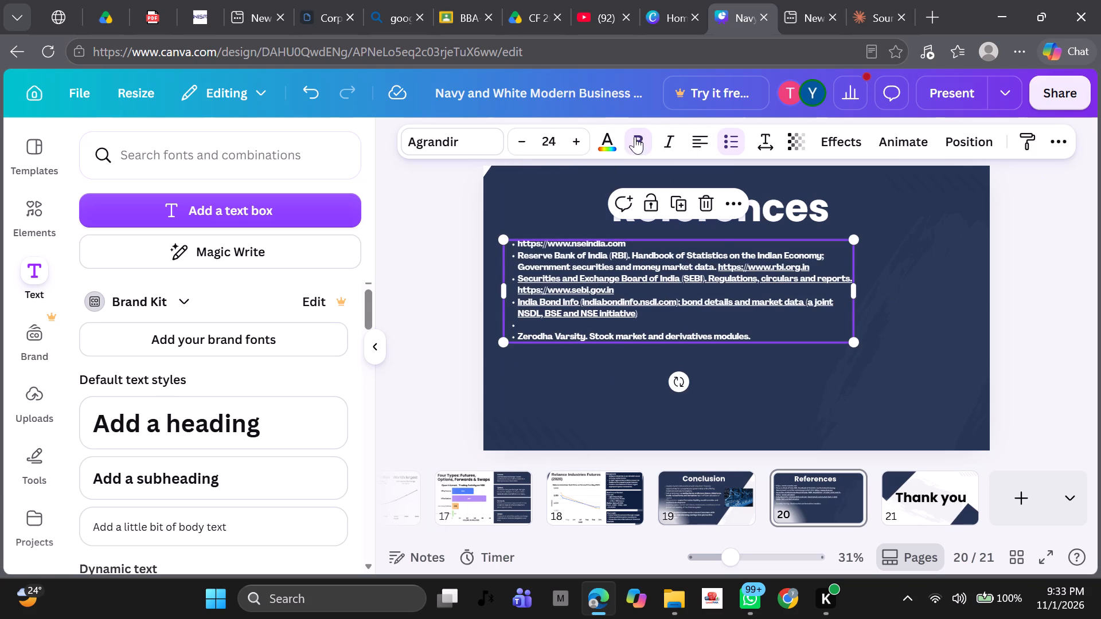
Change the references list's font to Poppins.
left_click(477, 143)
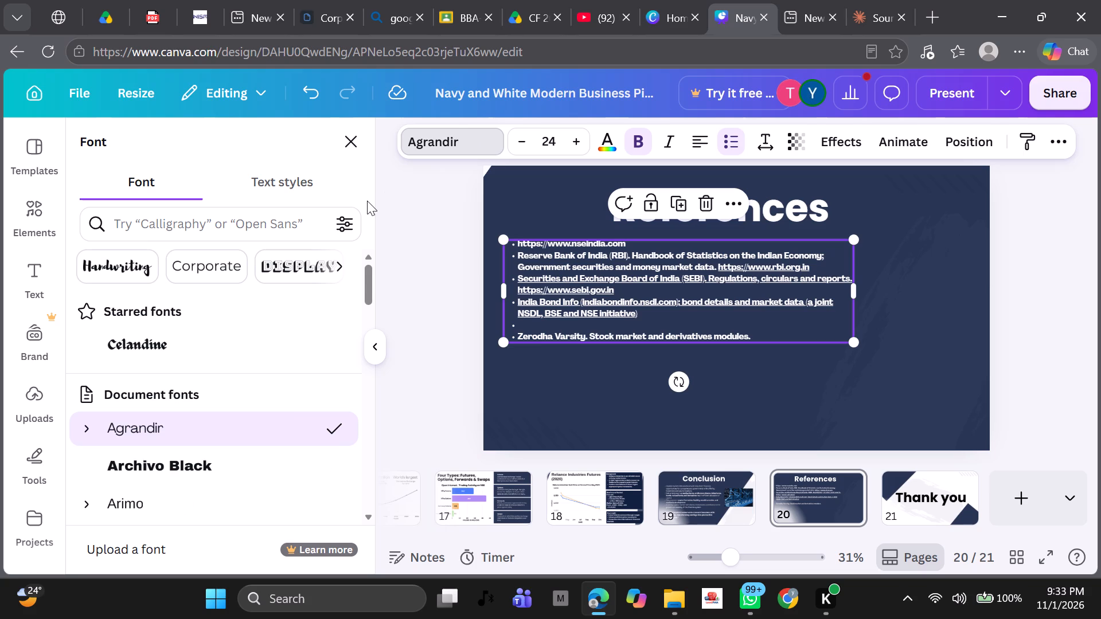
left_click(243, 211)
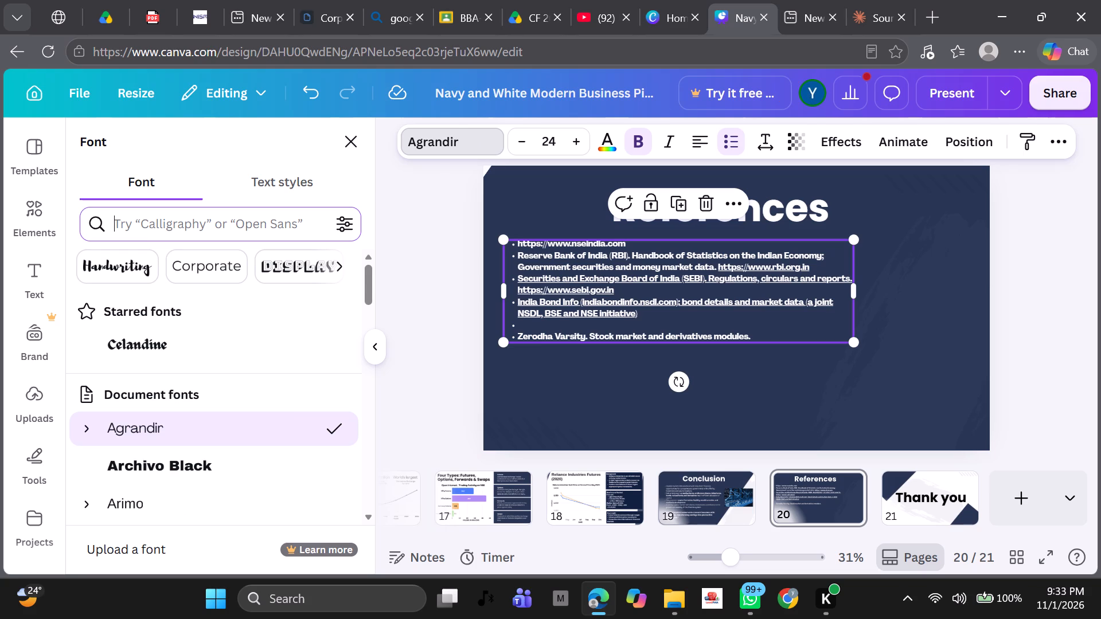
type("po")
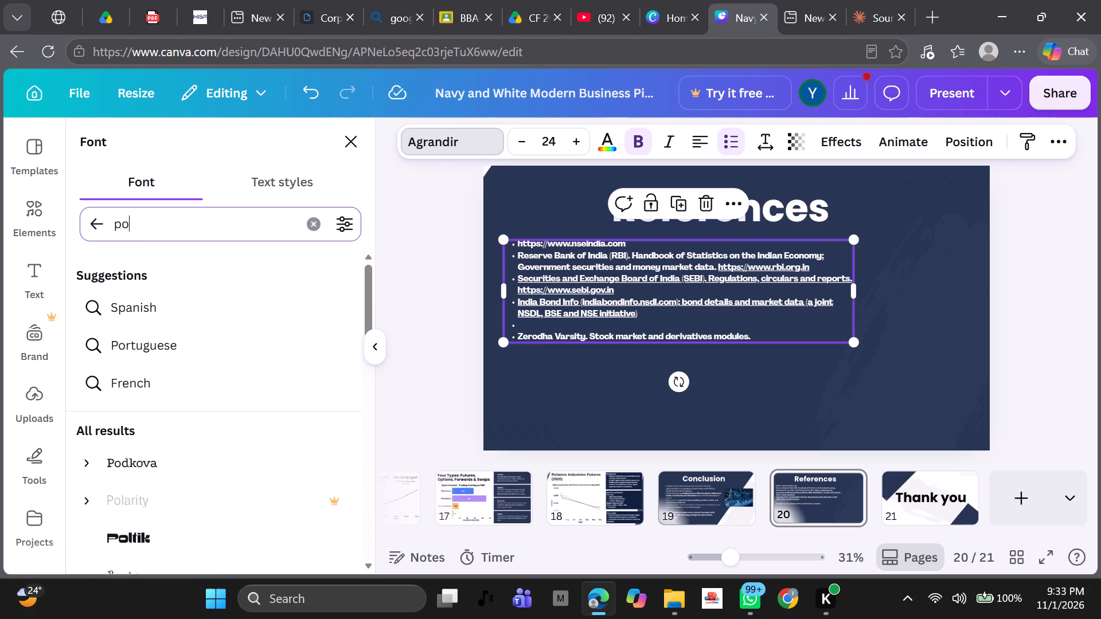
key("p")
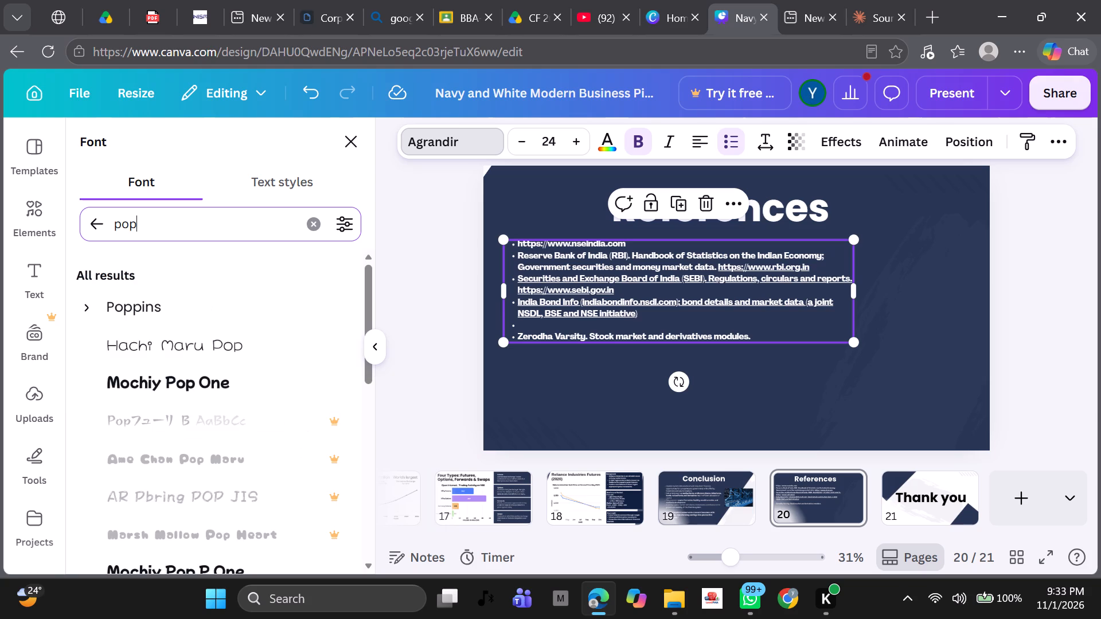
left_click(134, 308)
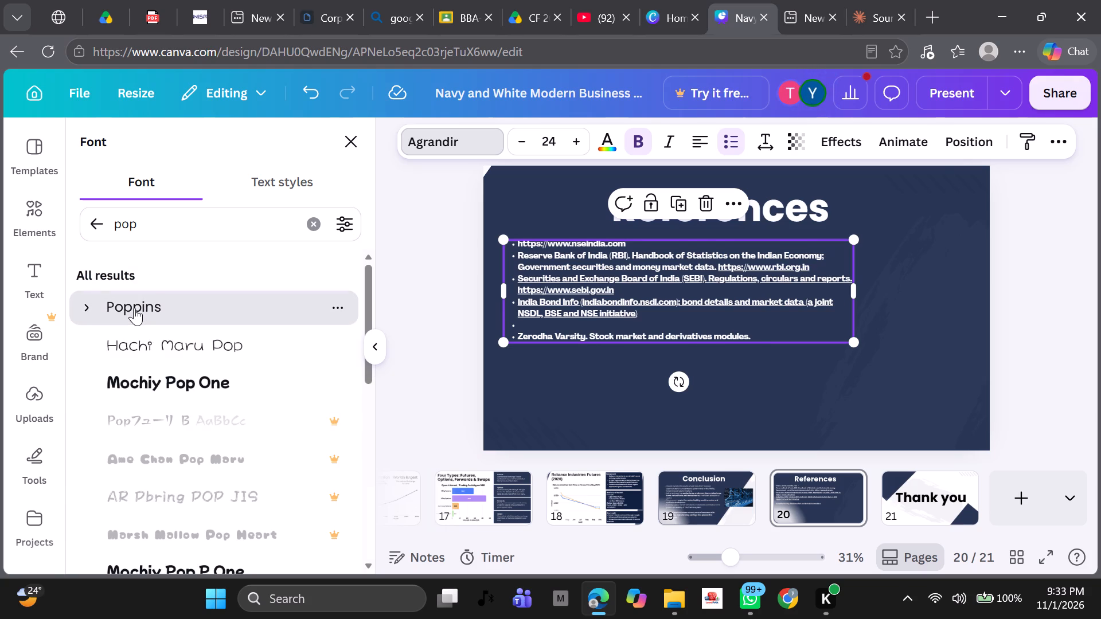
Remove the empty bullet above the Zerodha Varsity entry, keeping that entry as a bulleted item.
double_click(523, 323)
key("BackSpace")
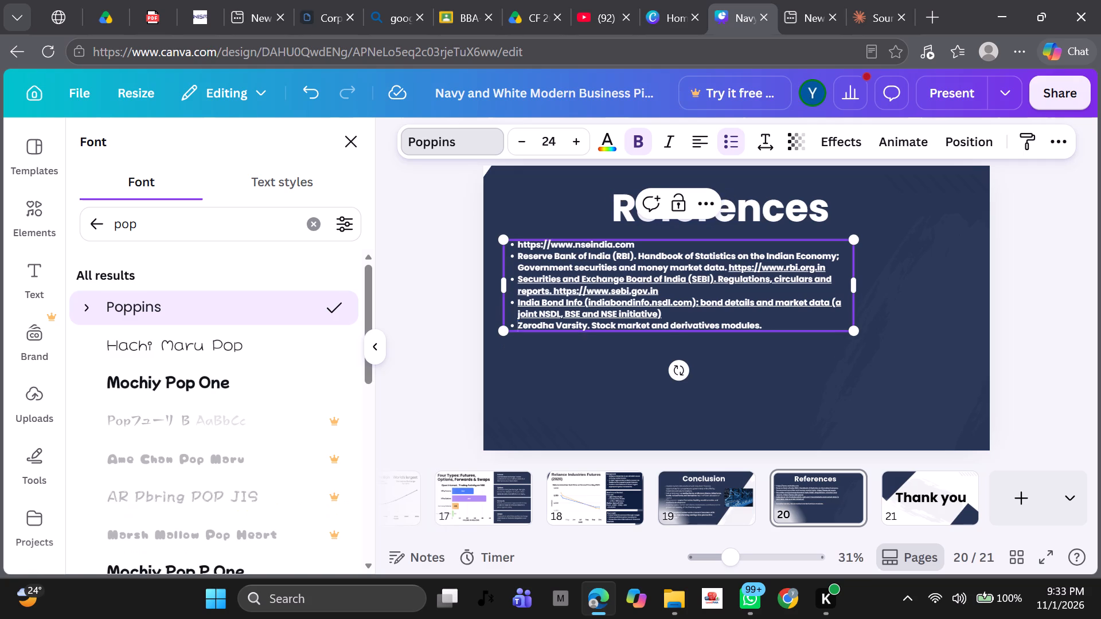
key("BackSpace")
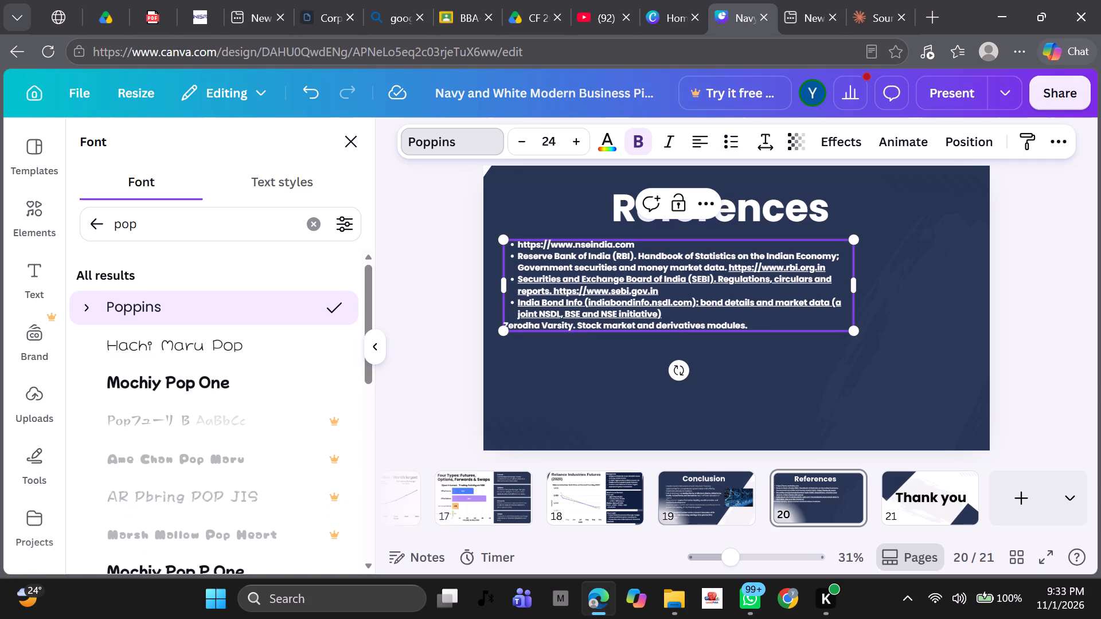
left_click(731, 136)
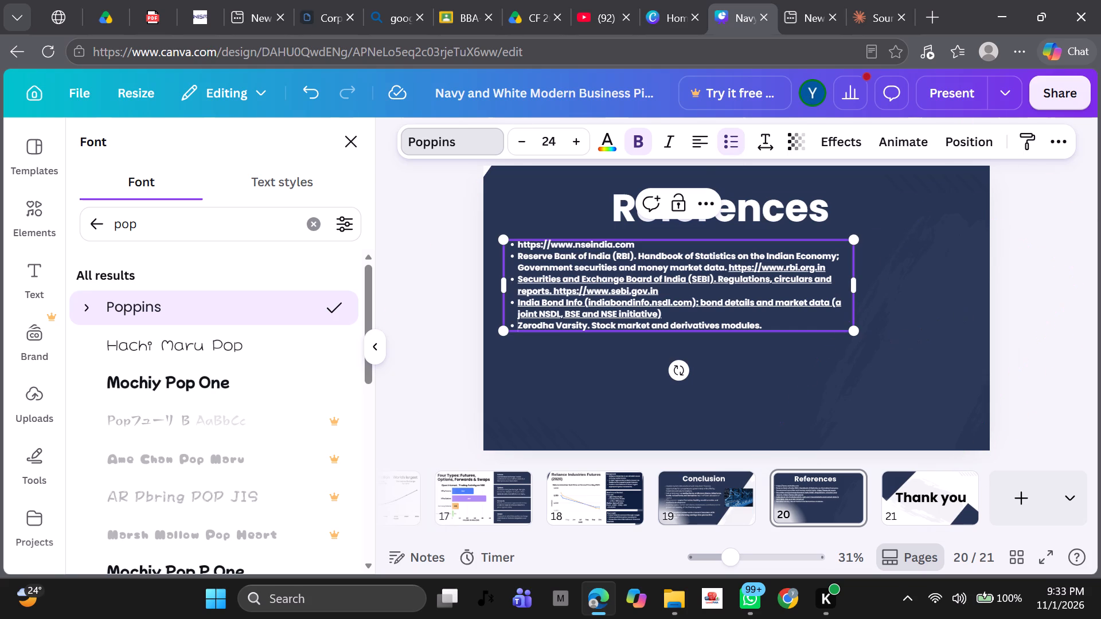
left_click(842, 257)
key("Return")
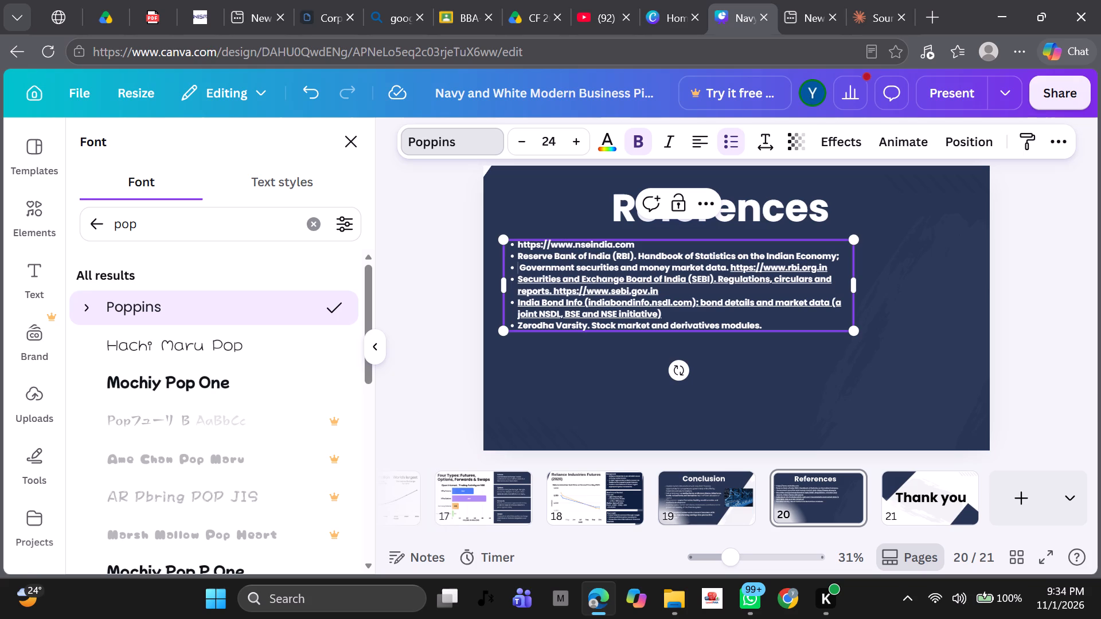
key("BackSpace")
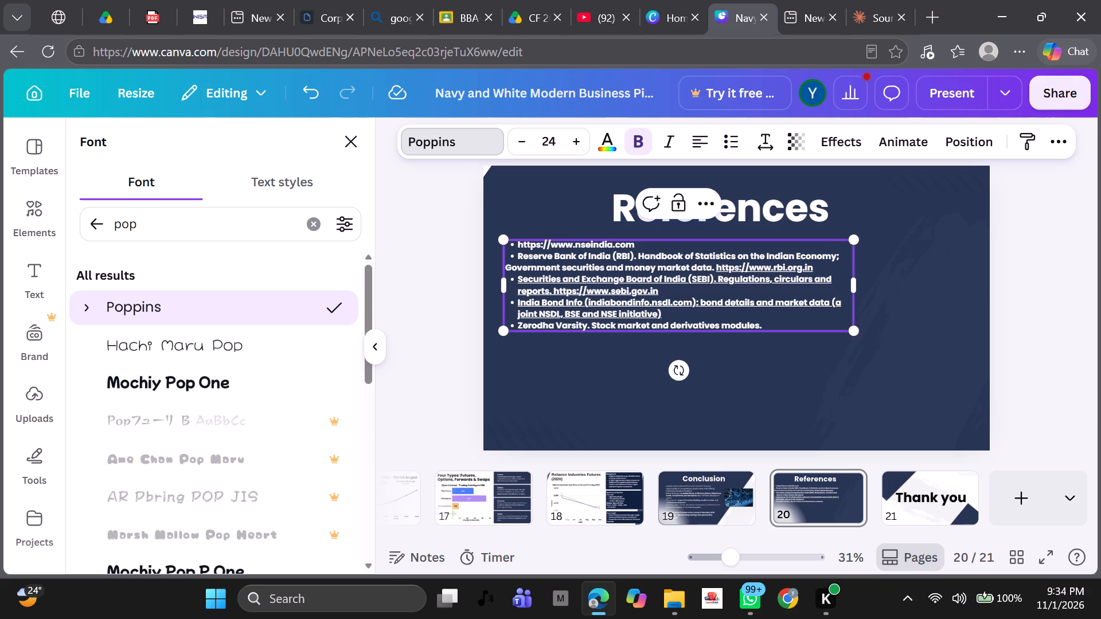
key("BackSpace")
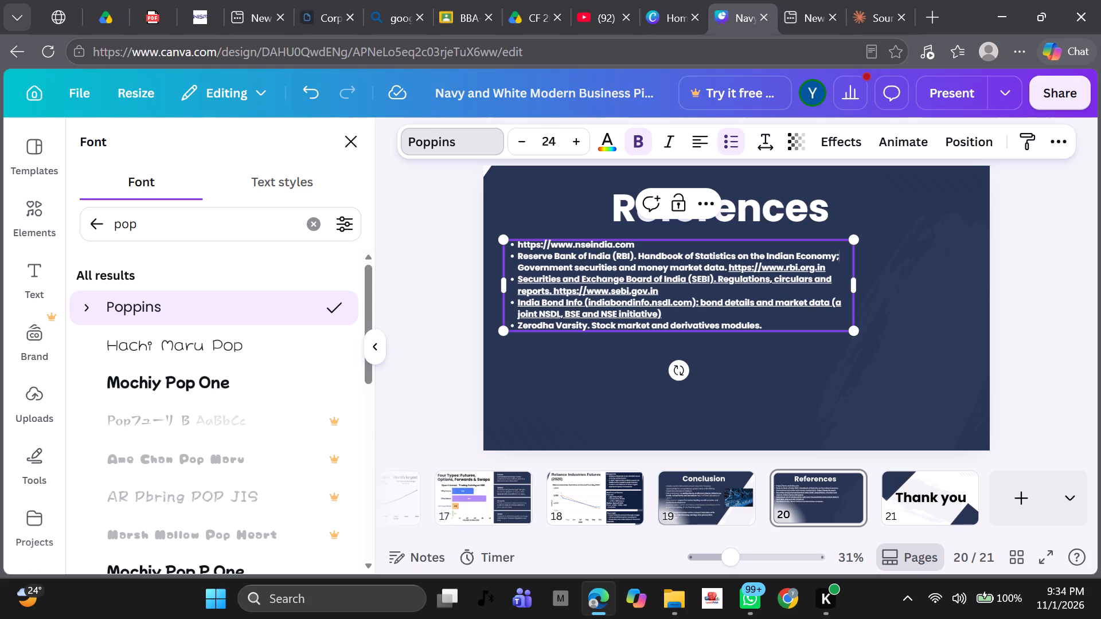
Insert a blank line without a bullet after each of the NSE, RBI, SEBI and India Bond Info entries.
key("Down")
key("Return")
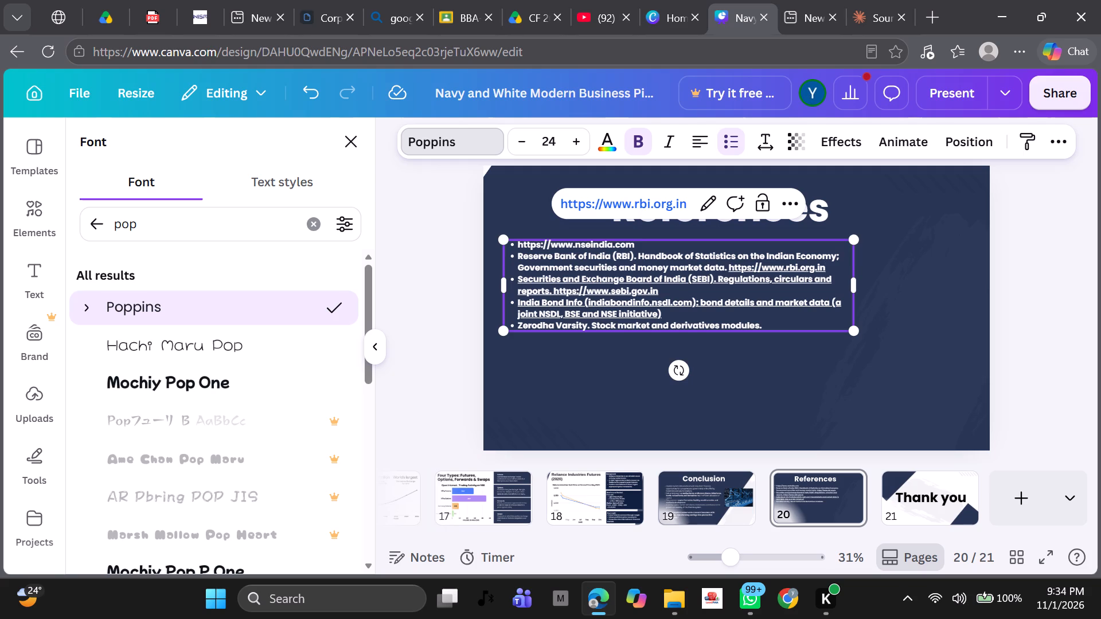
key("BackSpace")
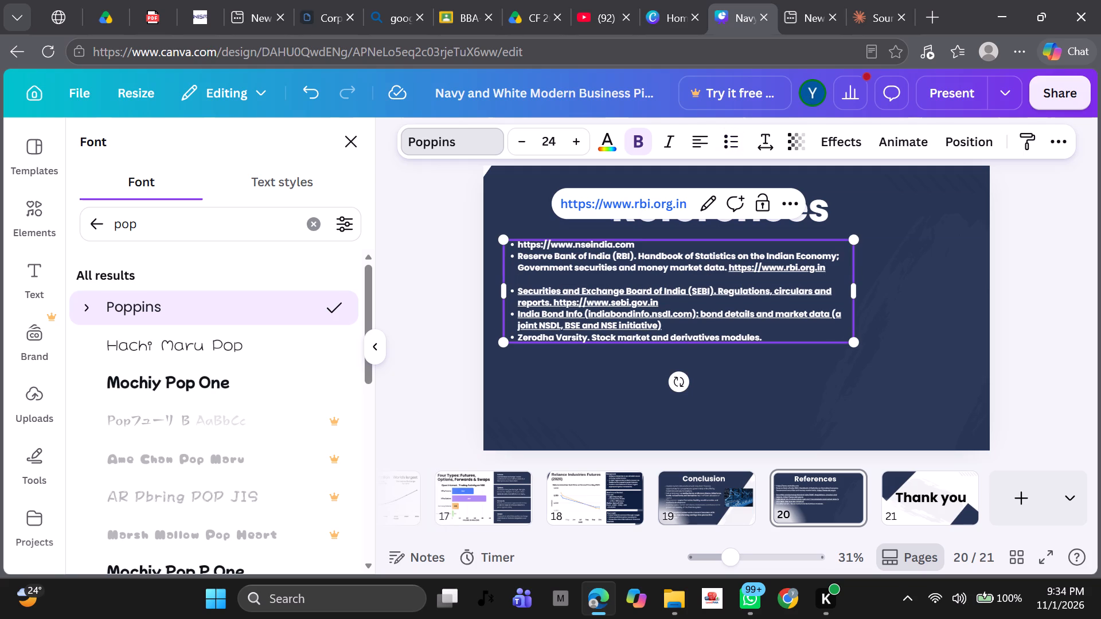
left_click(643, 250)
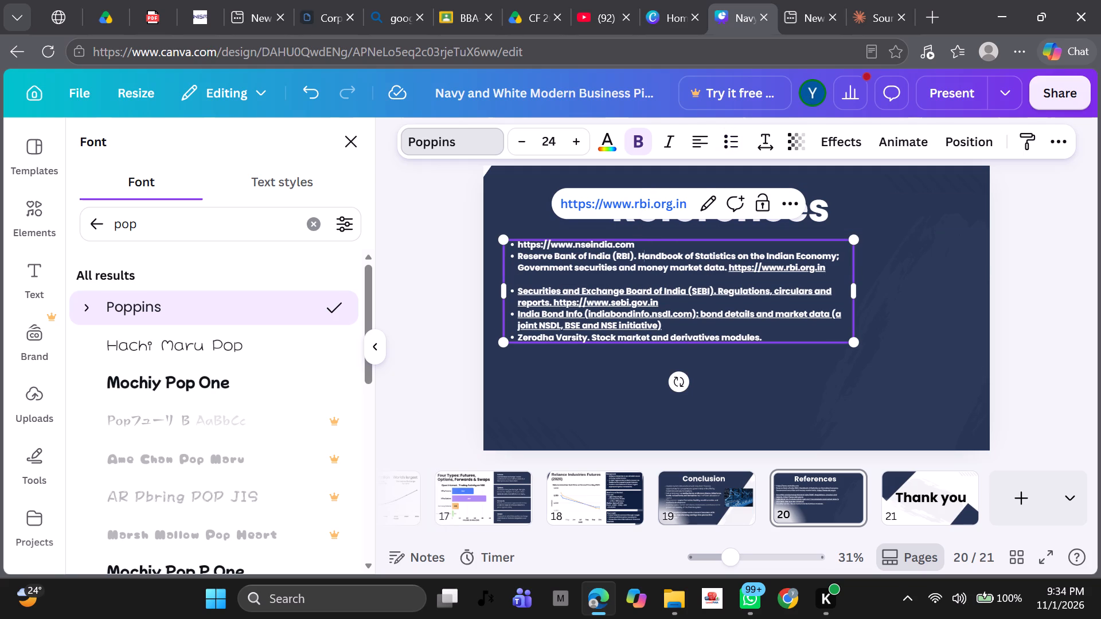
left_click(640, 246)
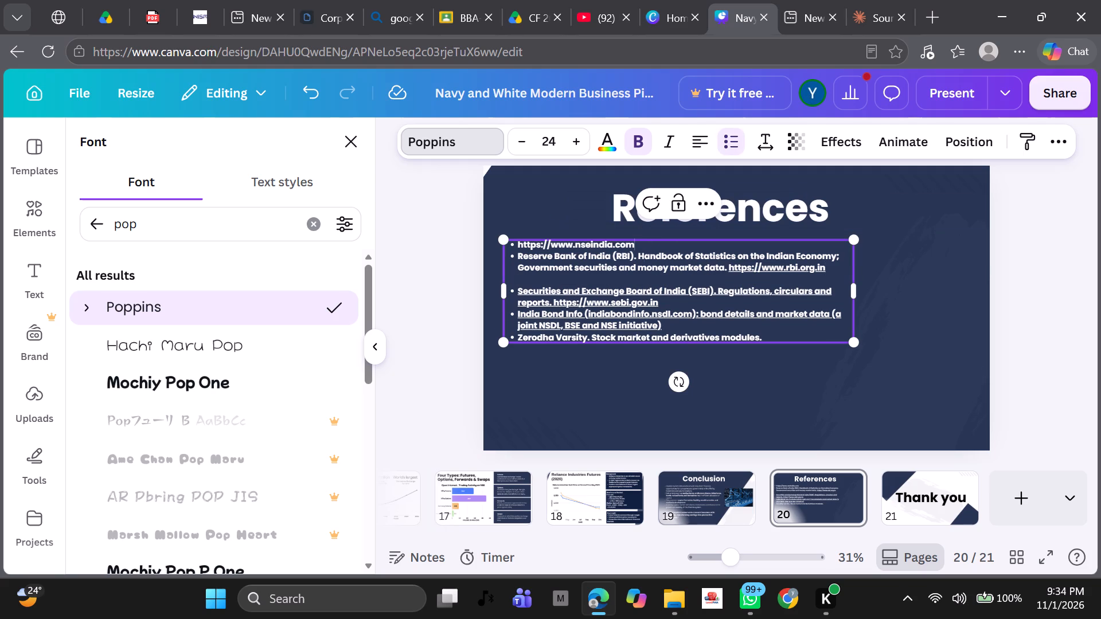
key("Return")
key("BackSpace")
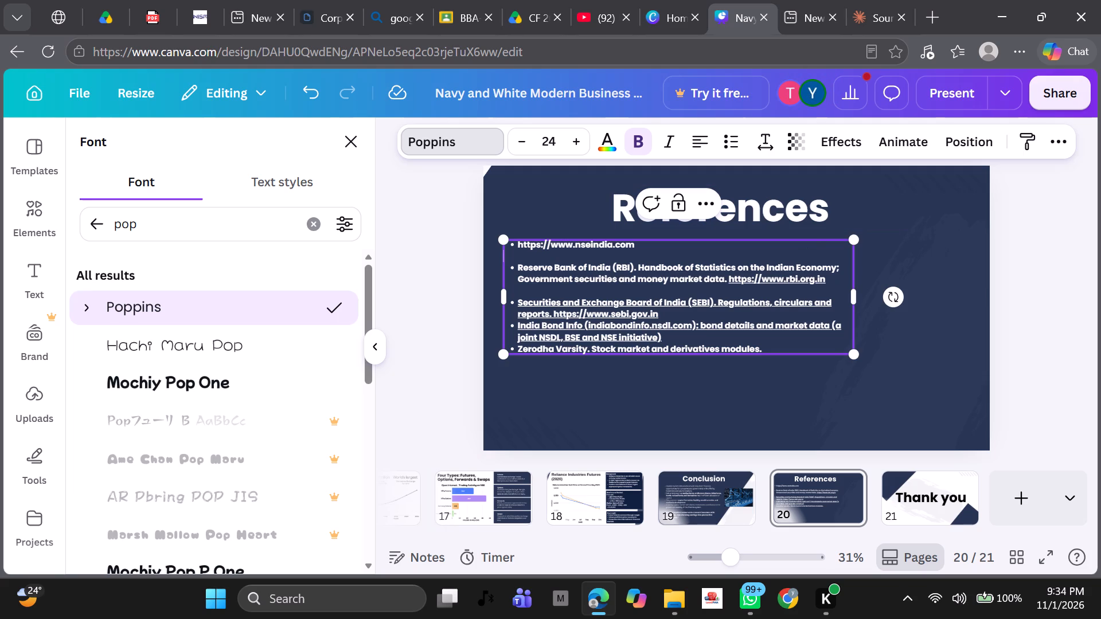
left_click(674, 314)
key("Return")
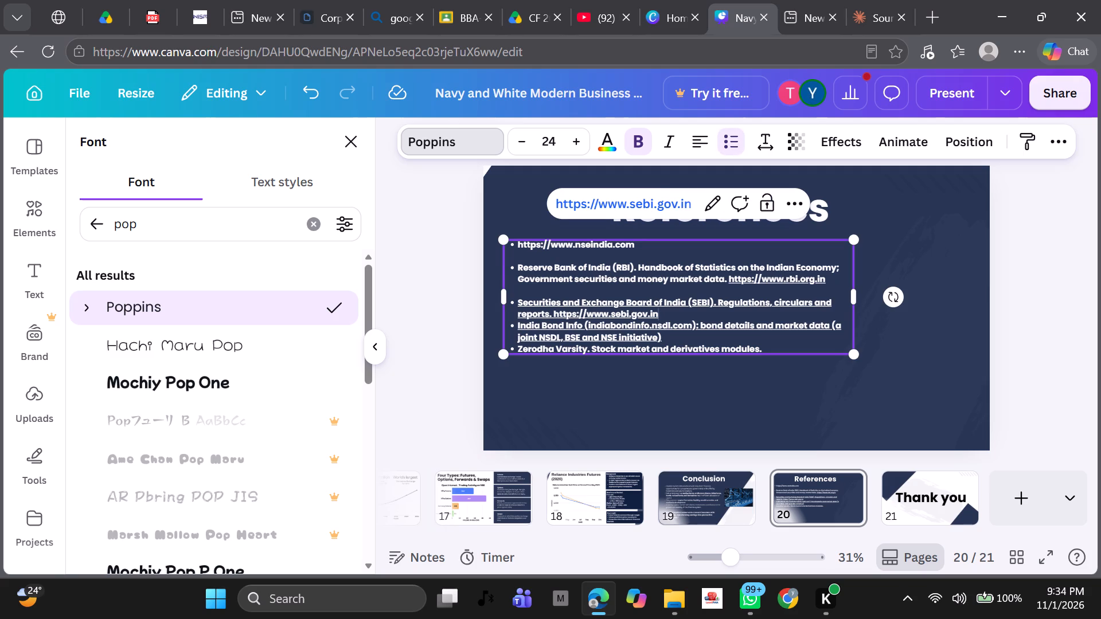
key("BackSpace")
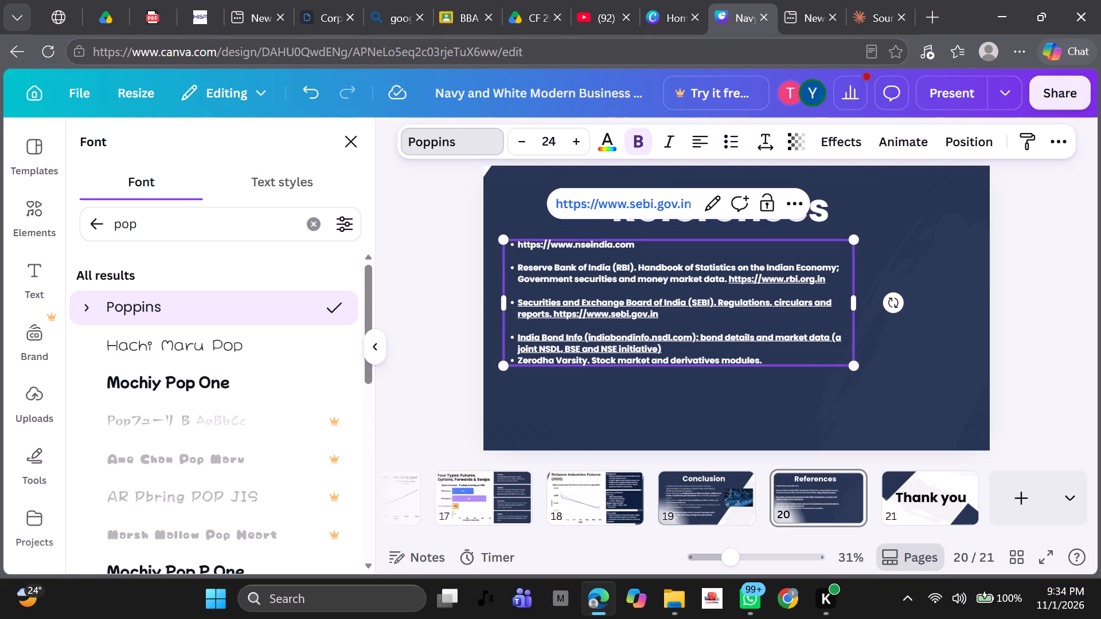
left_click(669, 353)
key("Return")
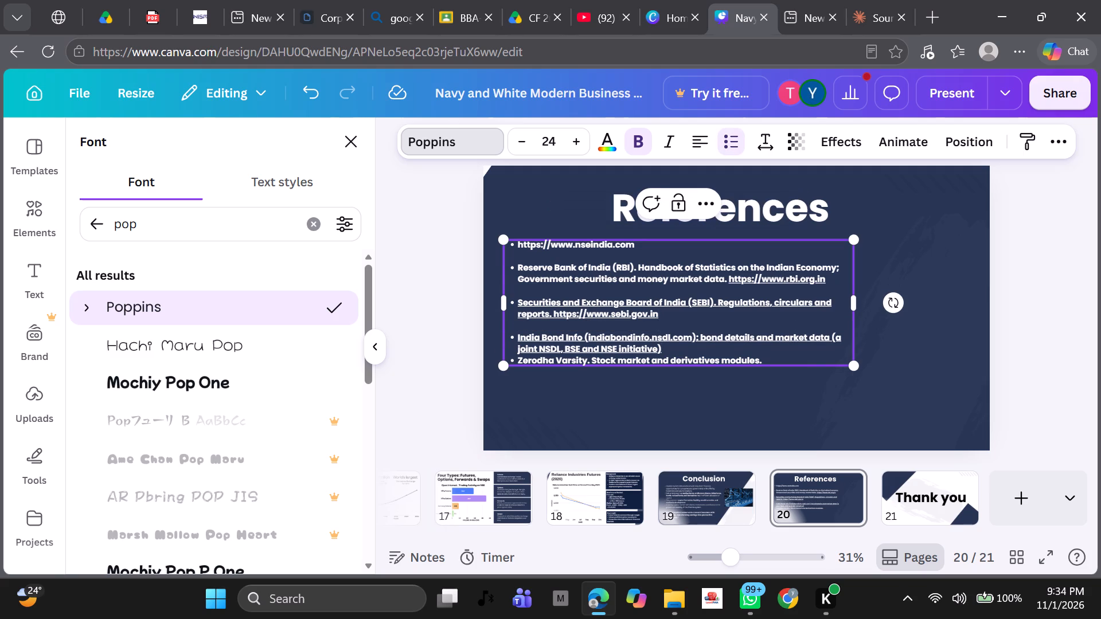
key("BackSpace")
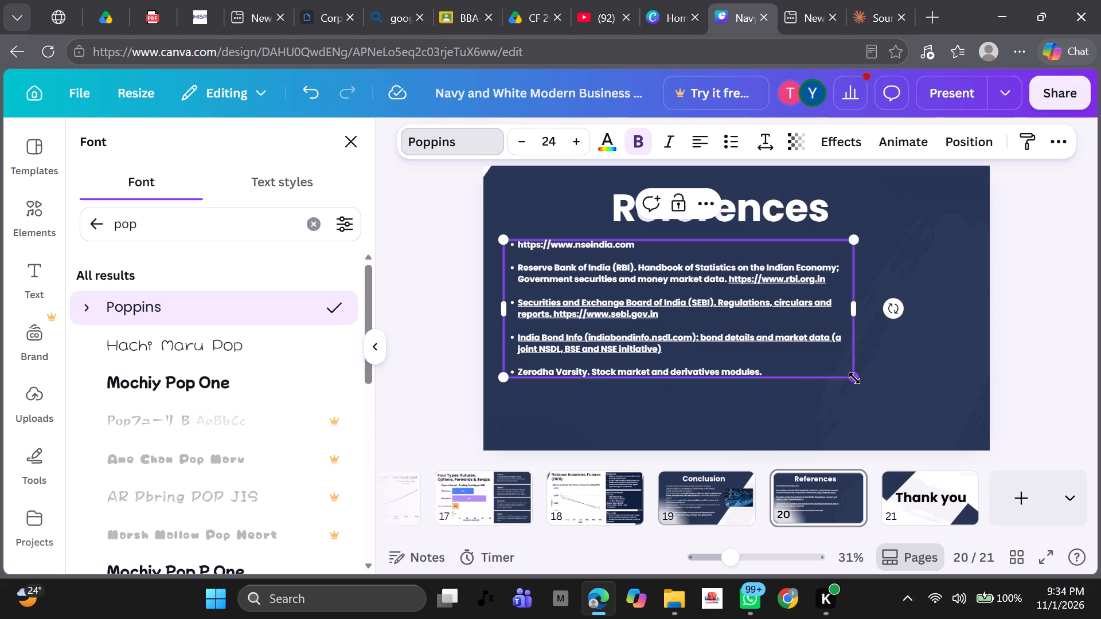
Enlarge the references list's text box proportionally until its text is size 28, and deselect it.
left_click_drag(854, 378, 916, 405)
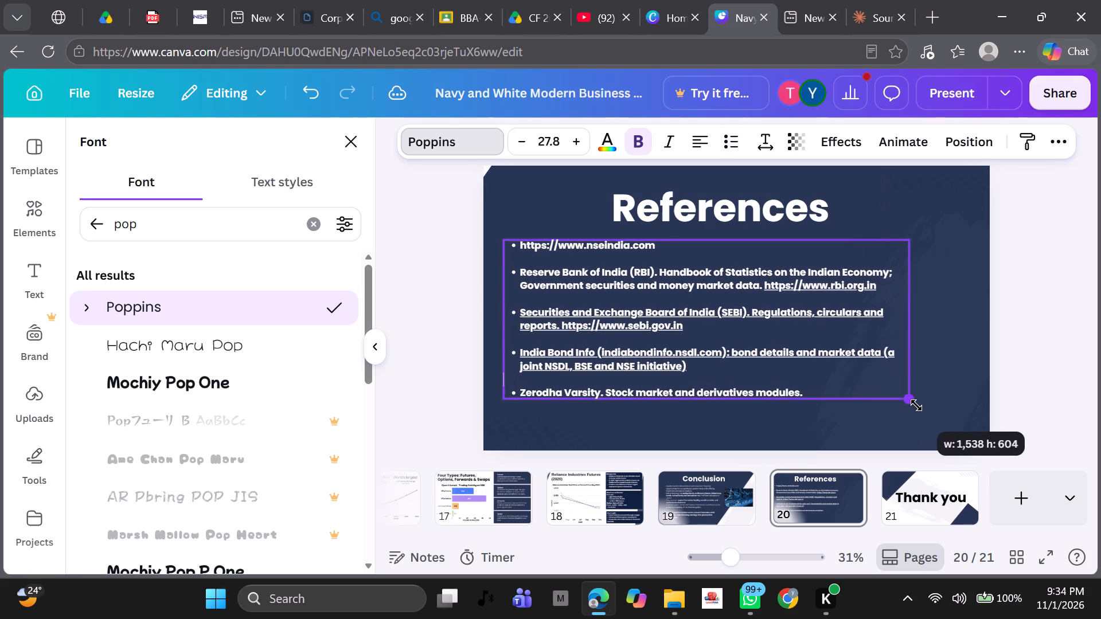
left_click_drag(916, 405, 918, 405)
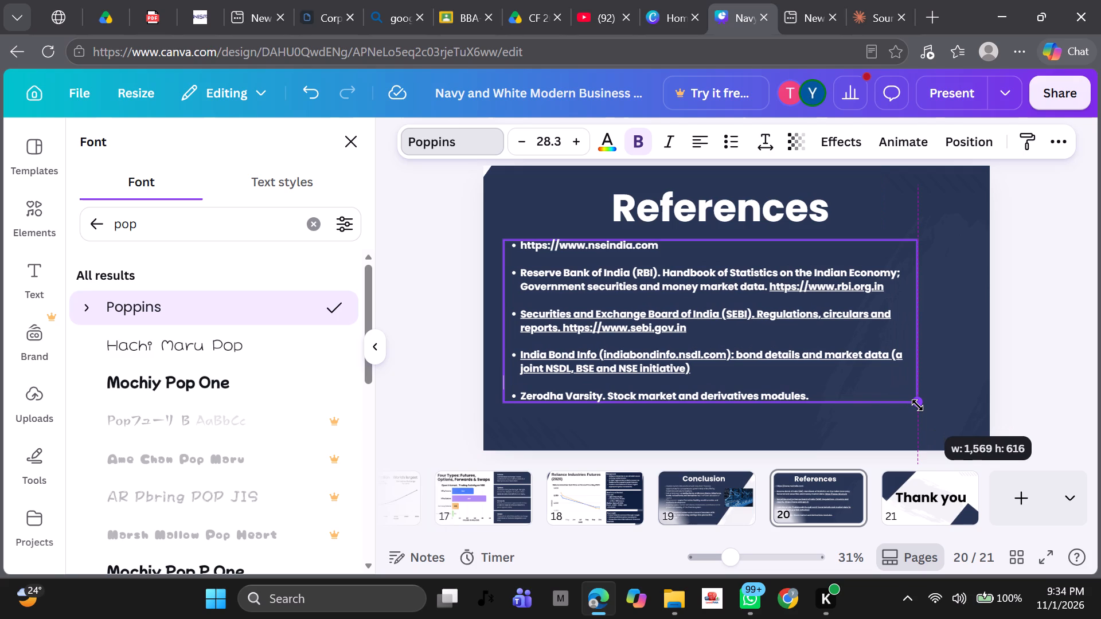
left_click_drag(918, 405, 913, 398)
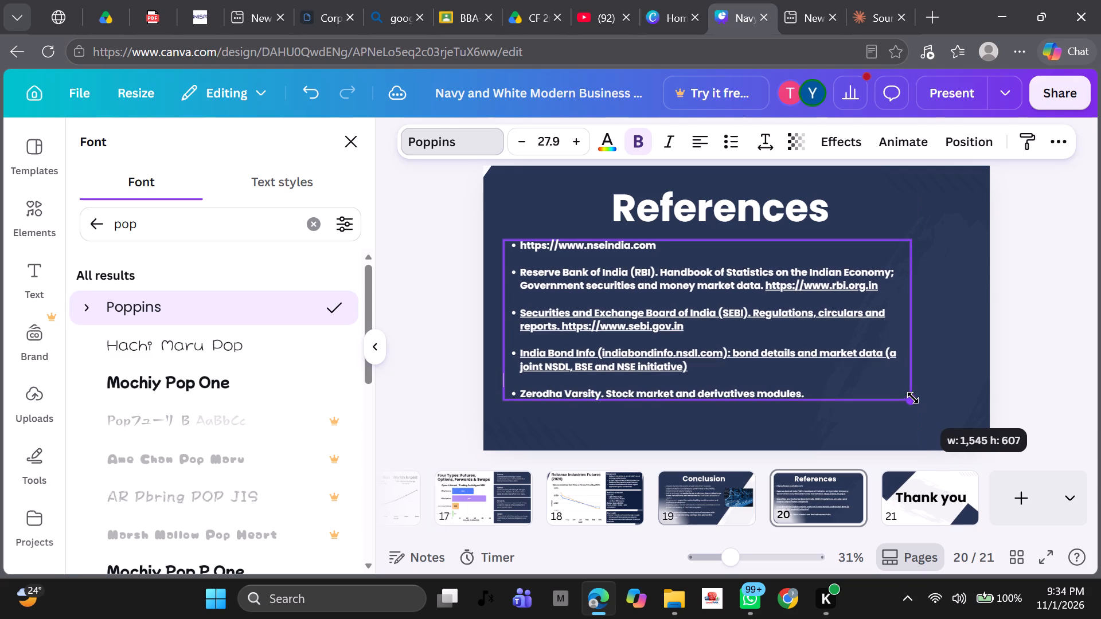
left_click_drag(913, 398, 915, 398)
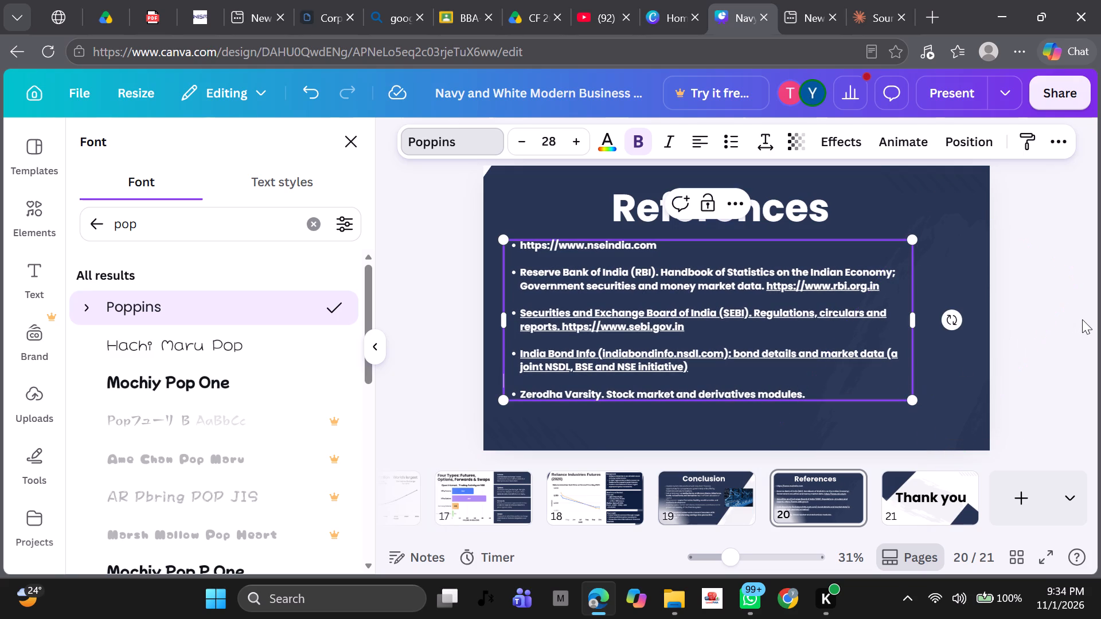
left_click(1082, 319)
left_click(1082, 319)
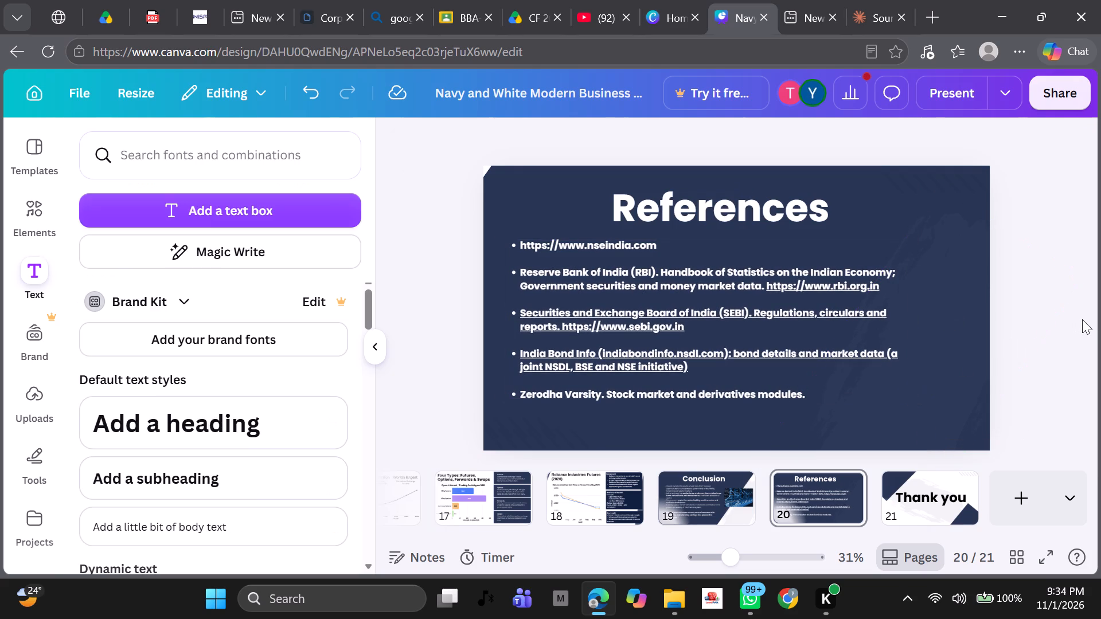
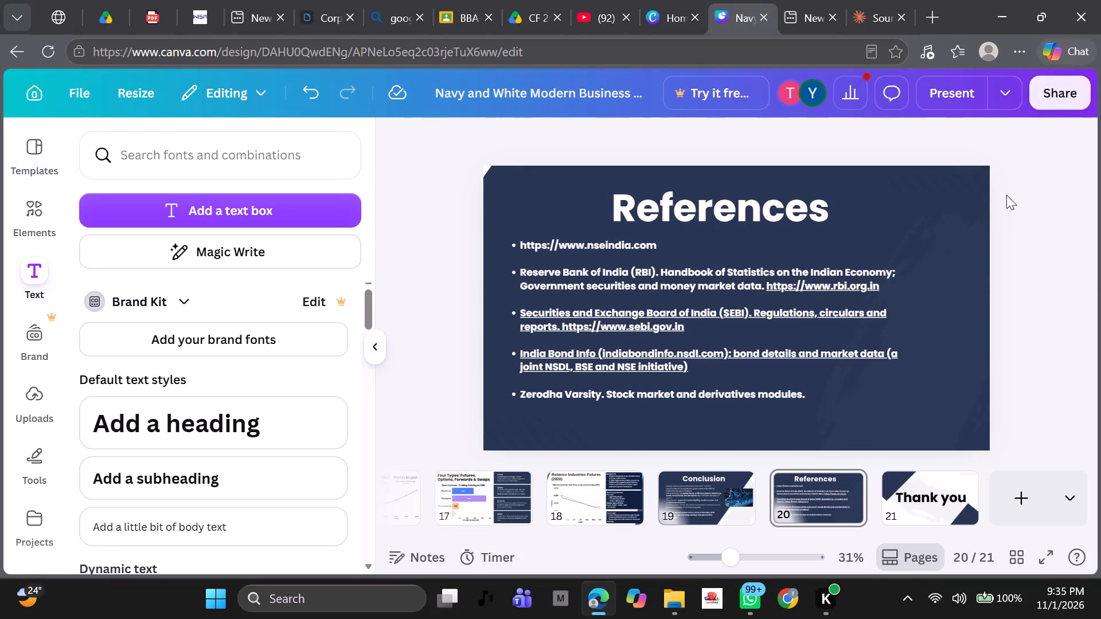
Review the whole presentation page by page, from the Instruments of Capital Market title page through to the Thank you page.
left_click(462, 358)
left_click(370, 351)
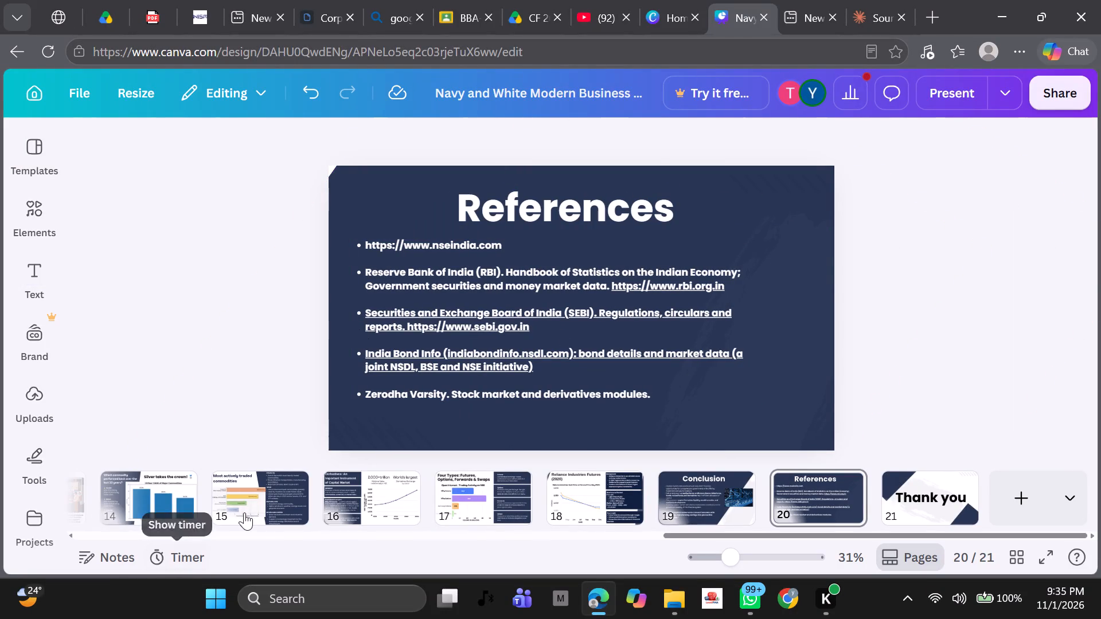
scroll(244, 512, "right", 5)
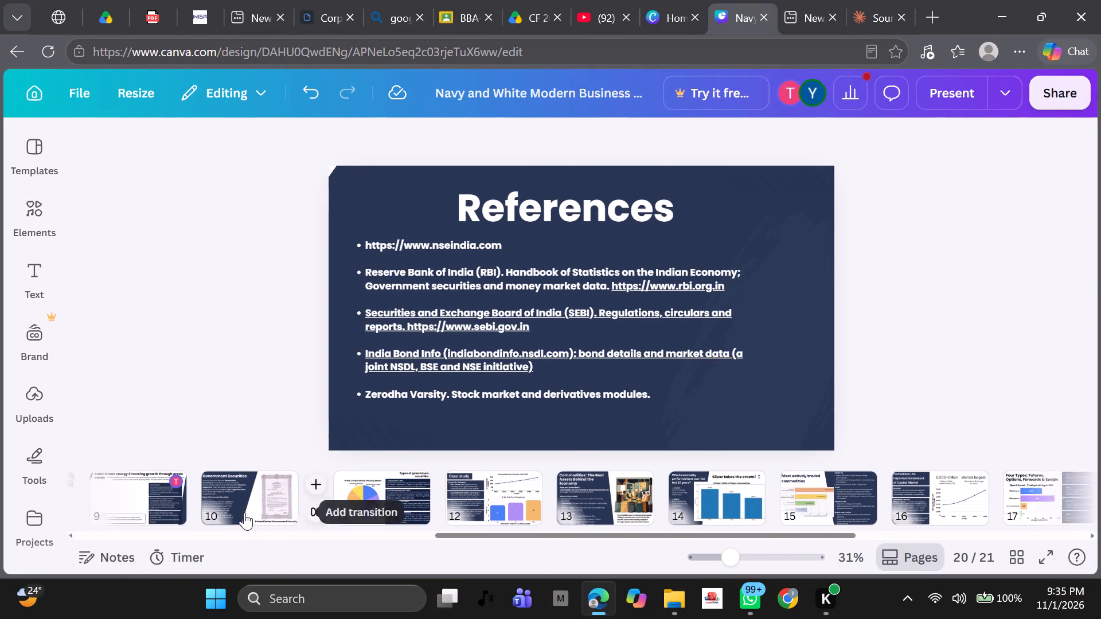
scroll(244, 512, "right", 3)
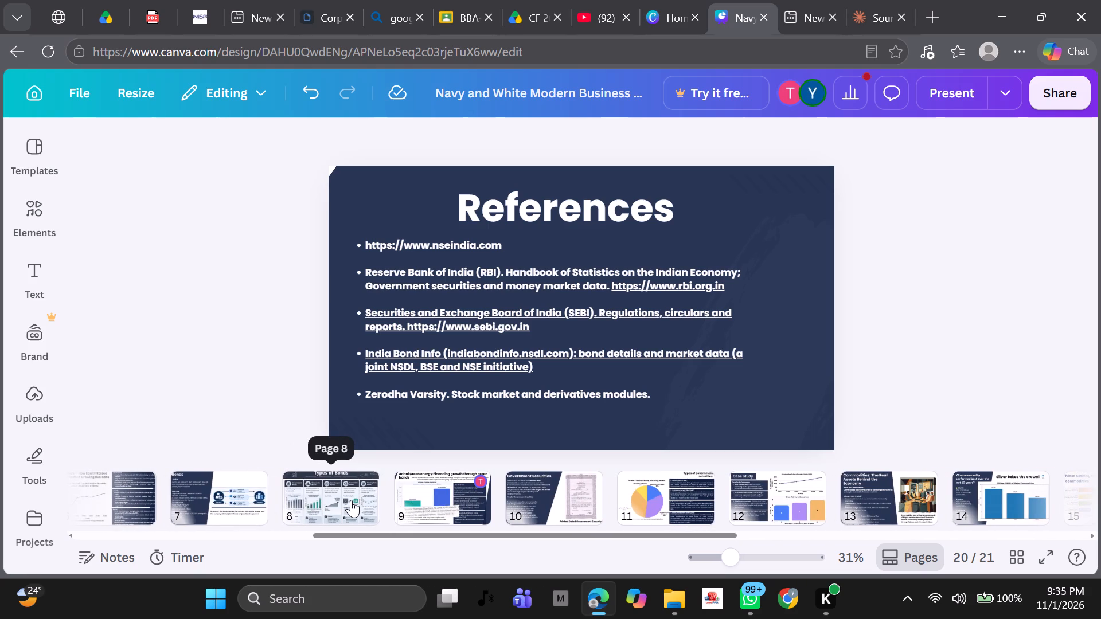
scroll(351, 500, "right", 3)
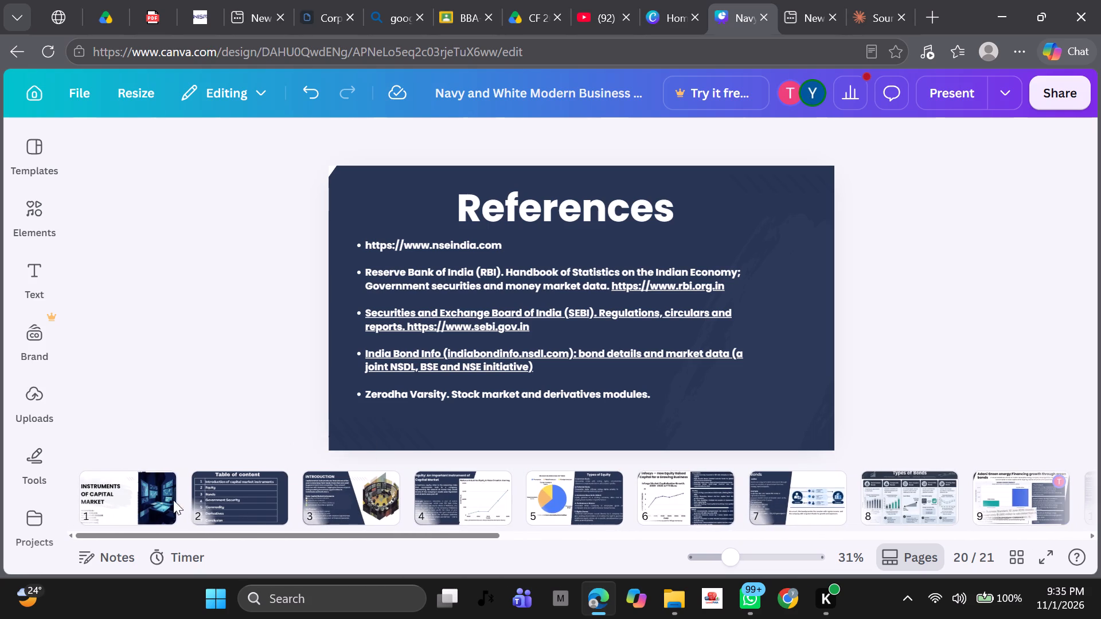
left_click(140, 500)
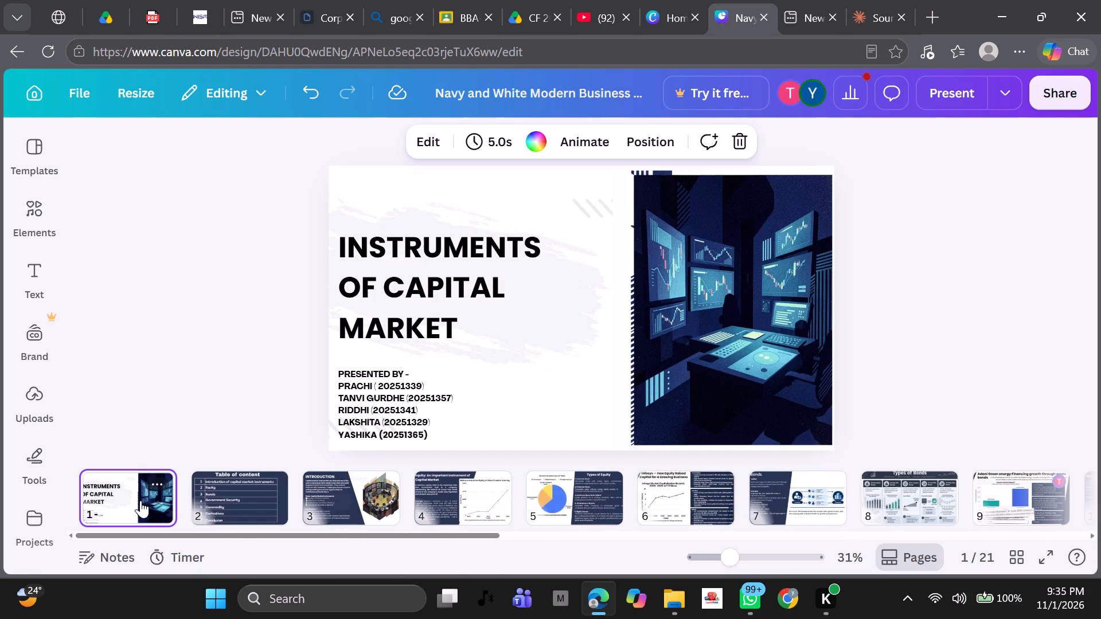
key("Right")
key("Right")
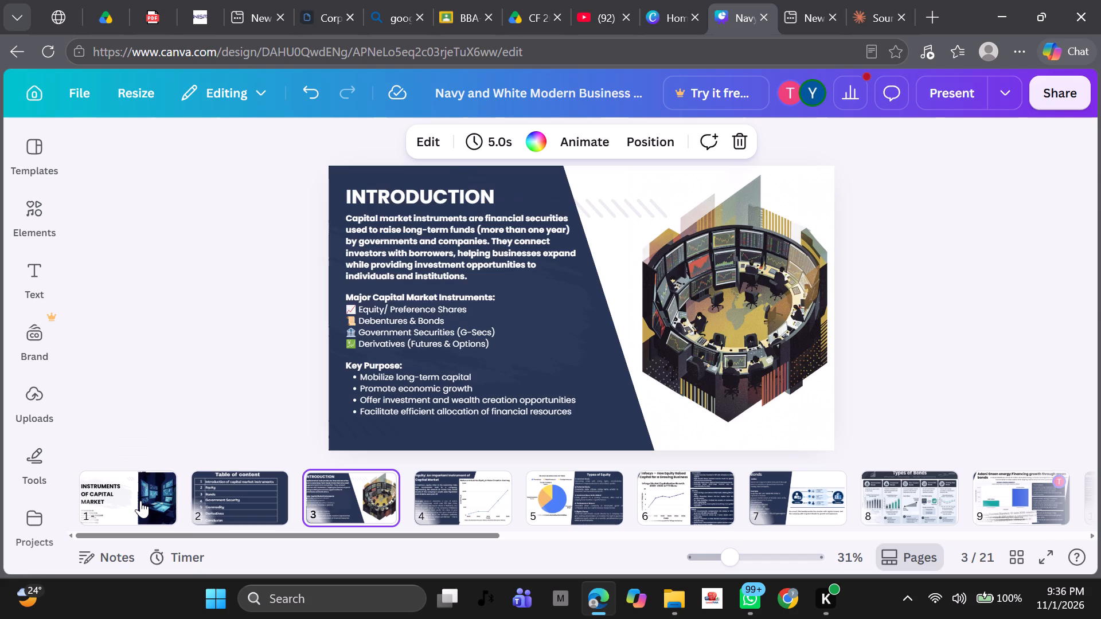
key("Right")
key("Right")
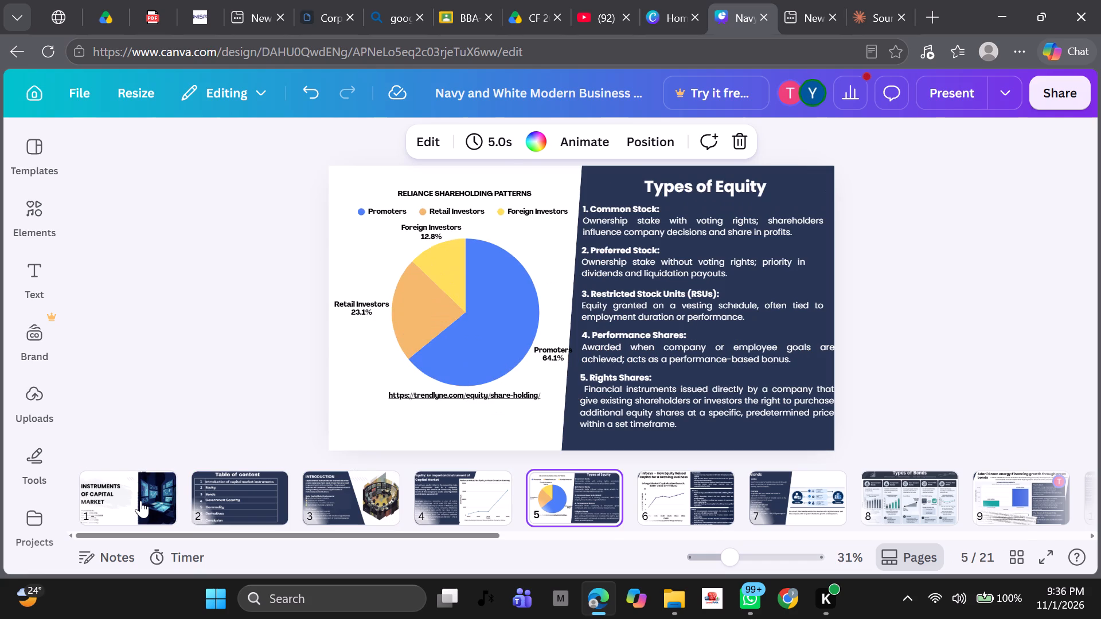
key("Right")
key("Right")
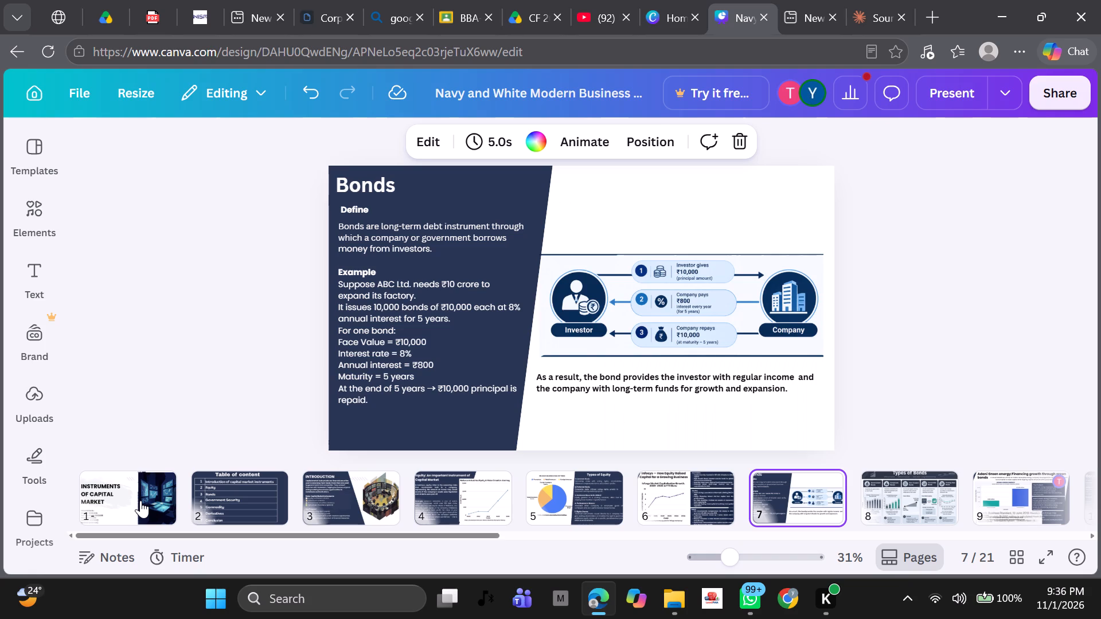
key("Right")
key("Right")
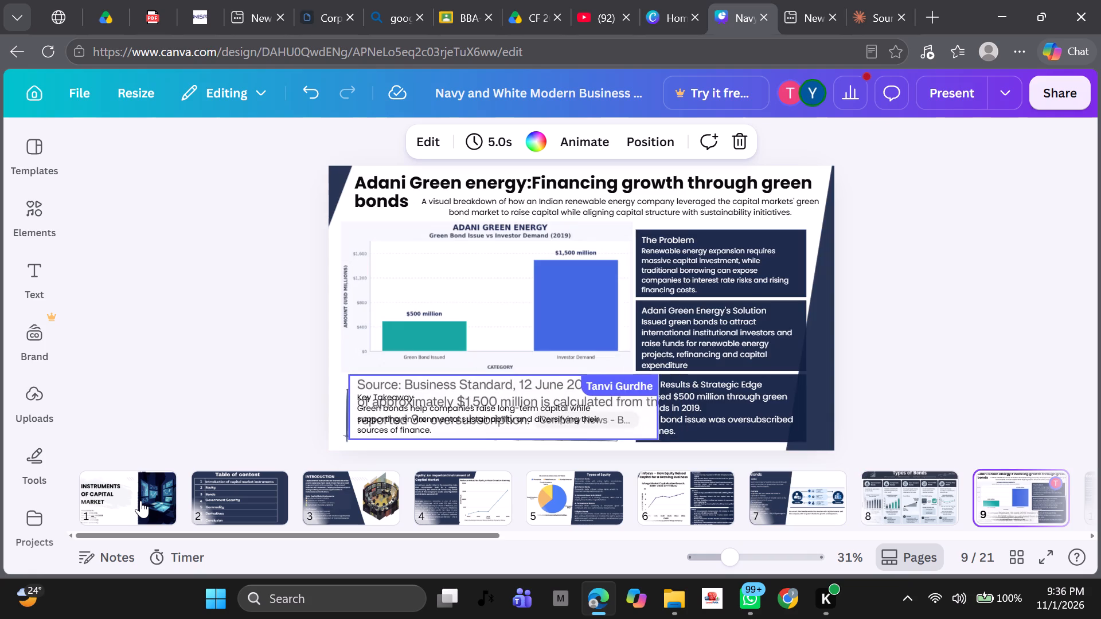
key("Right")
key("Right")
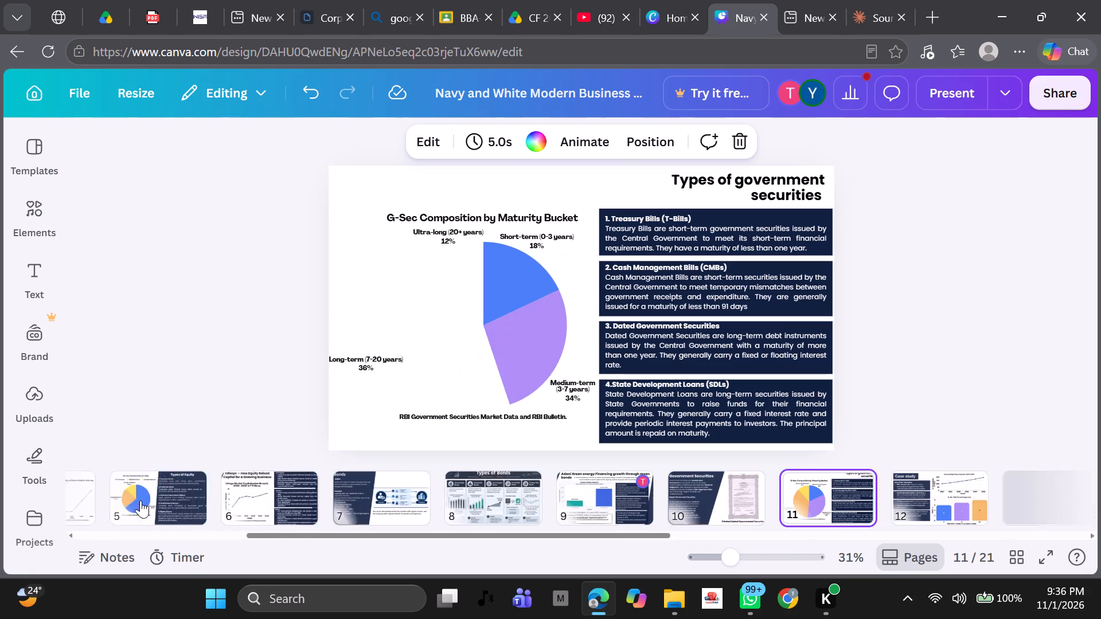
key("Right")
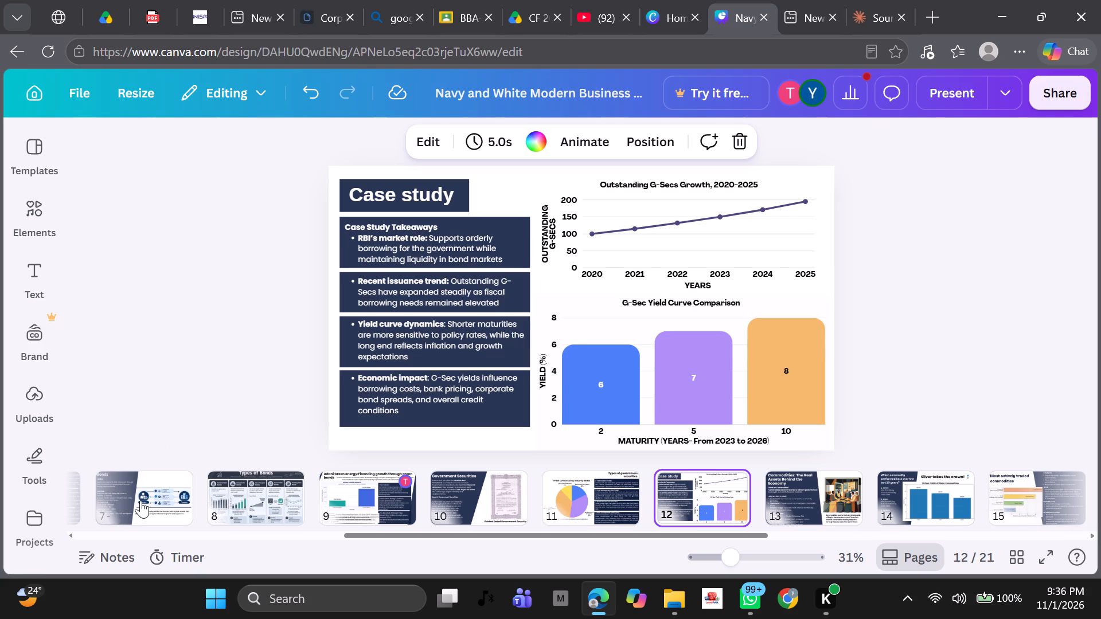
key("Right")
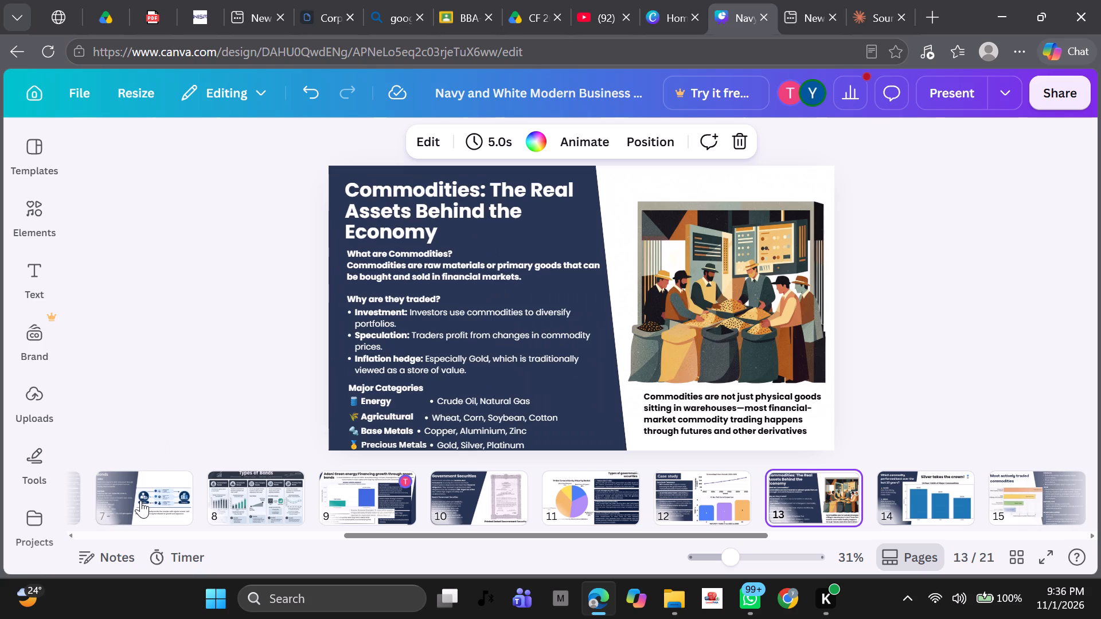
key("Right")
key("Right")
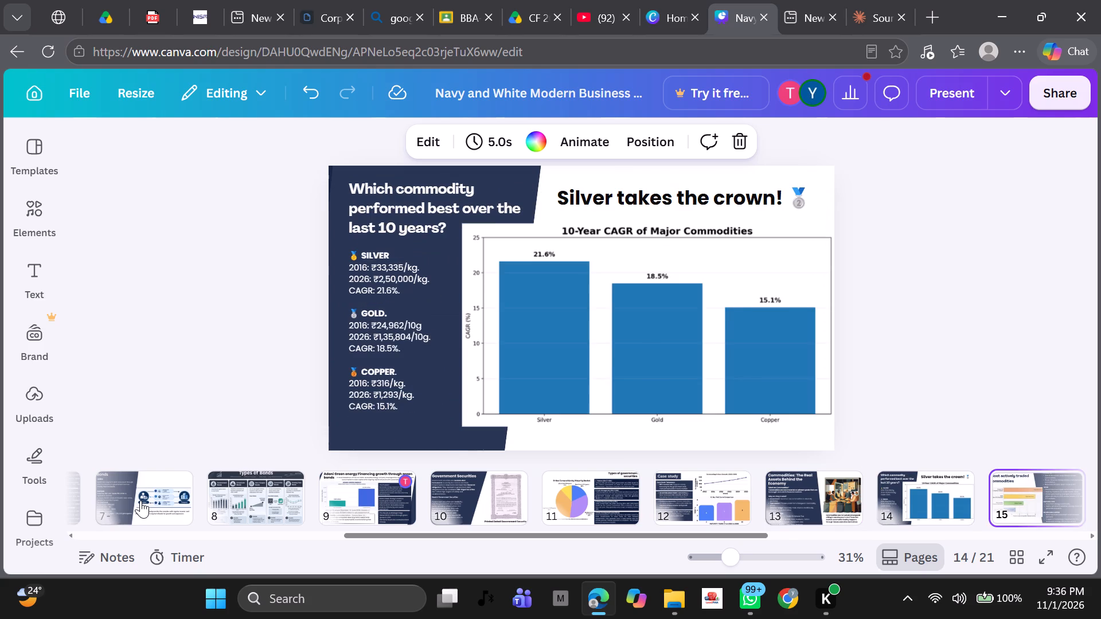
key("Right")
key("Right")
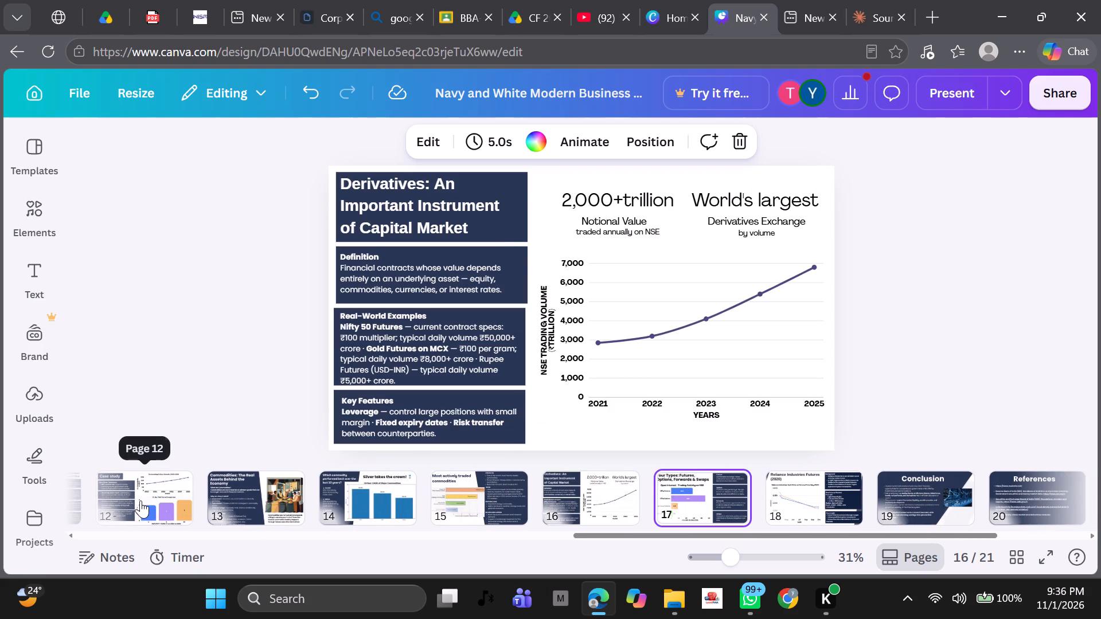
key("Right")
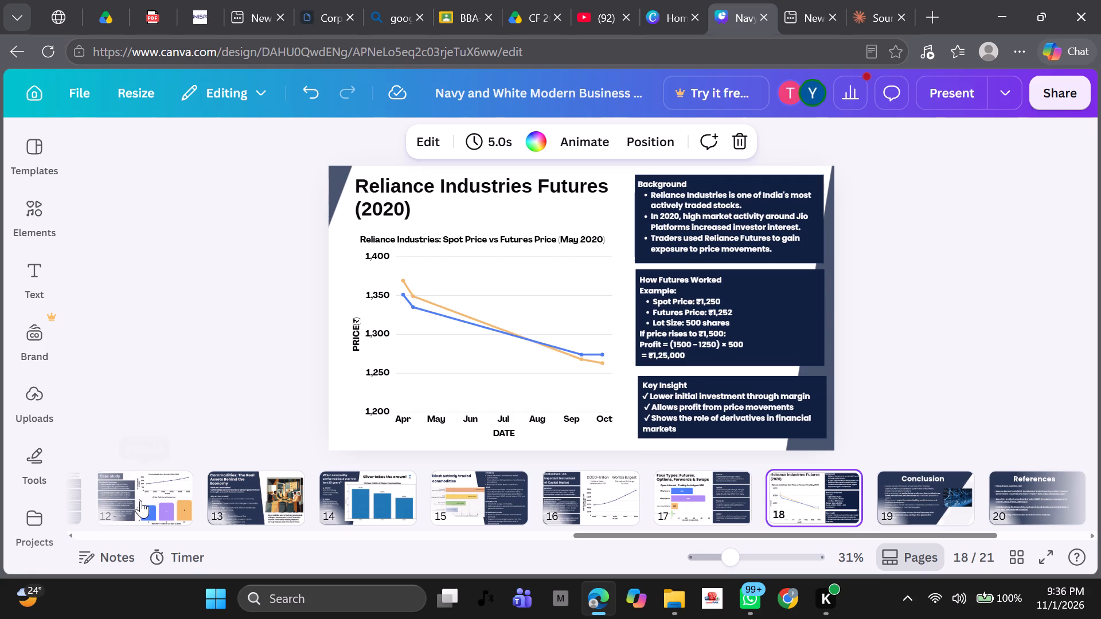
key("Right")
key("Right")
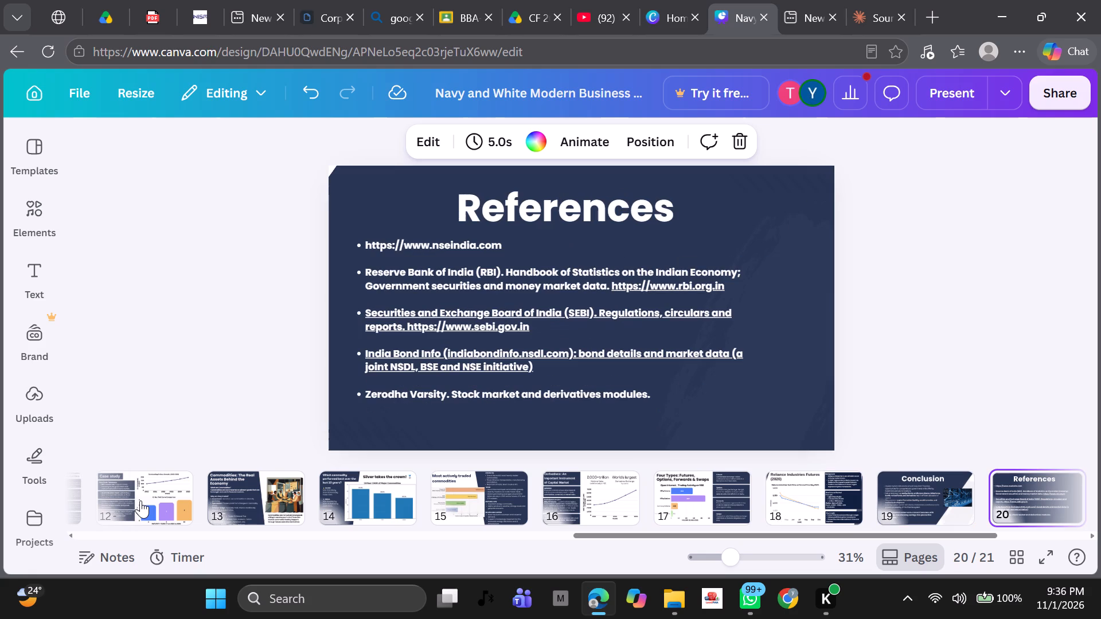
key("Right")
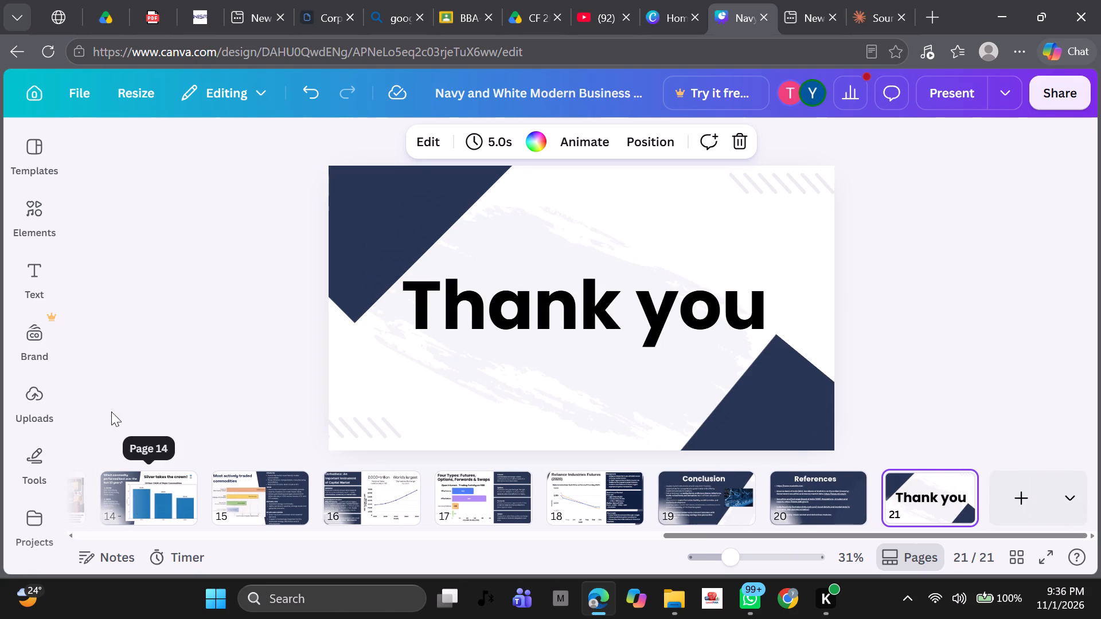
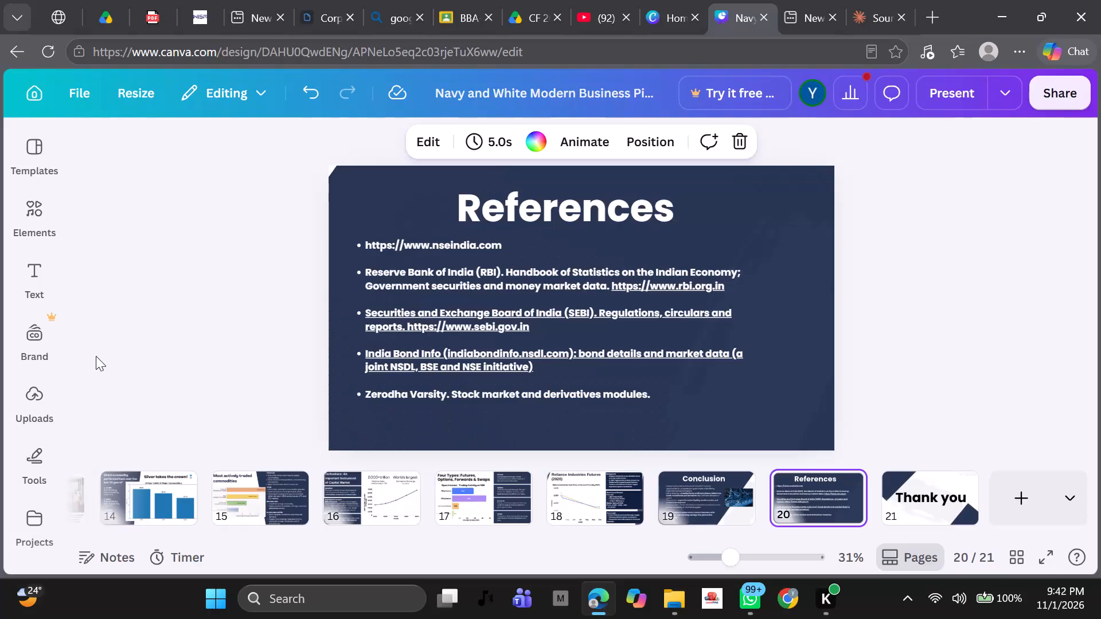
Review the slides backwards from the References page to the Government Securities page, checking their content and charts.
key("Left")
key("Left")
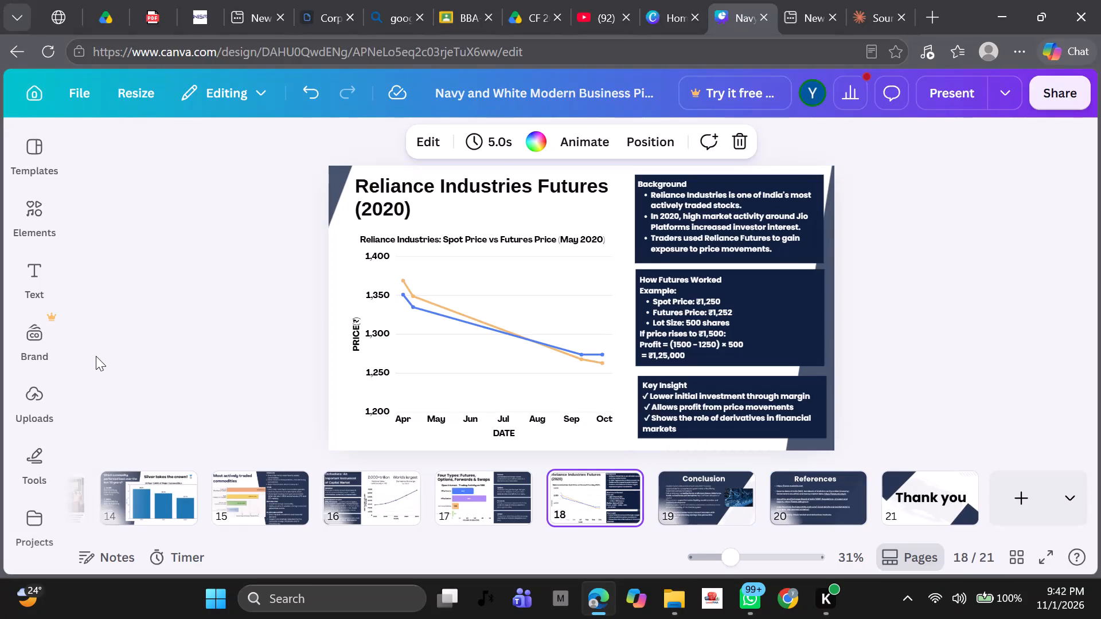
key("Left")
key("Left")
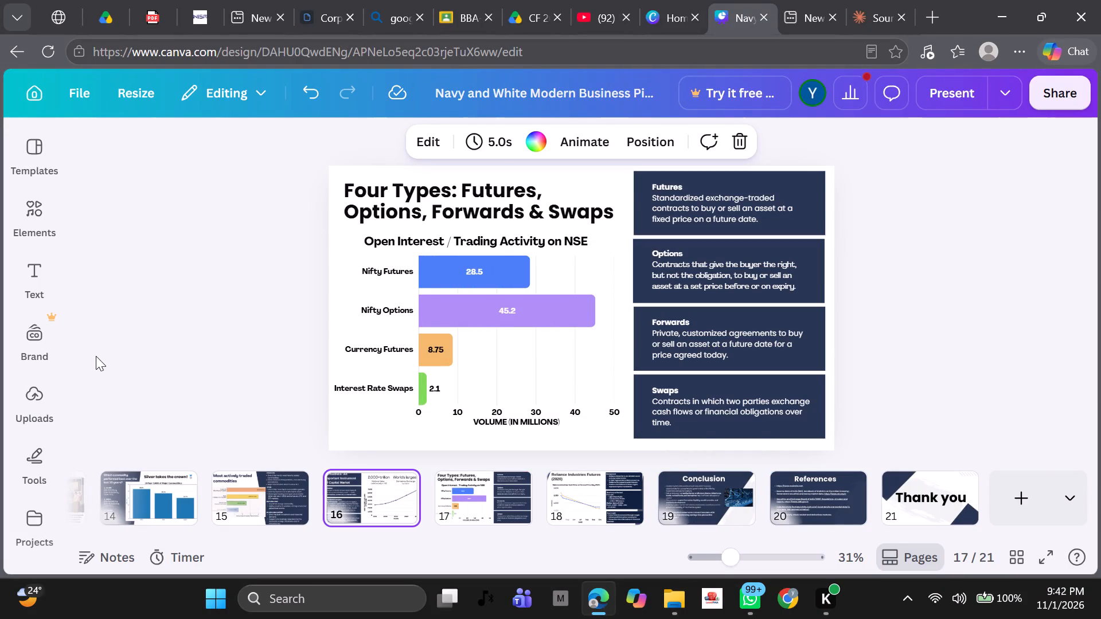
key("Right")
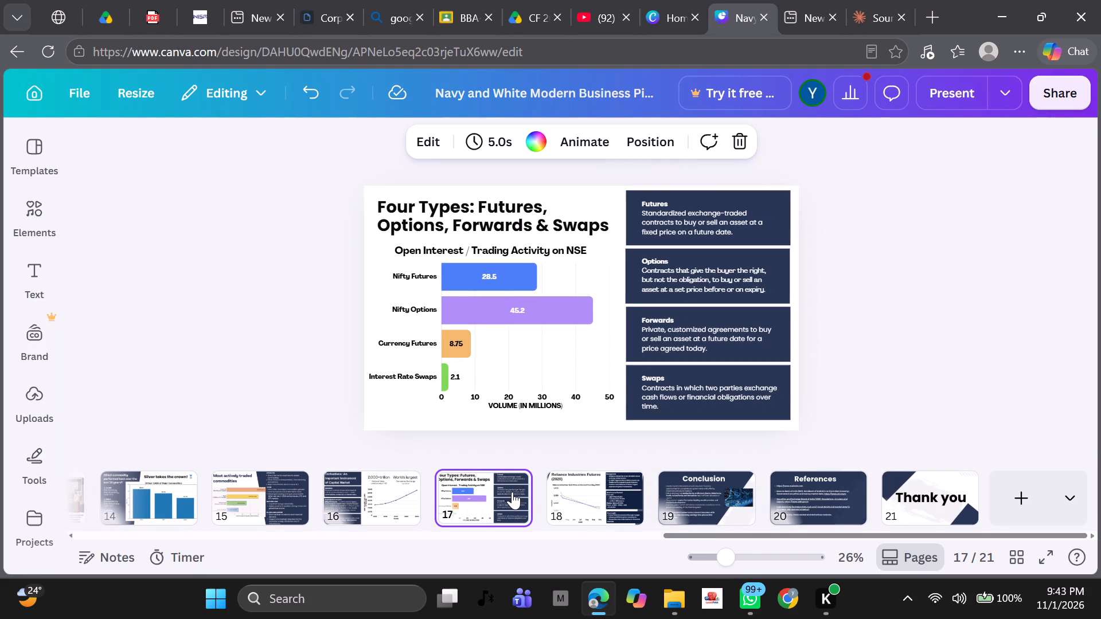
key("Left")
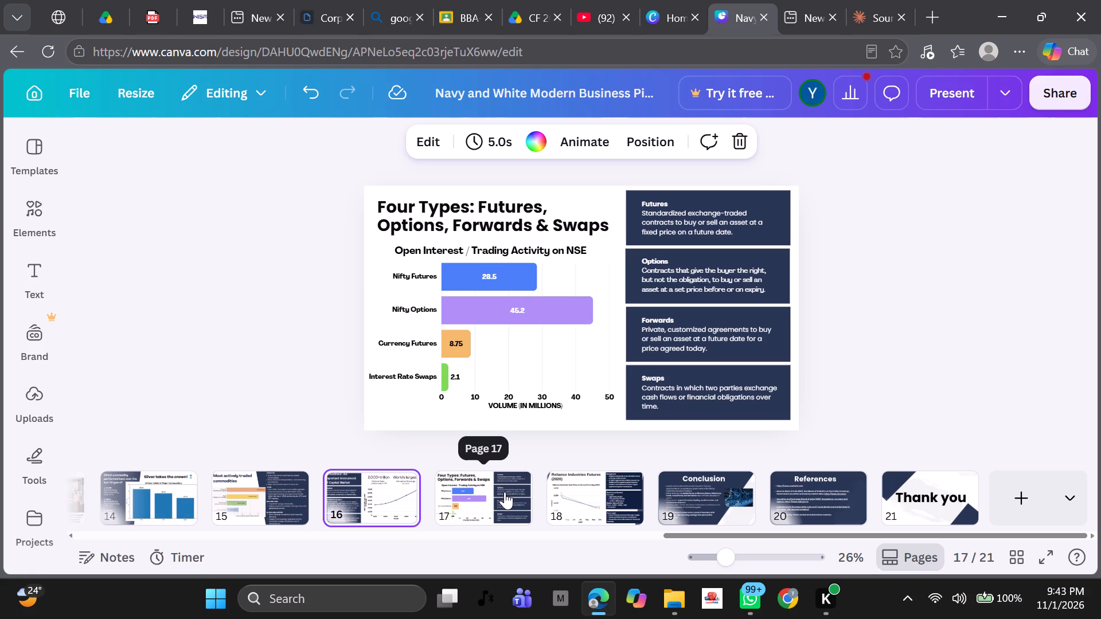
key("Left")
key("Left")
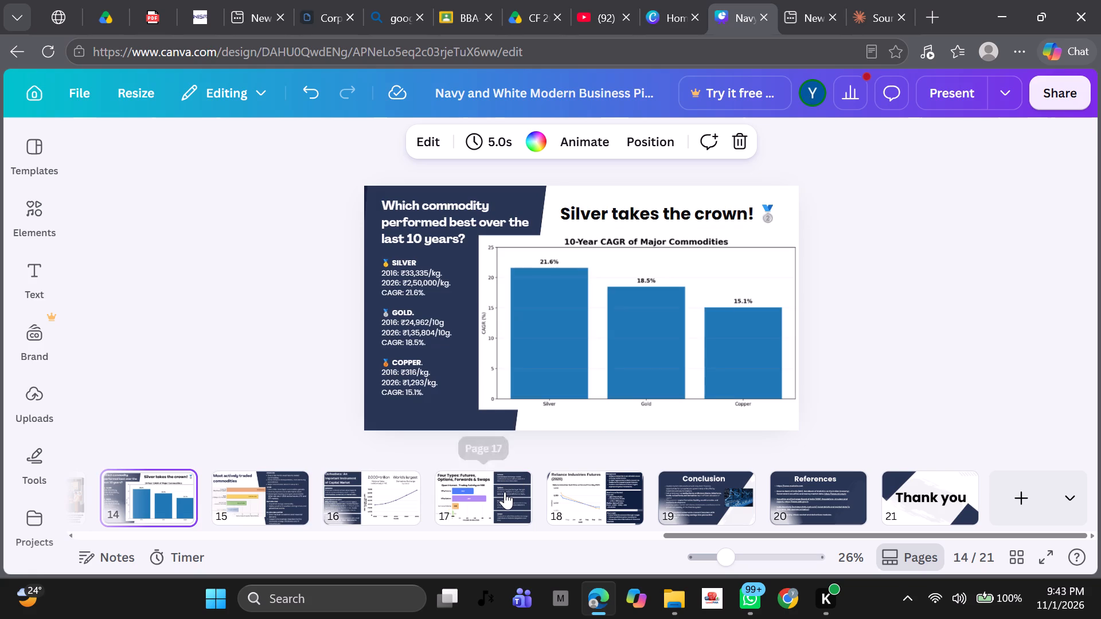
key("Left")
key("Left")
key("Left")
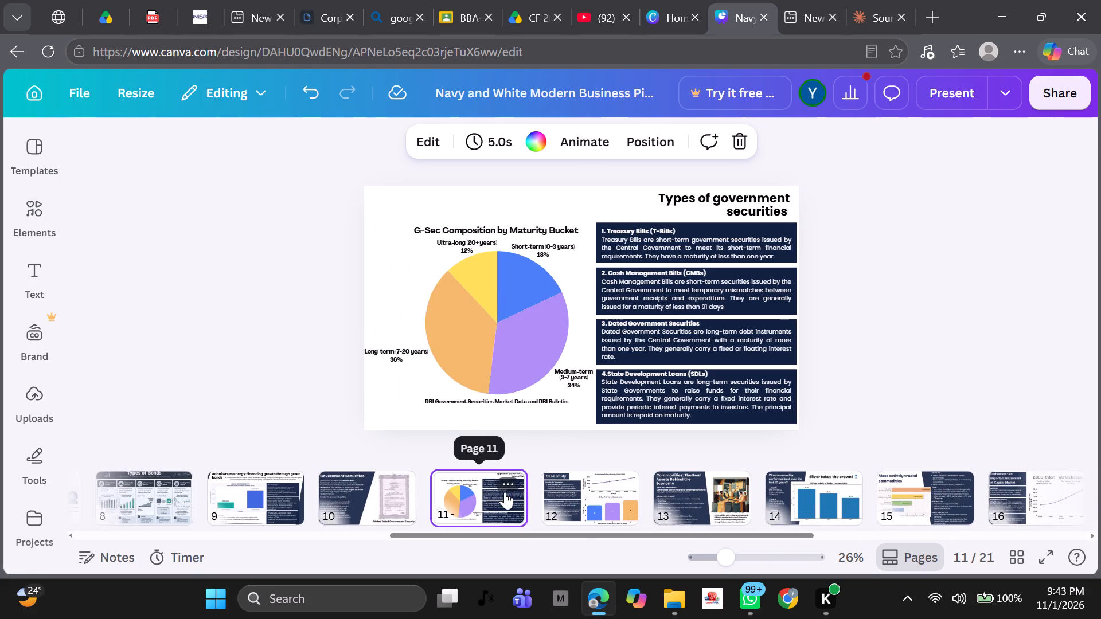
key("Left")
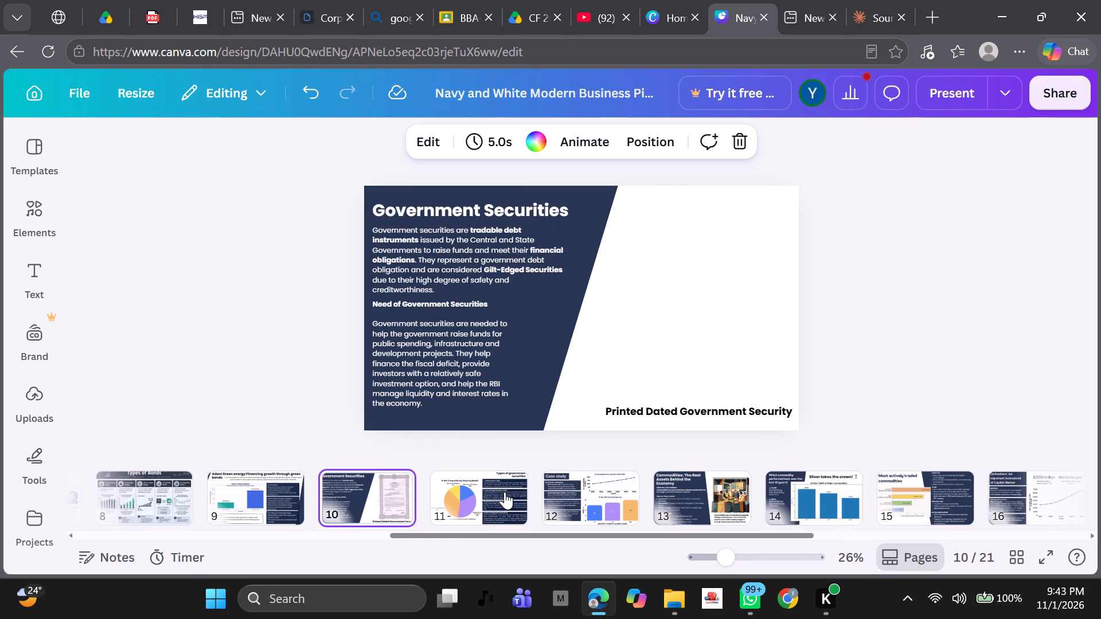
Add the prefix "SOURCE: " to the source note of the G-Sec Composition by Maturity Bucket pie chart on page 11.
left_click(505, 492)
double_click(496, 397)
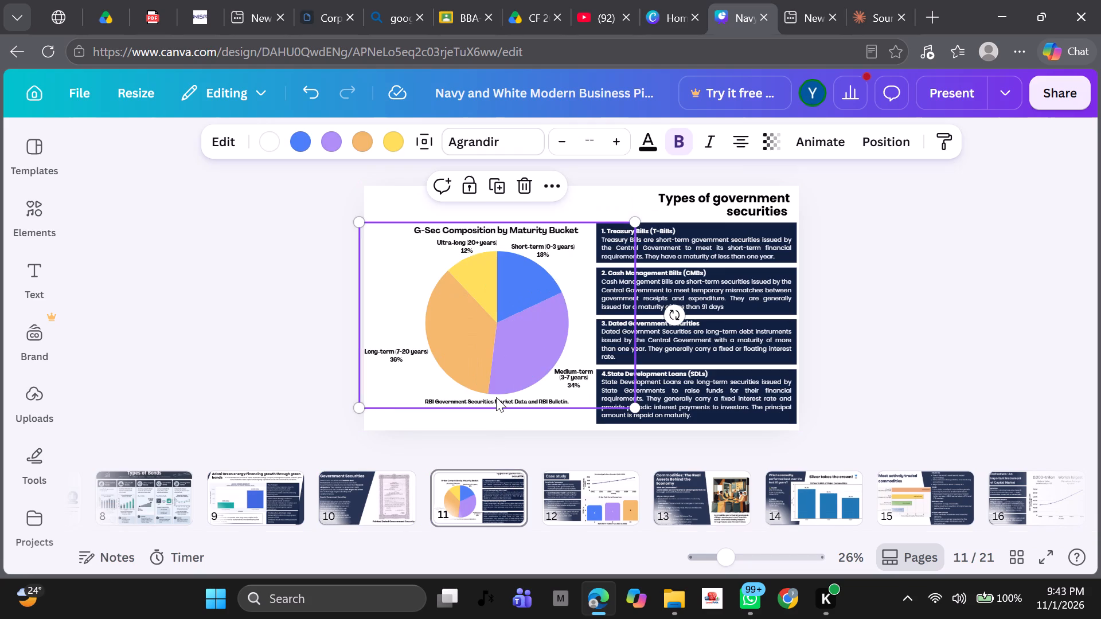
scroll(263, 397, "down", 1)
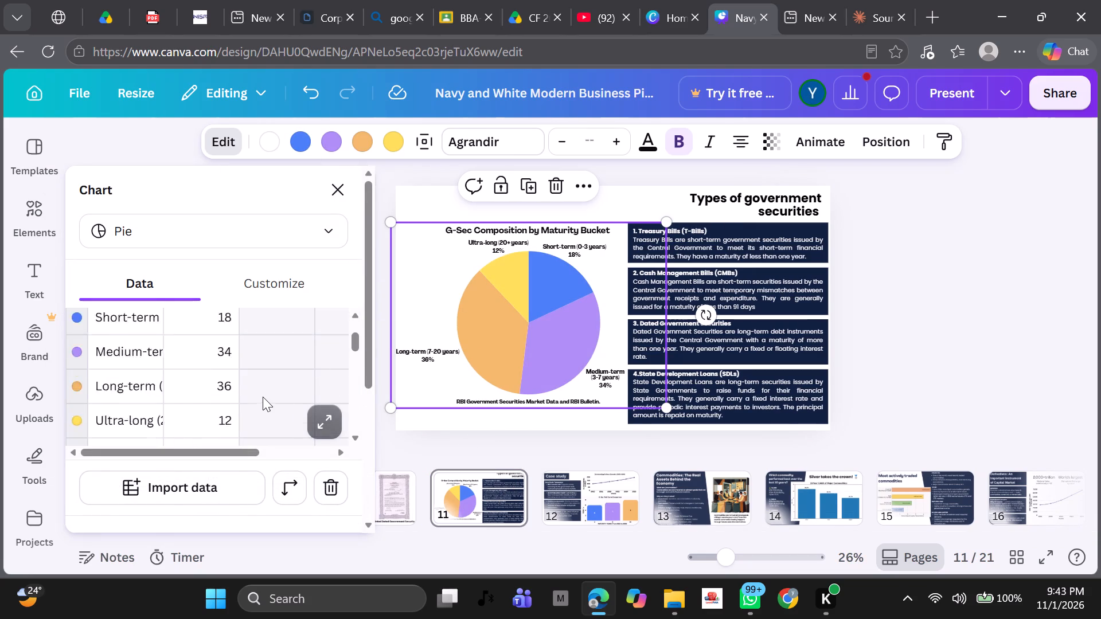
scroll(263, 397, "down", 2)
left_click(298, 281)
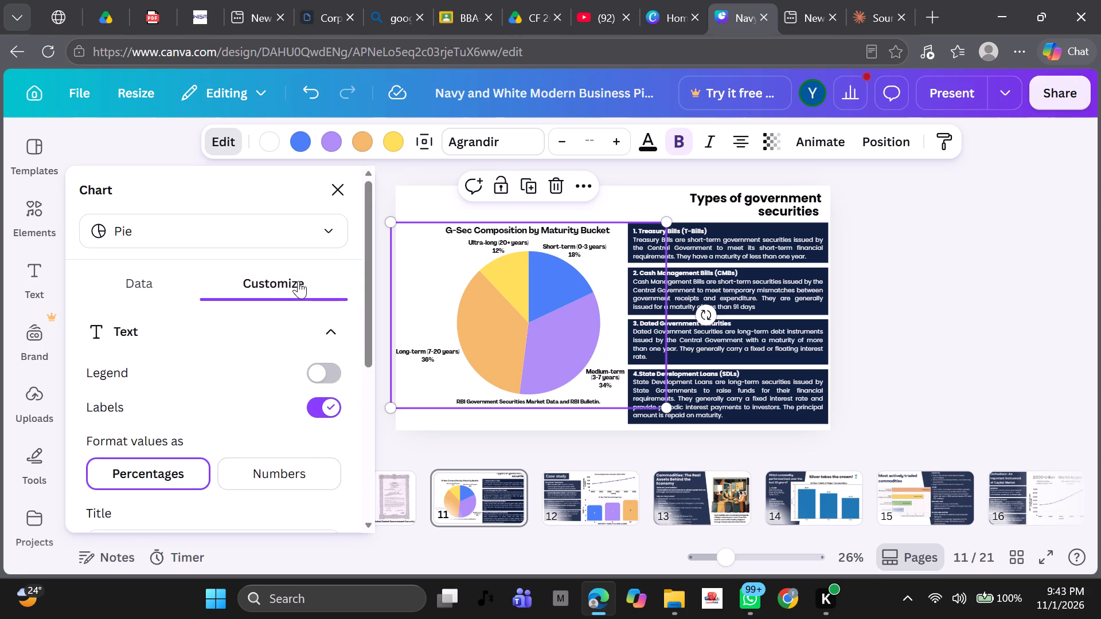
scroll(175, 432, "down", 5)
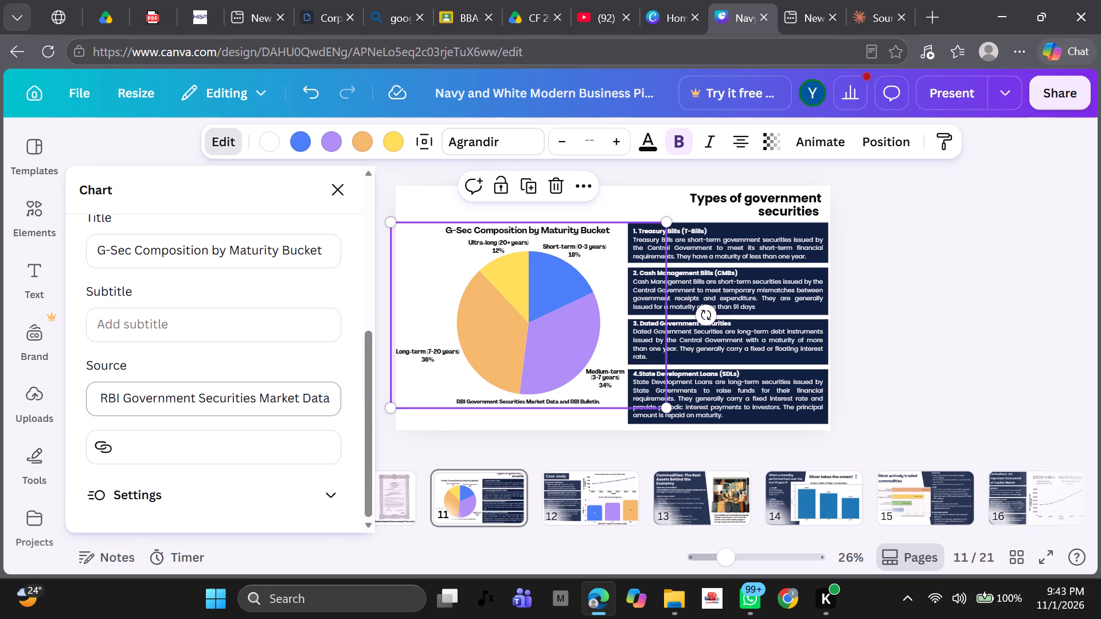
left_click(99, 399)
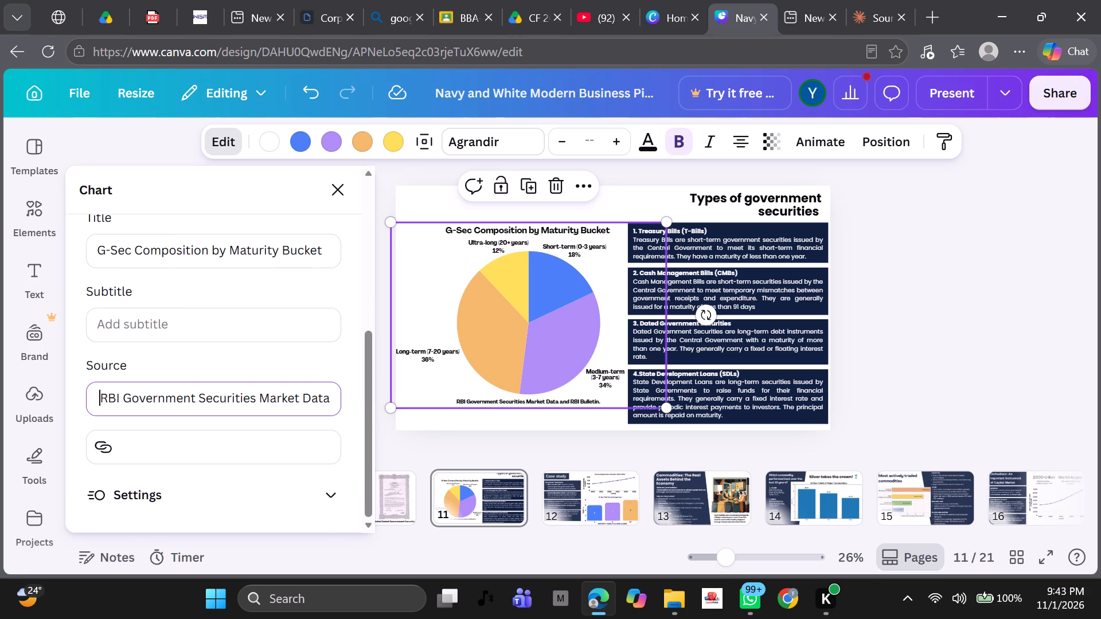
key("s")
key("BackSpace")
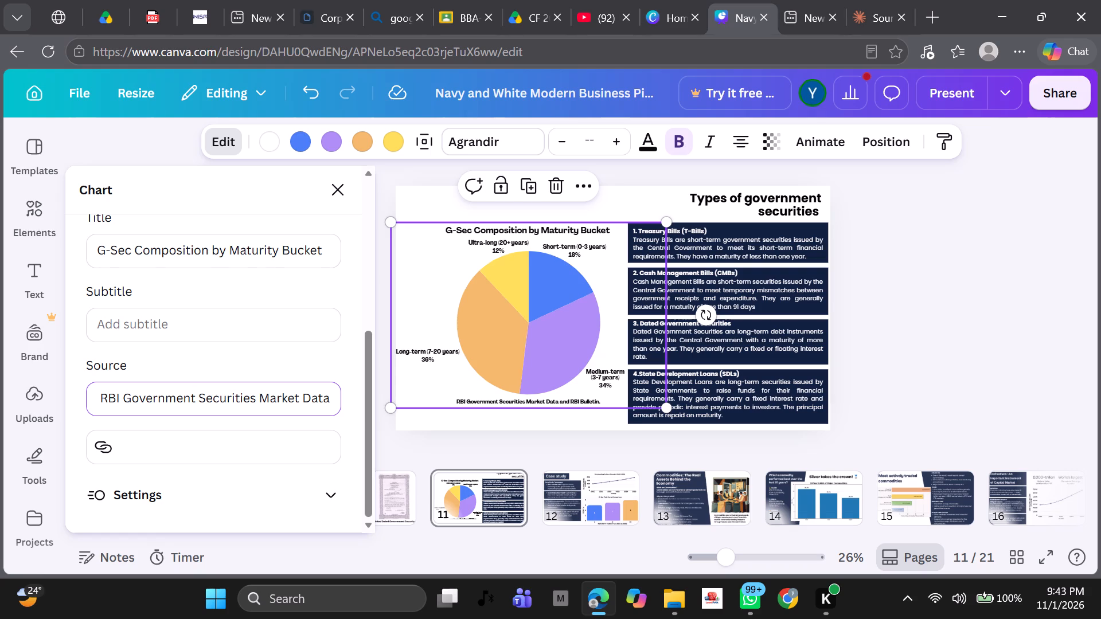
type("SOURCE")
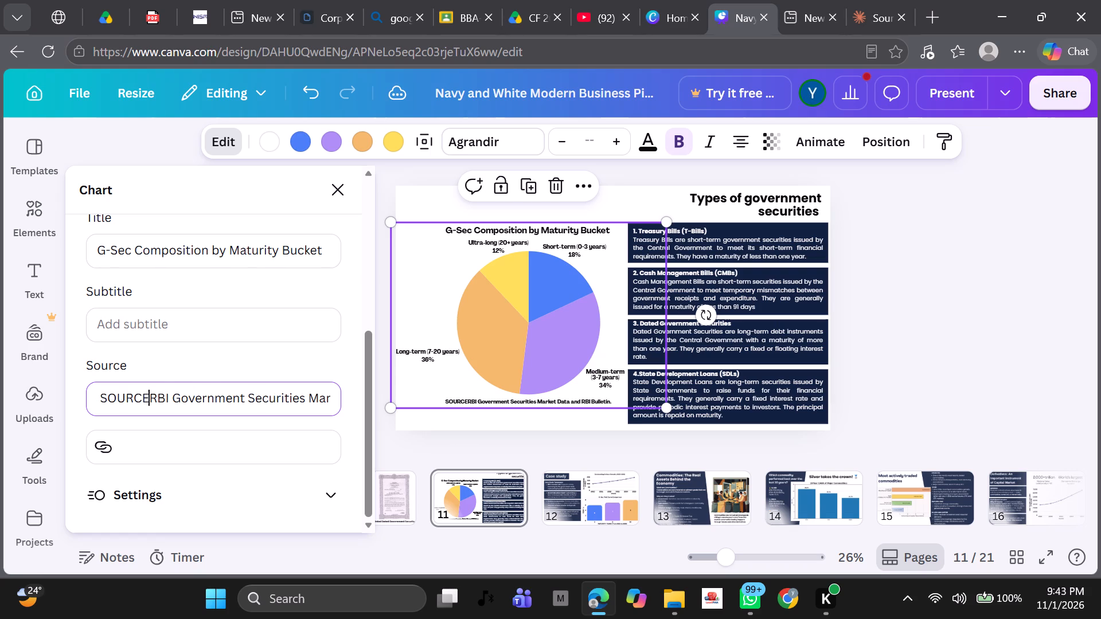
key("shift+colon")
key("space")
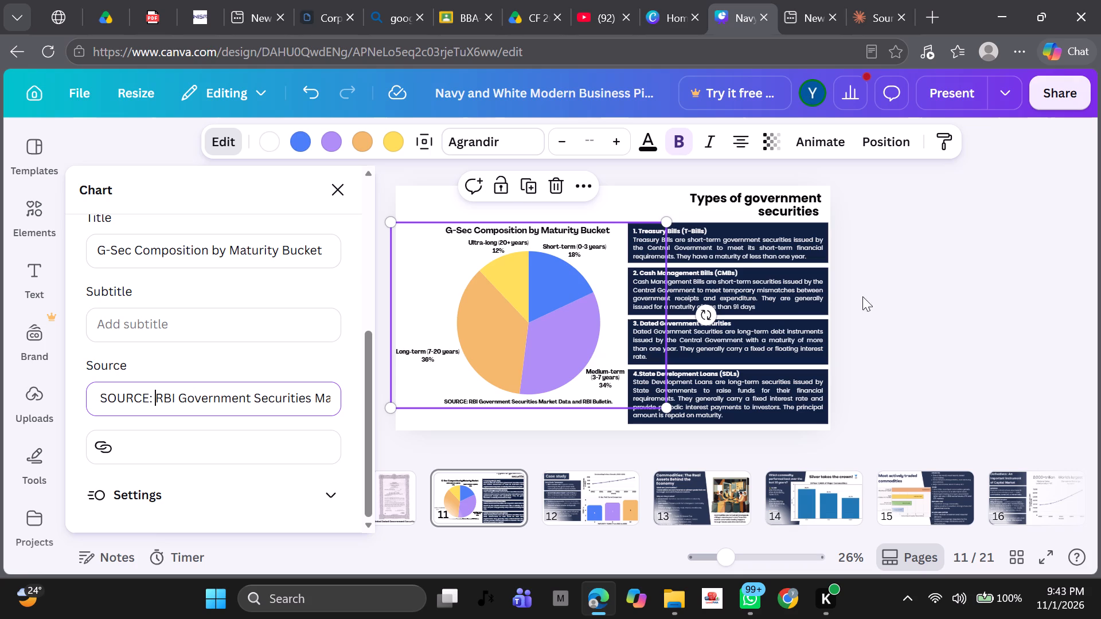
left_click(968, 287)
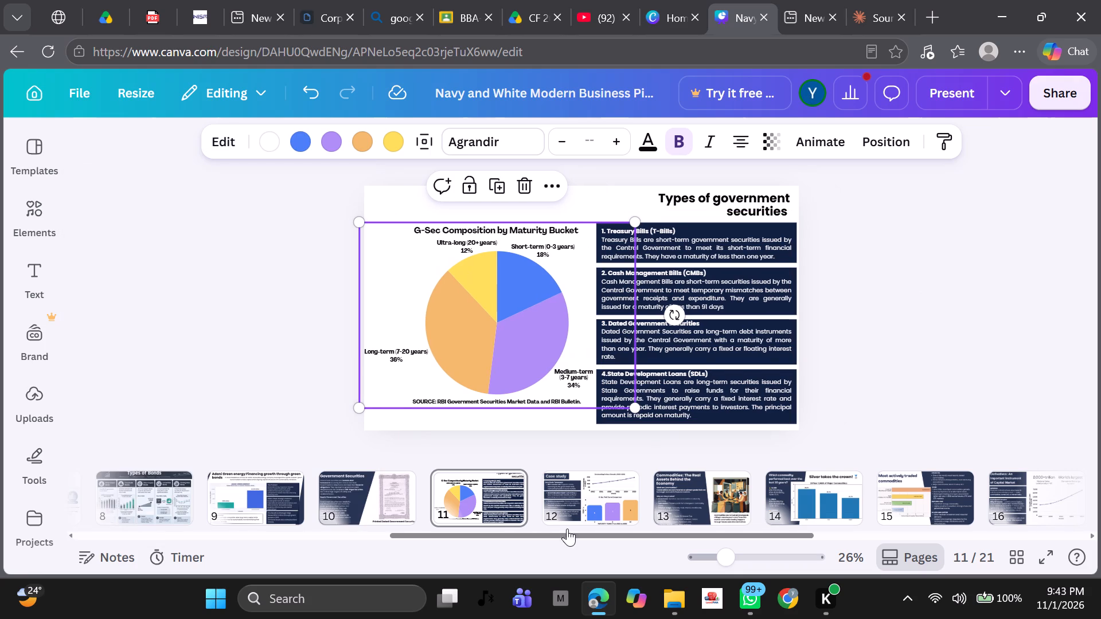
Examine the charts and their source notes on the slides from Equity (page 4) through Adani Green energy (page 9).
scroll(523, 515, "right", 7)
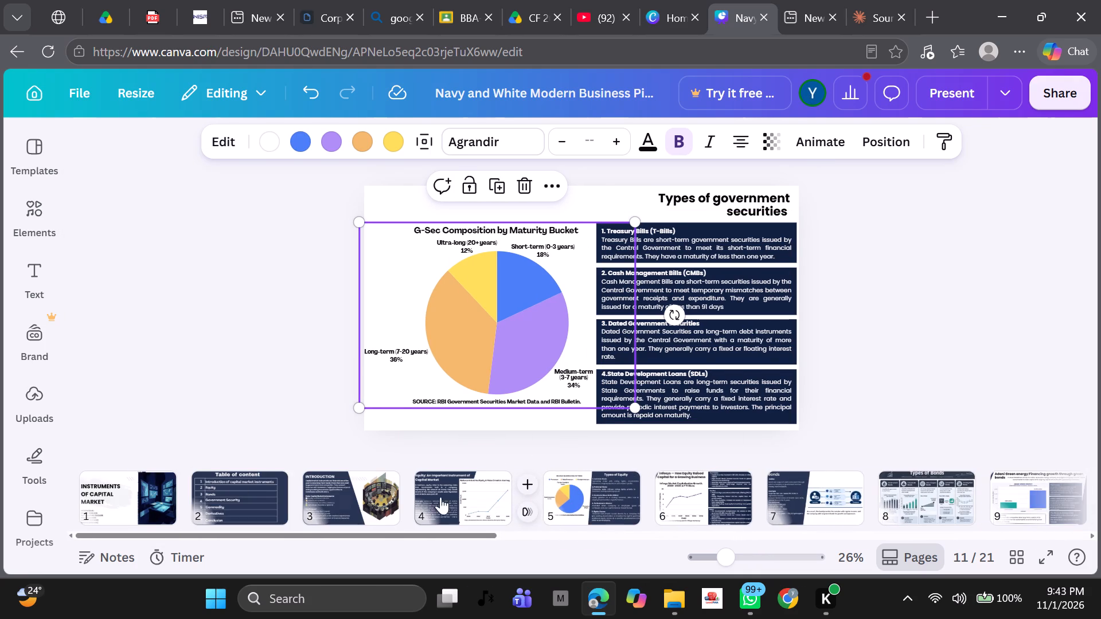
left_click(356, 505)
key("Page_Down")
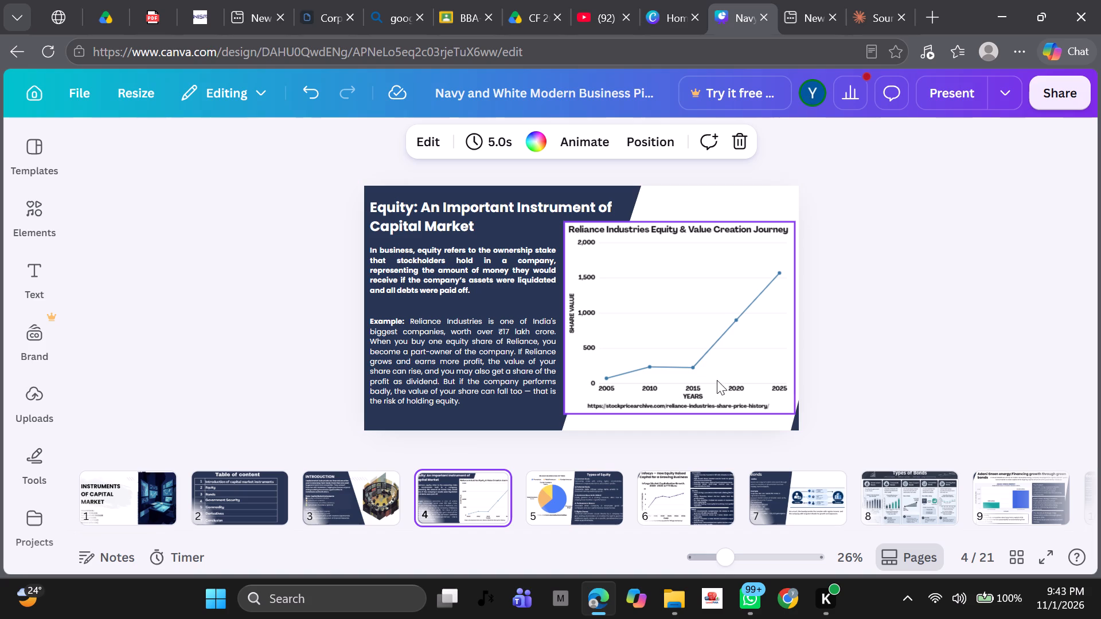
left_click(712, 401)
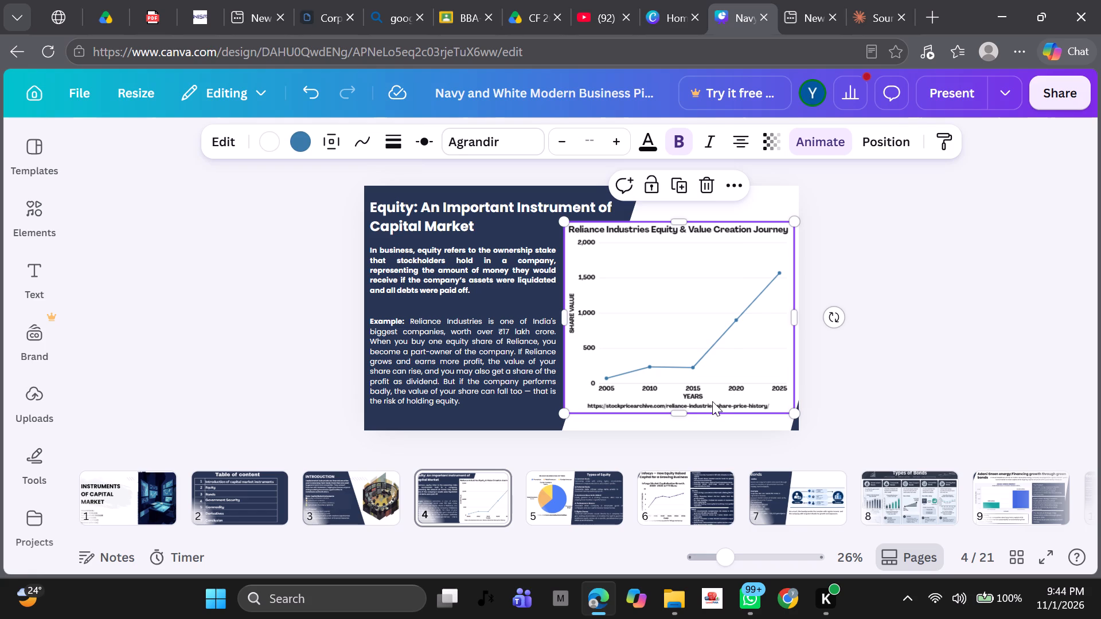
left_click(958, 356)
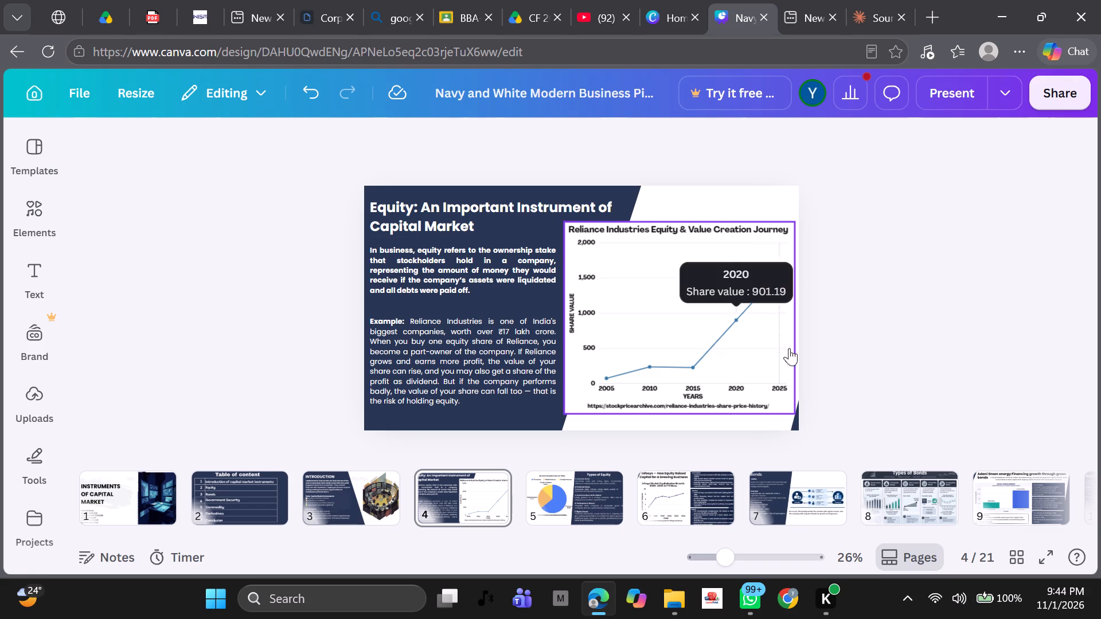
left_click(581, 503)
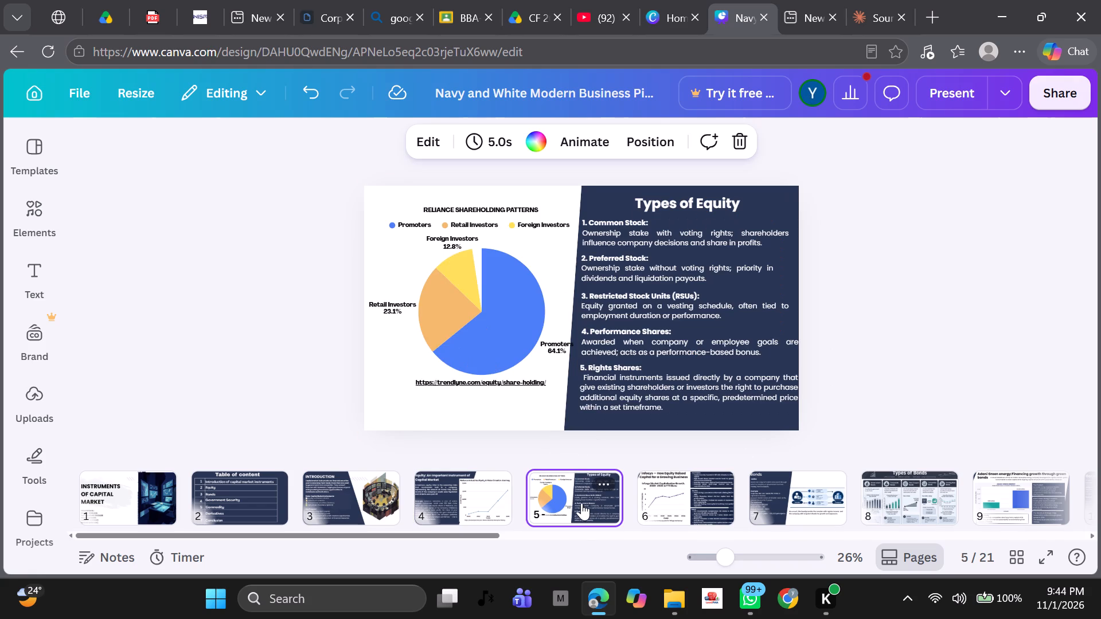
double_click(478, 389)
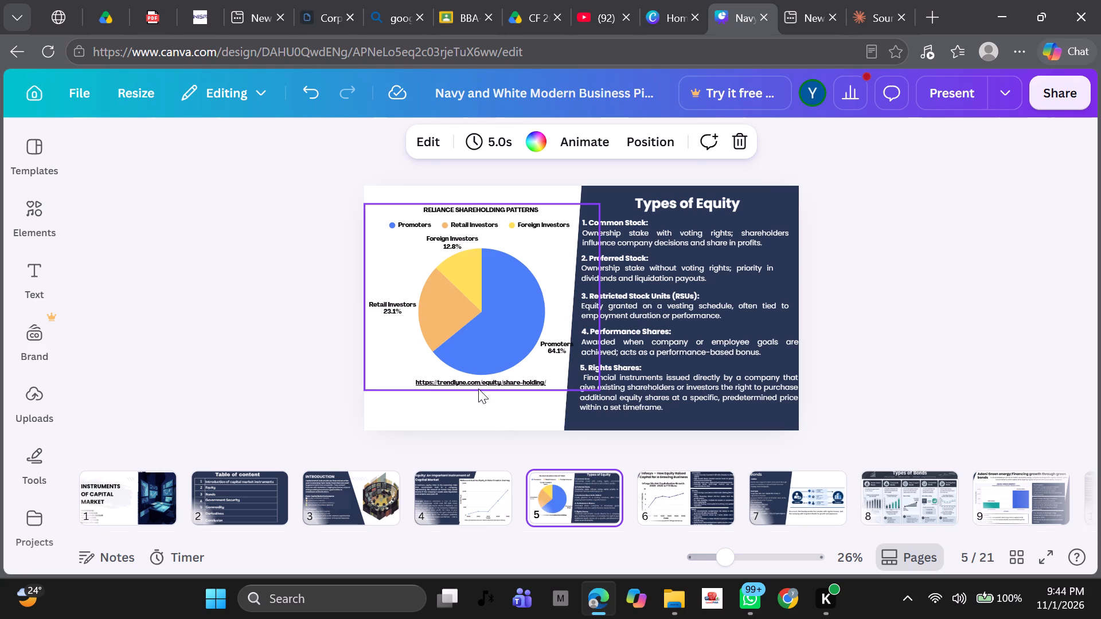
left_click(971, 331)
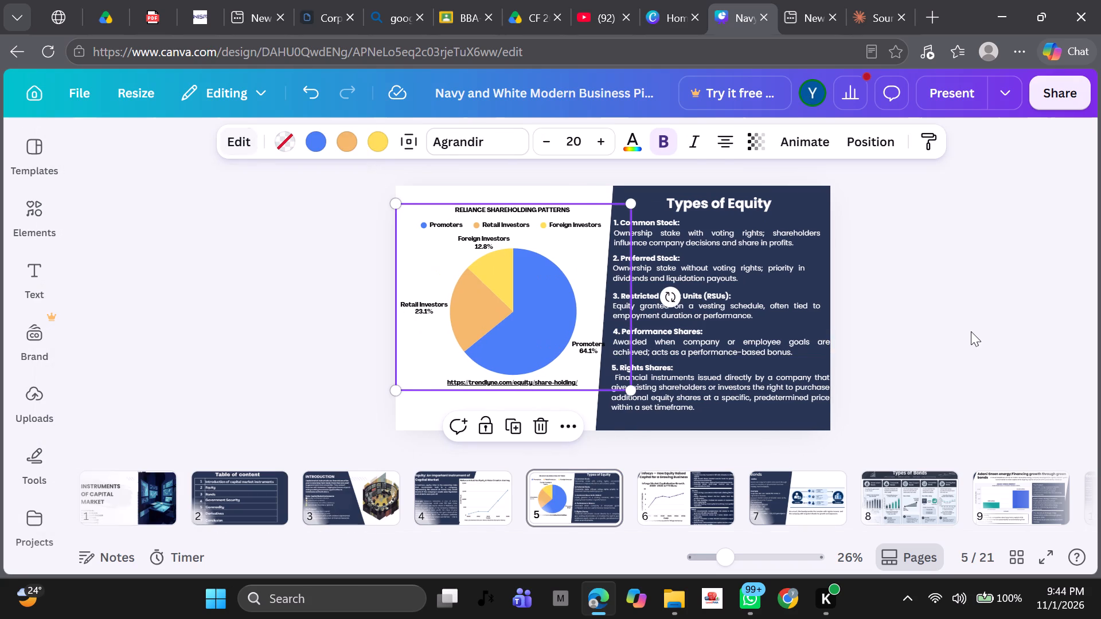
left_click(971, 331)
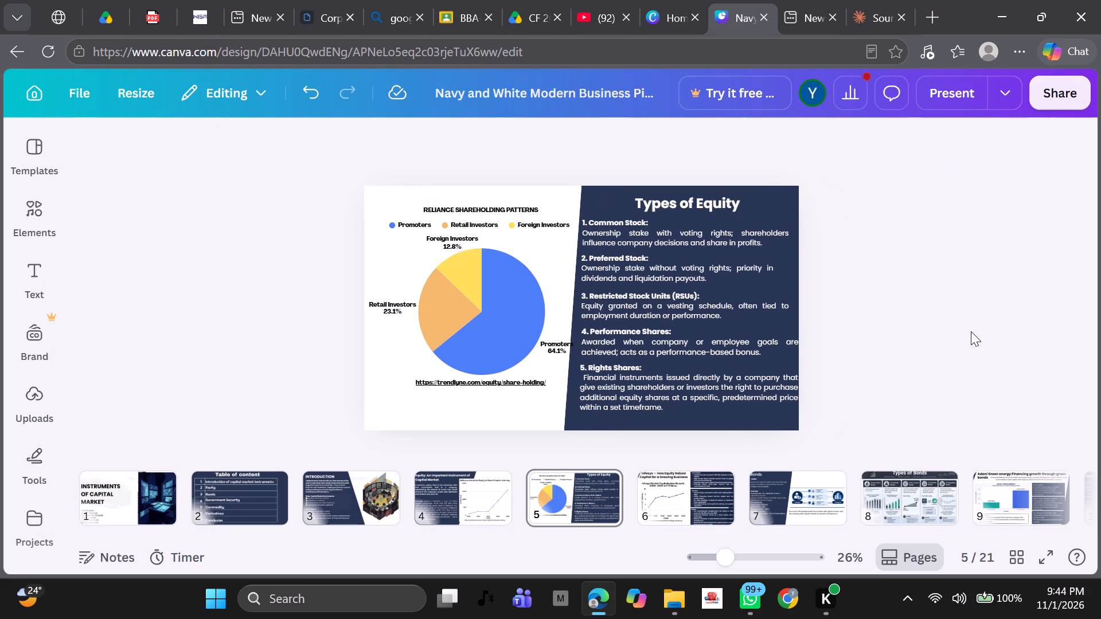
key("Right")
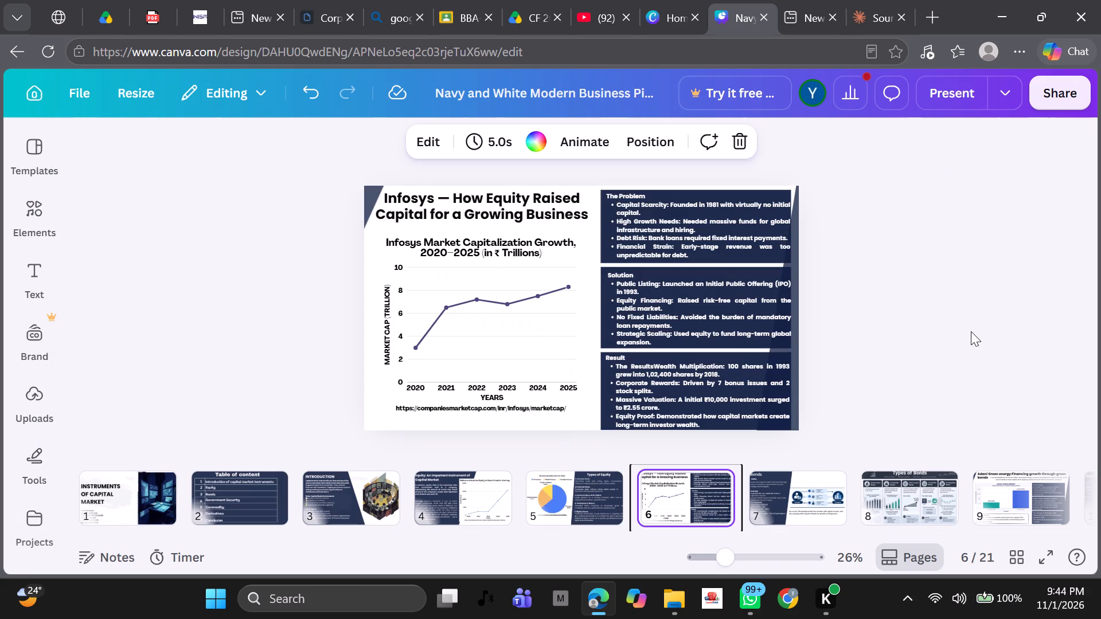
key("Right")
key("Right")
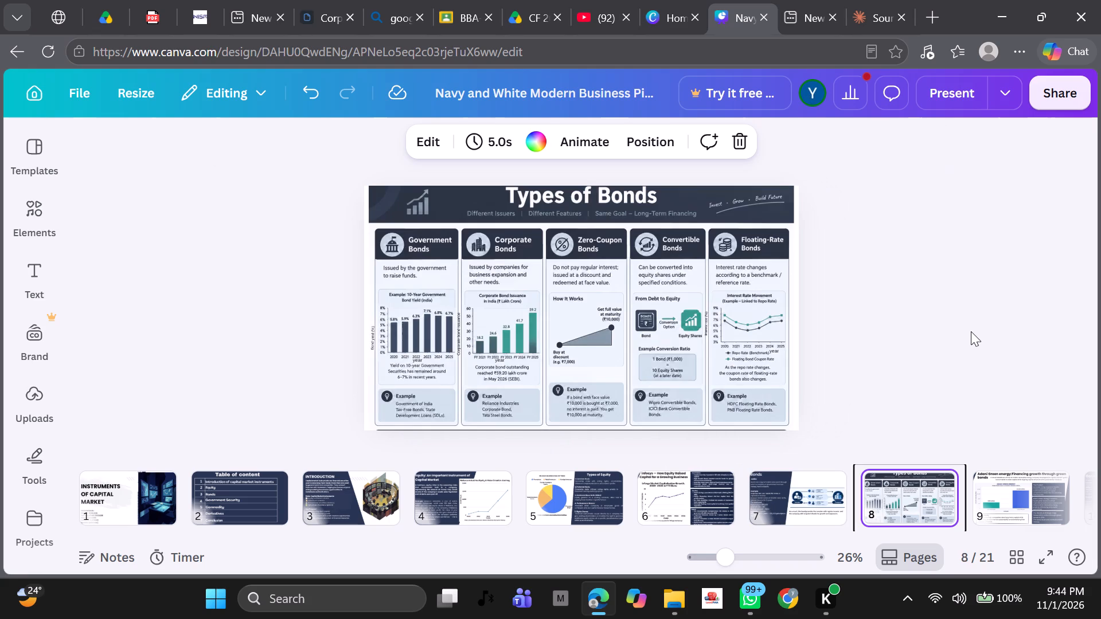
key("Right")
key("Right")
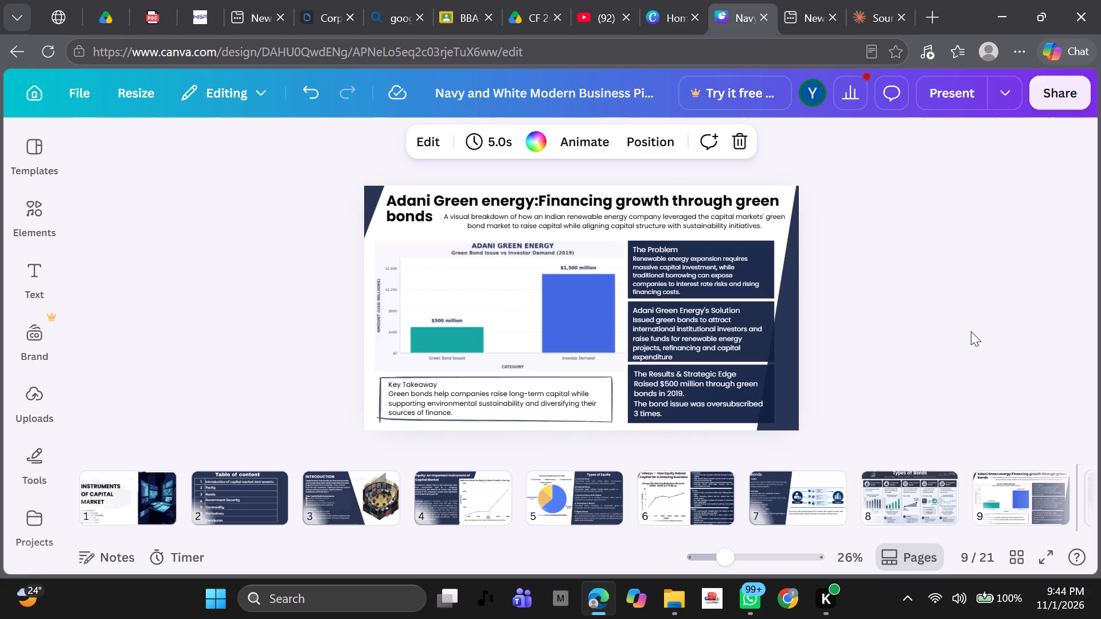
key("Left")
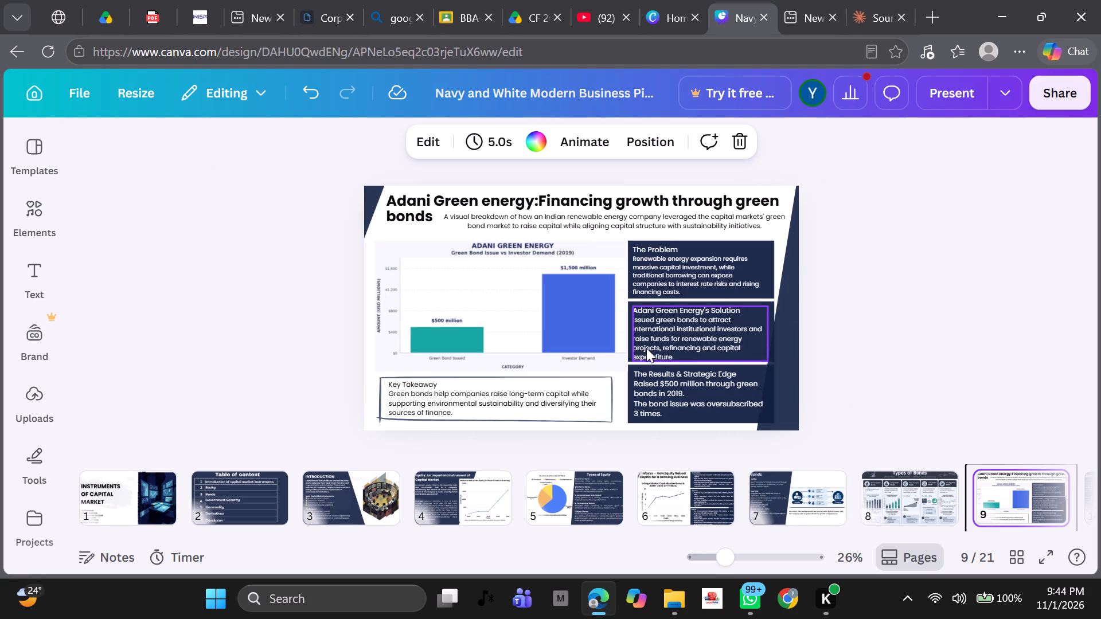
left_click(568, 322)
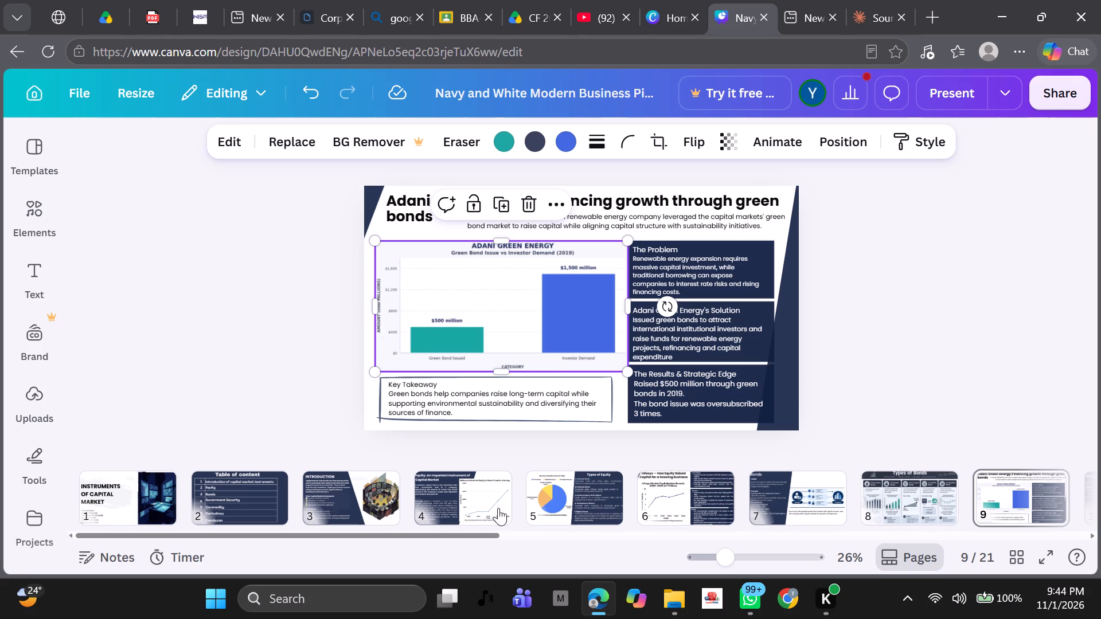
Compare the text formatting of the Reliance charts on the Equity (page 4) and Types of Equity (page 5) slides.
left_click(483, 507)
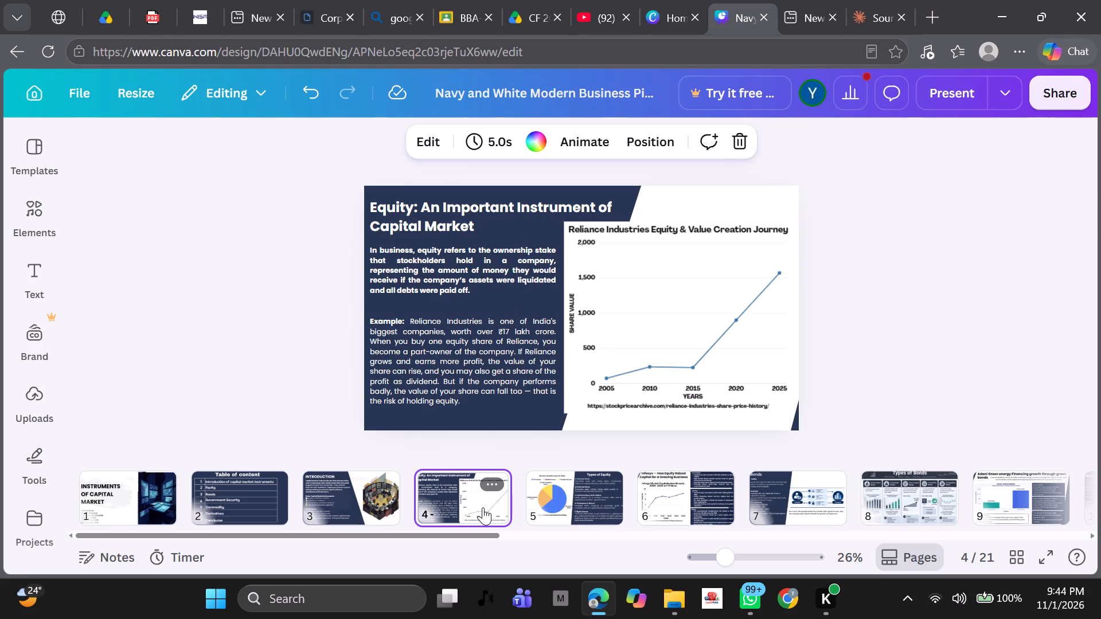
left_click(533, 478)
left_click(533, 478)
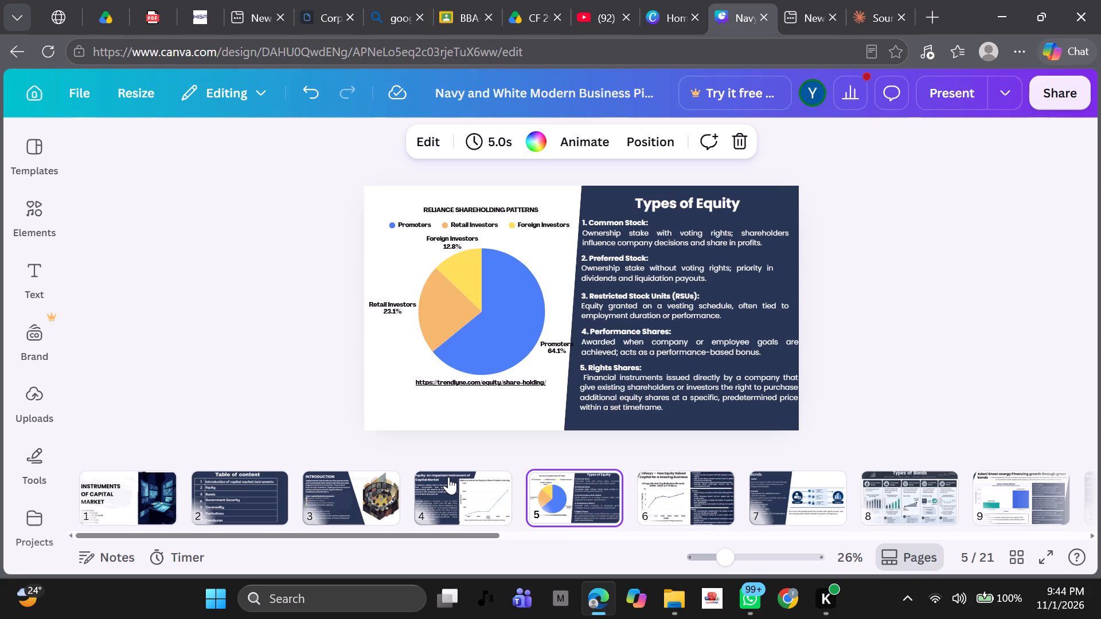
left_click(448, 477)
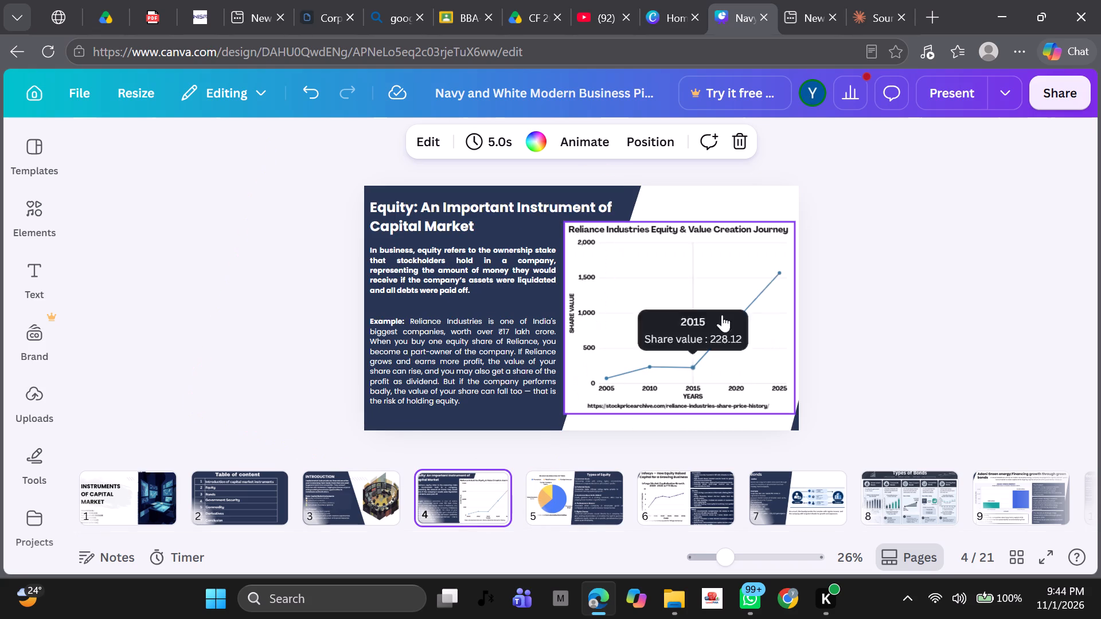
left_click(724, 315)
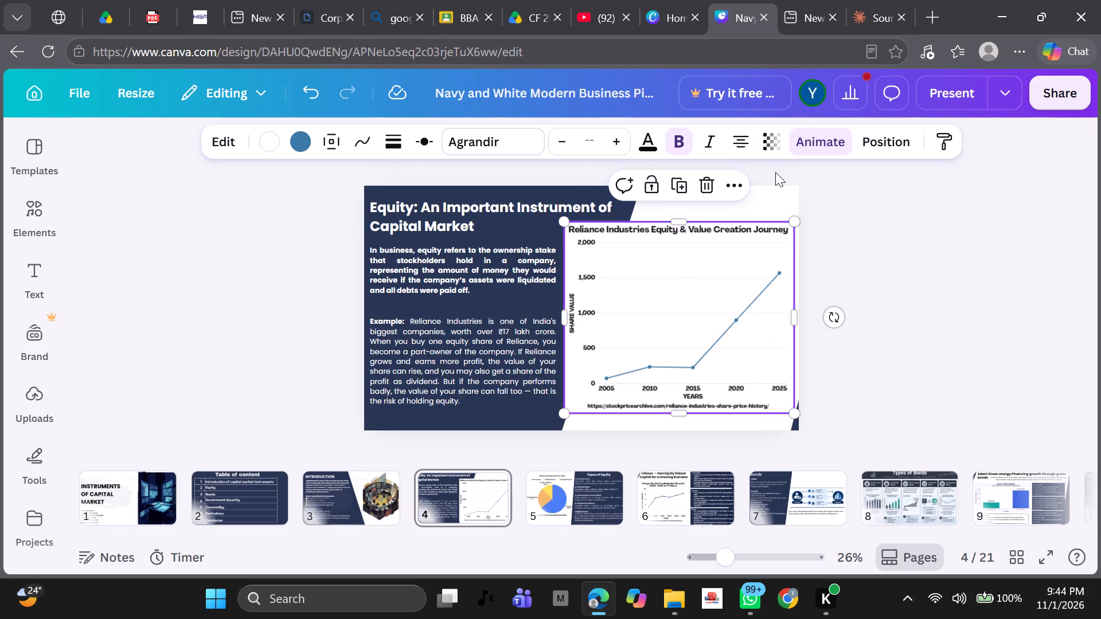
triple_click(775, 172)
left_click(702, 322)
left_click(784, 147)
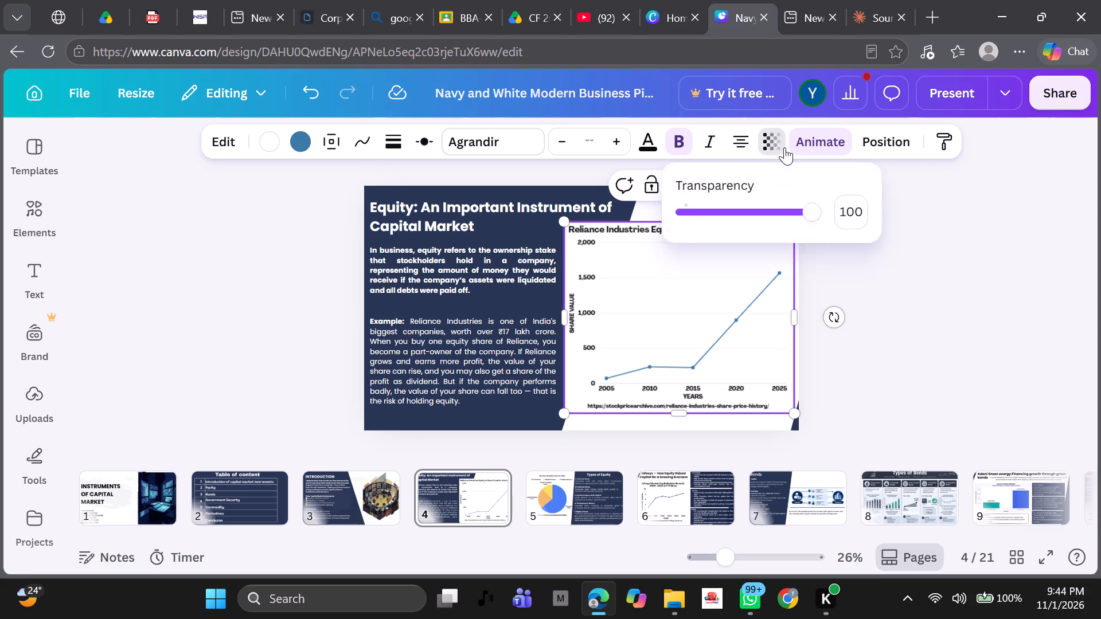
triple_click(784, 147)
triple_click(784, 147)
left_click(784, 147)
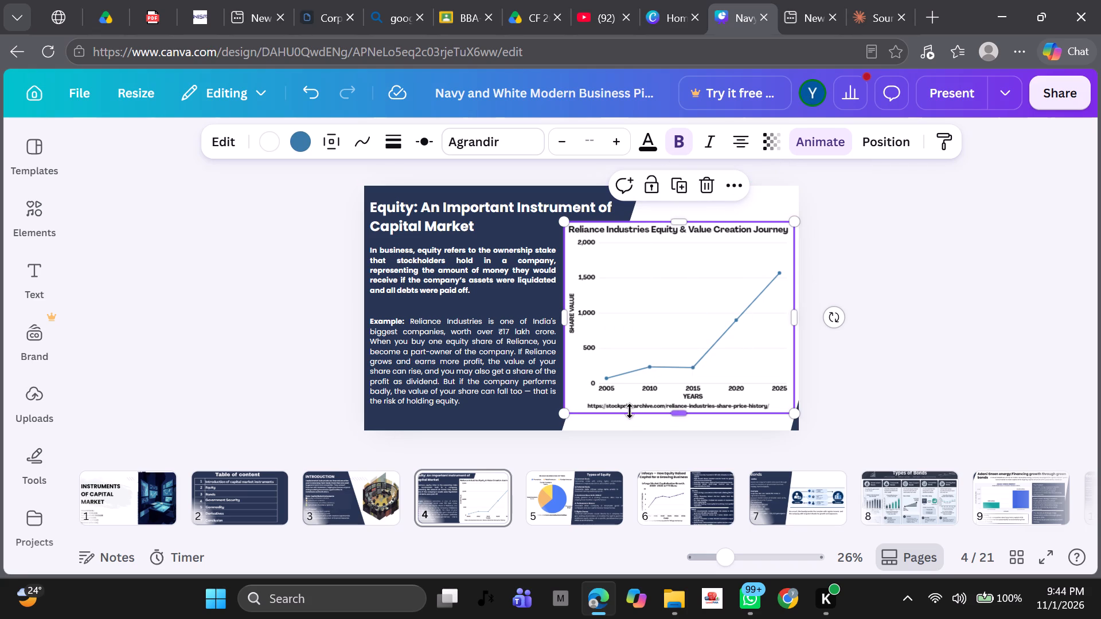
left_click(594, 493)
left_click(478, 201)
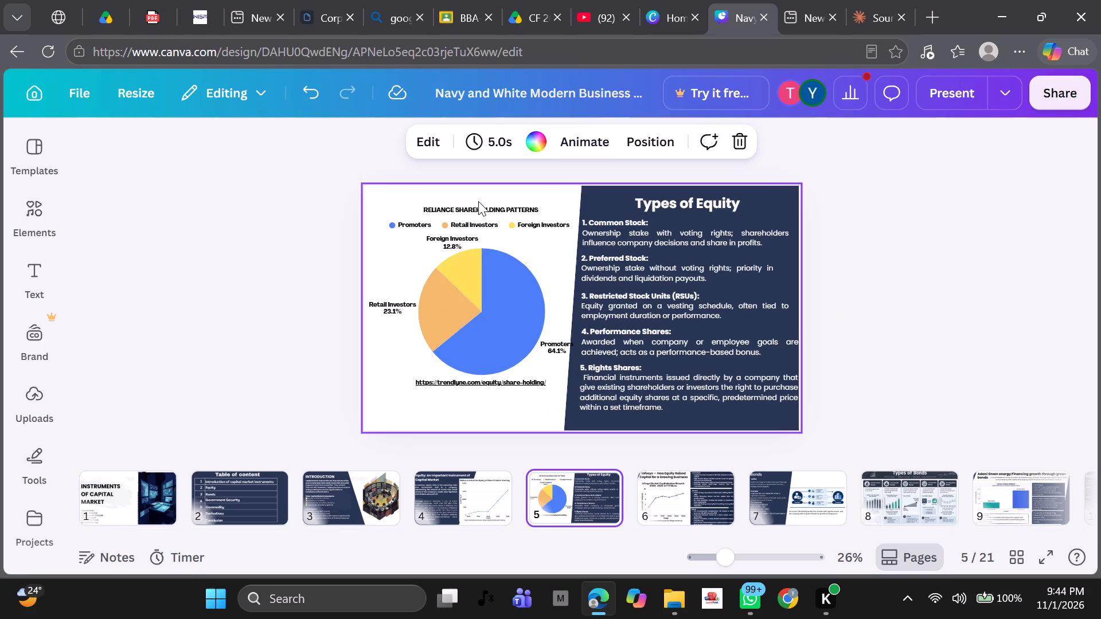
left_click(478, 215)
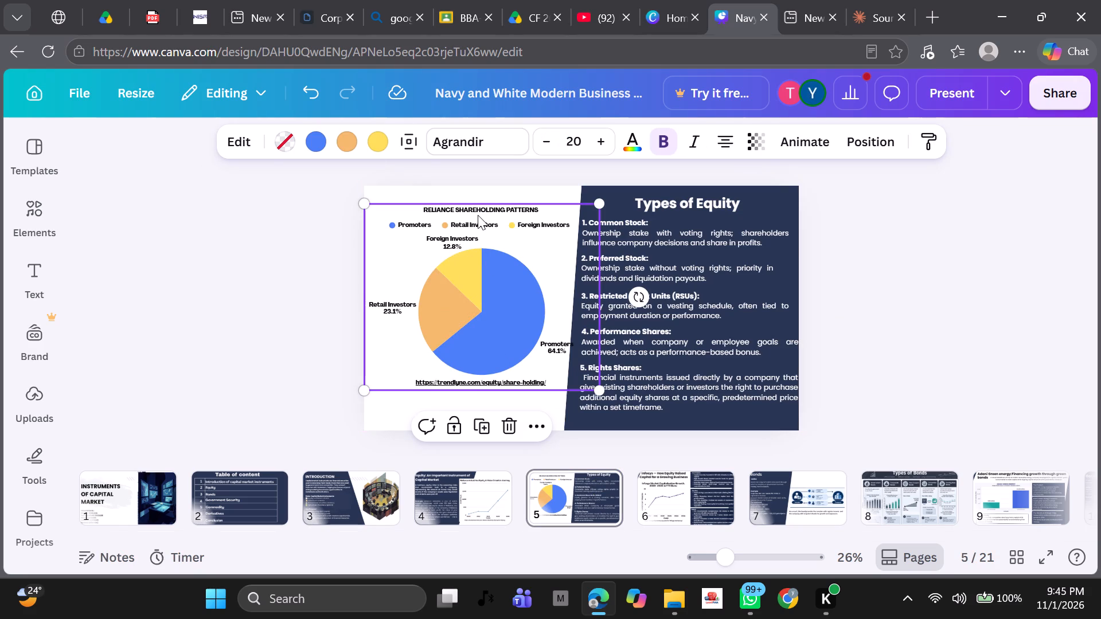
Set the font size of the Reliance Industries Equity & Value Creation Journey line chart on page 4 to 20.
left_click(466, 487)
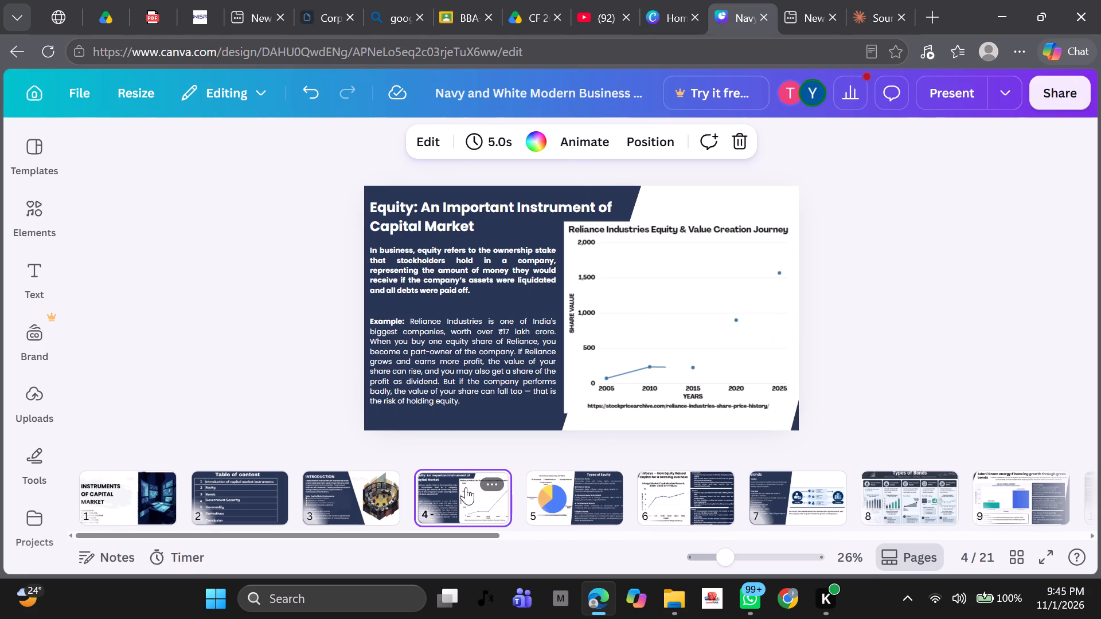
left_click(665, 274)
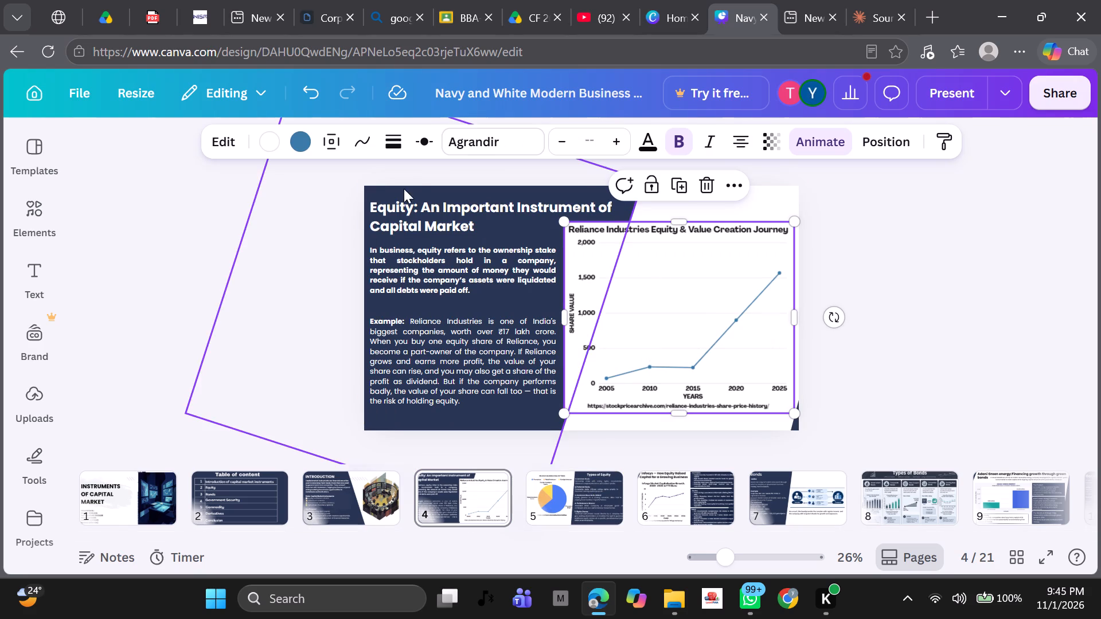
double_click(588, 142)
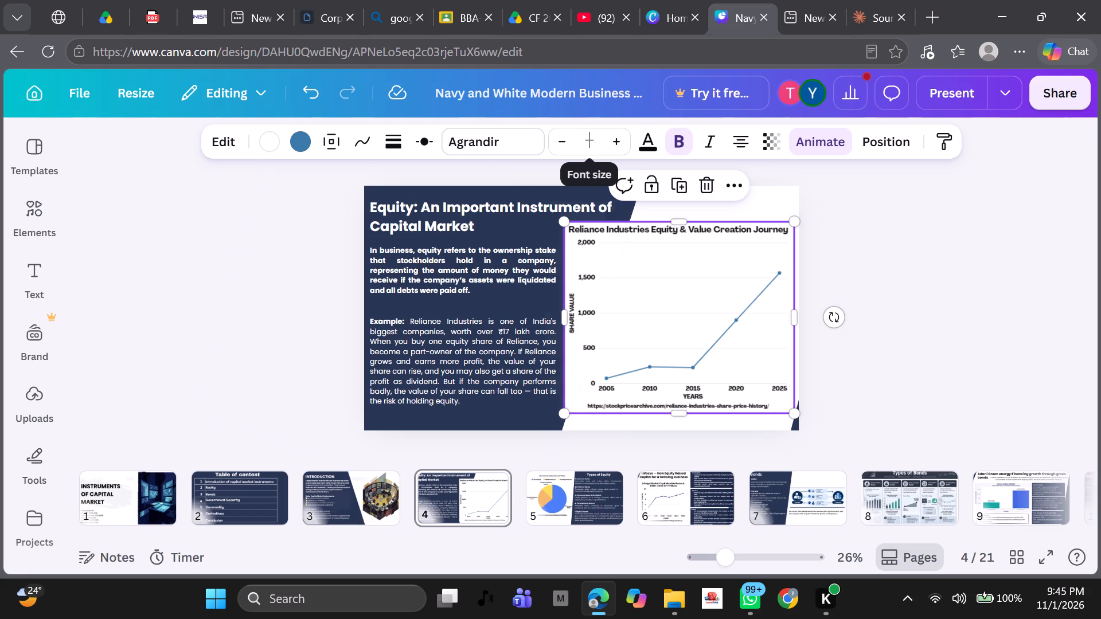
type("20")
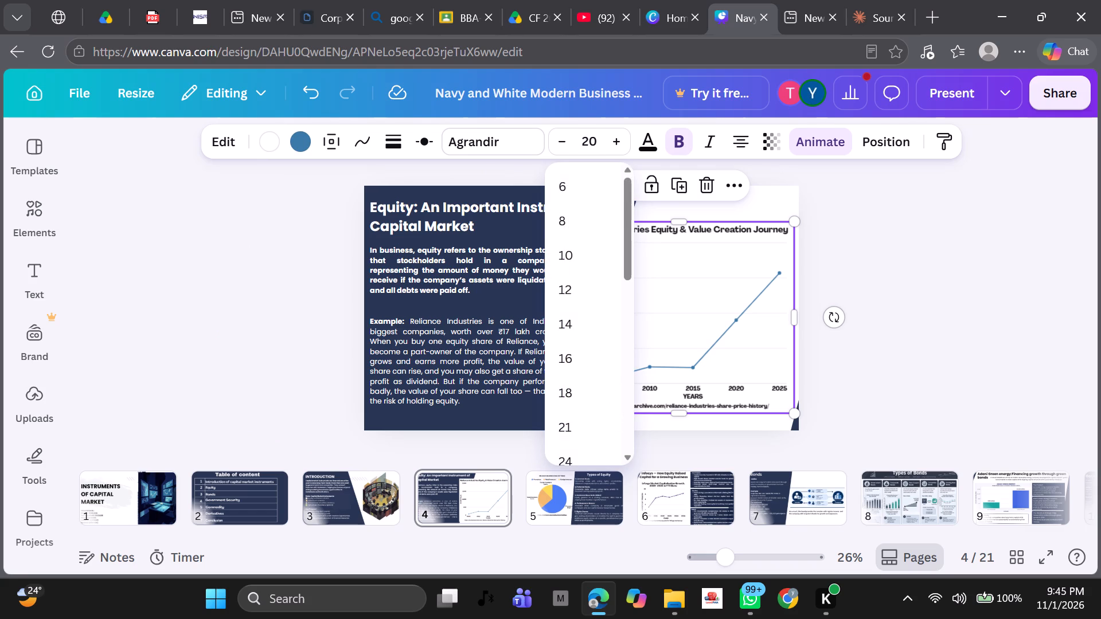
key("Return")
left_click(879, 320)
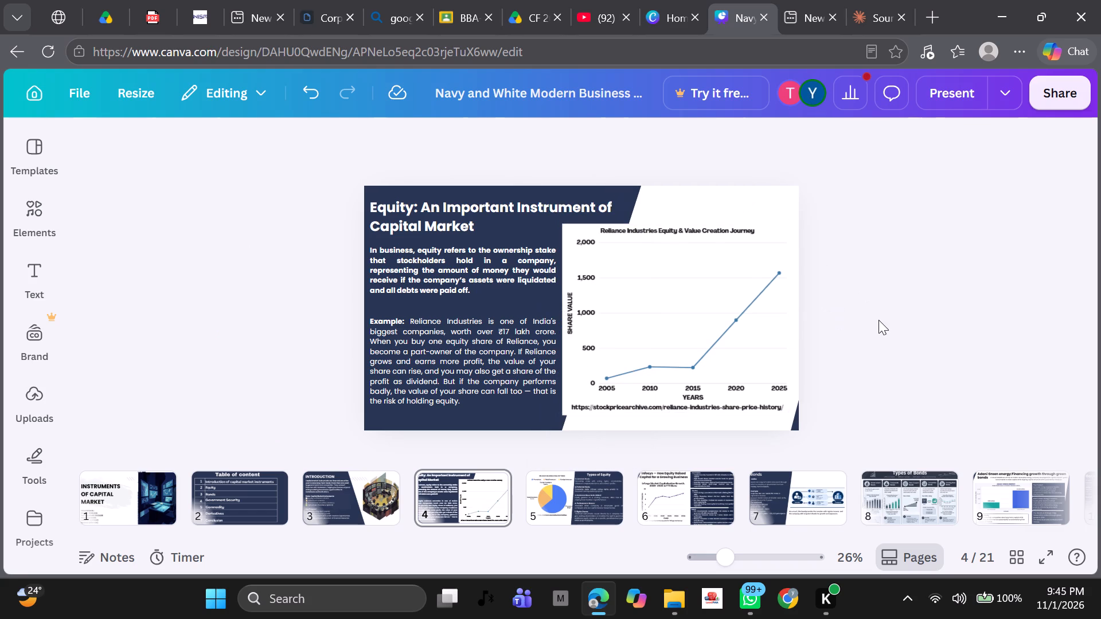
Review the slides from Types of Equity (page 5) through the 10-year commodity performance slide (page 14), examining their charts.
left_click(618, 486)
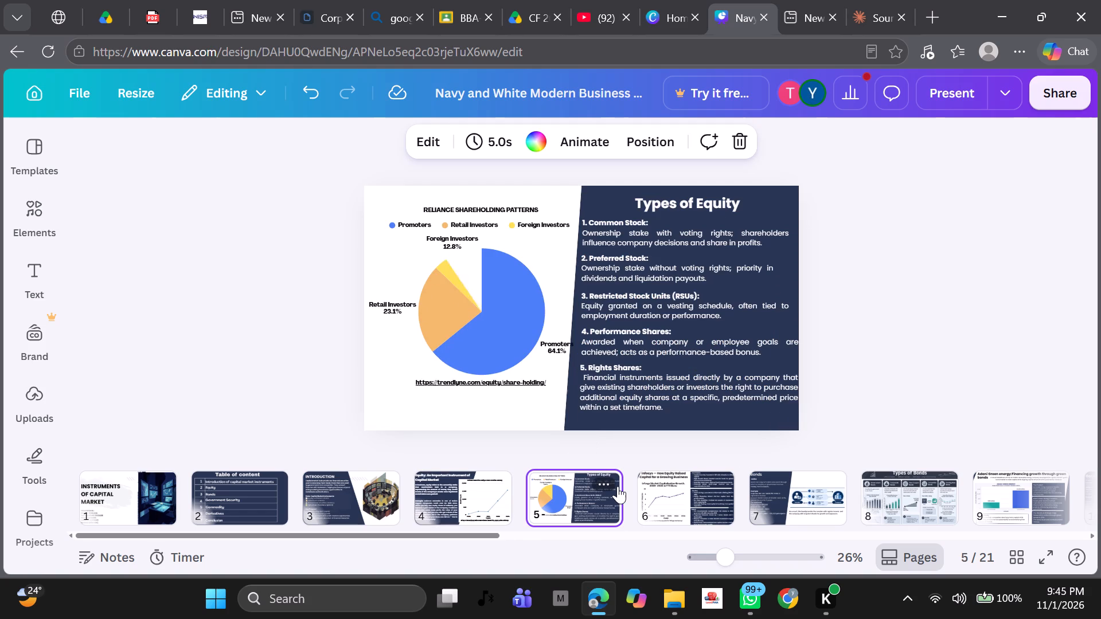
left_click(710, 471)
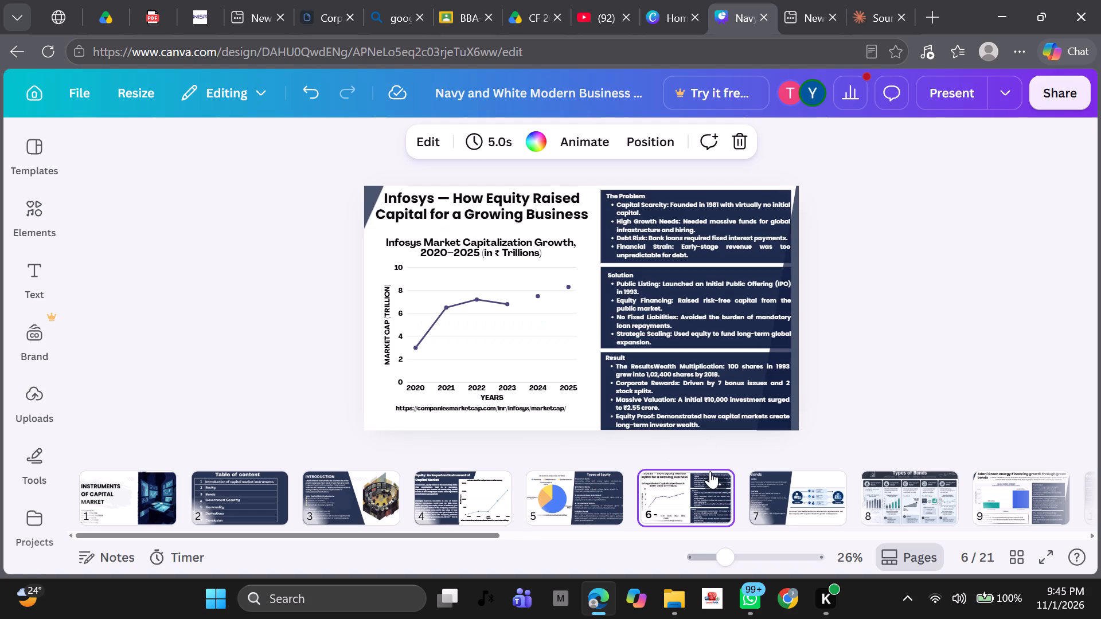
left_click(780, 489)
key("Right")
key("Right")
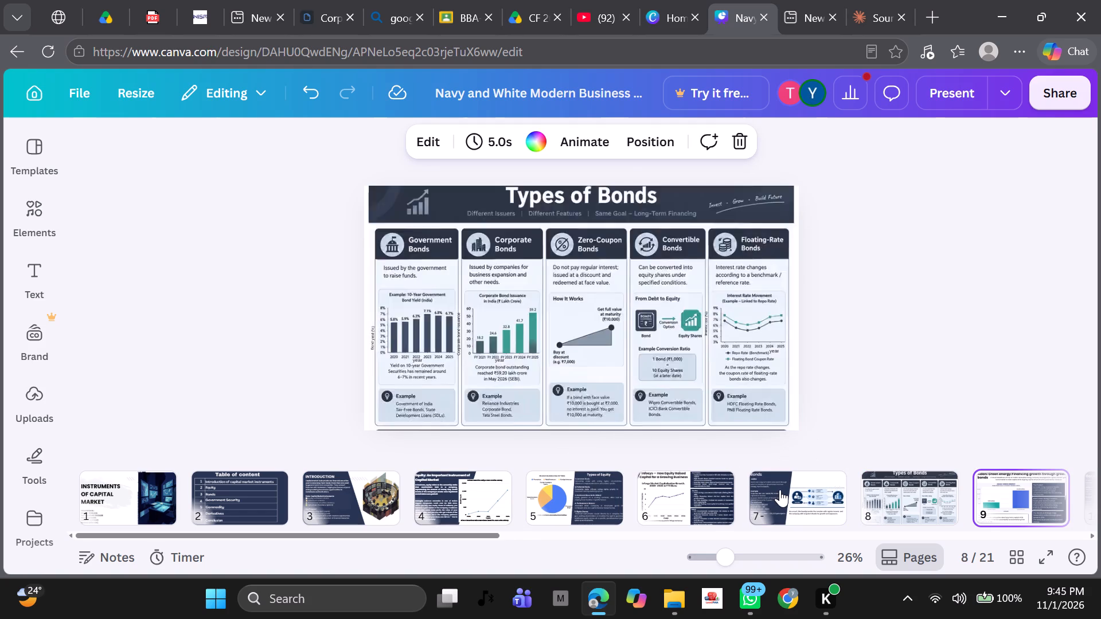
left_click(498, 313)
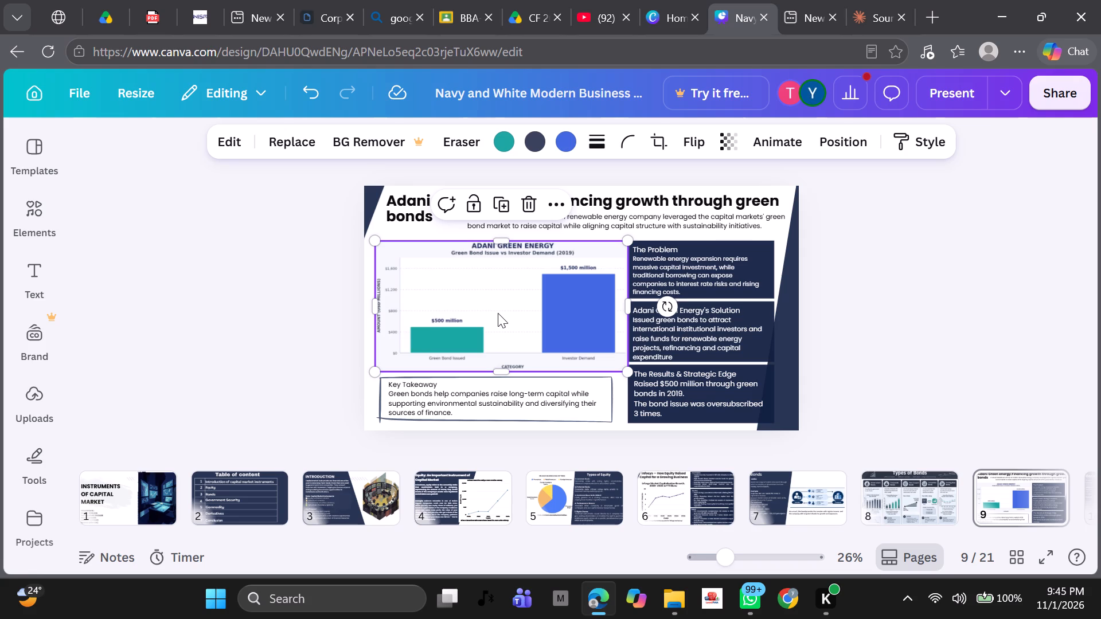
left_click(589, 502)
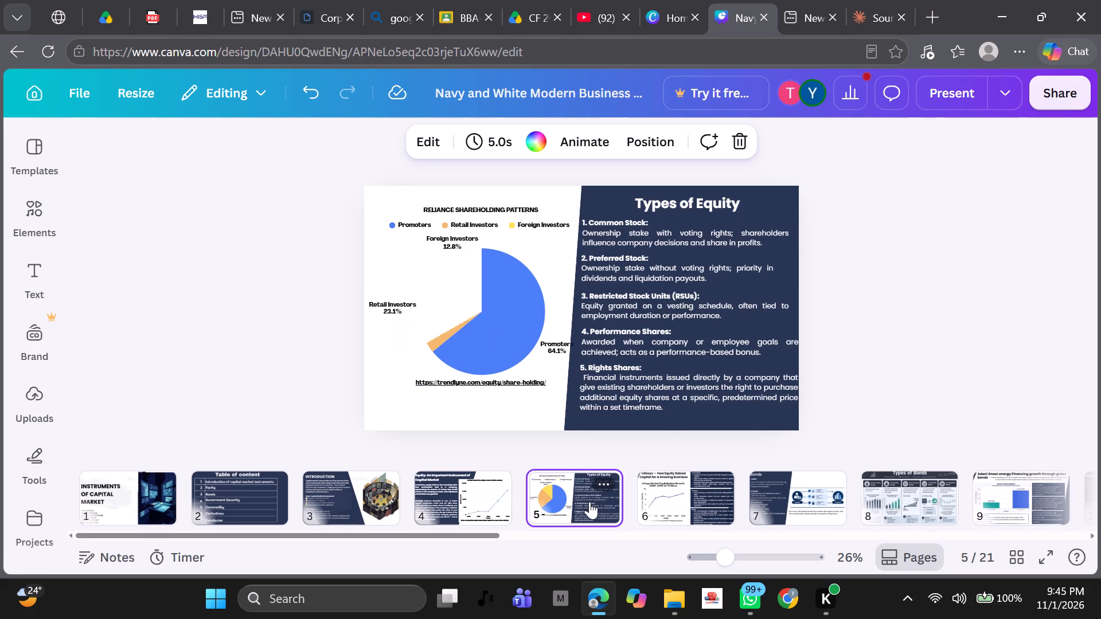
key("Right")
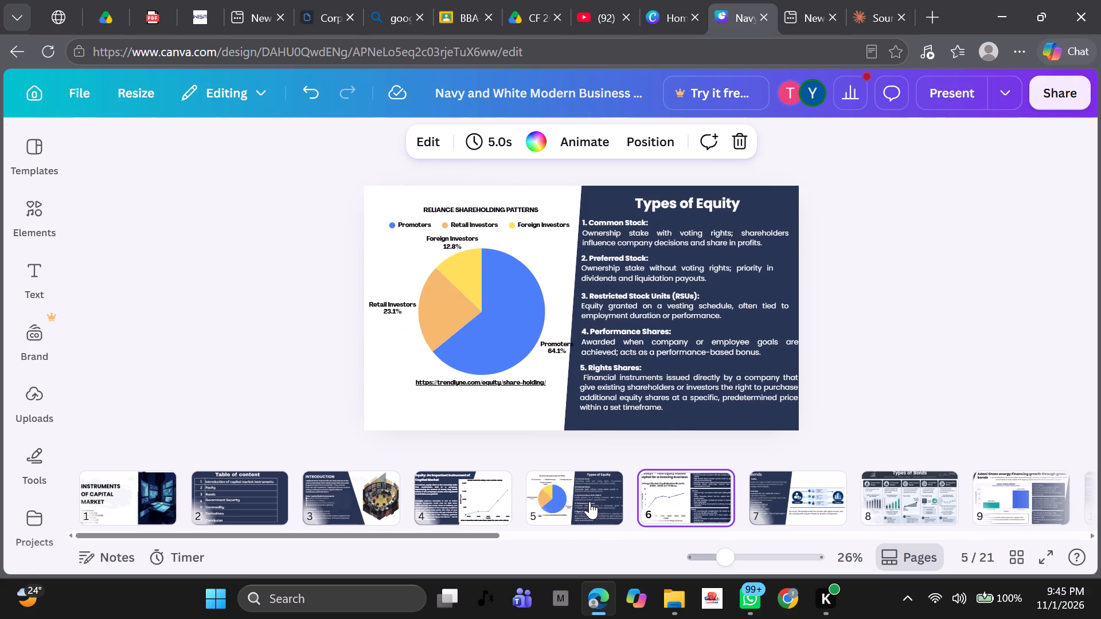
key("Right")
key("Right")
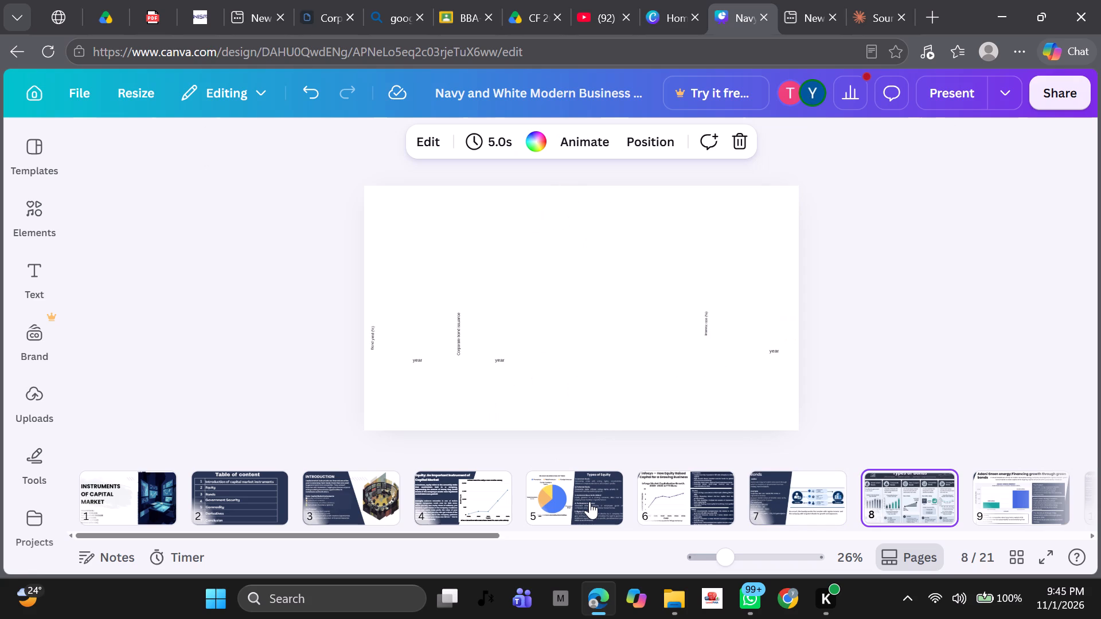
key("Right")
key("Right")
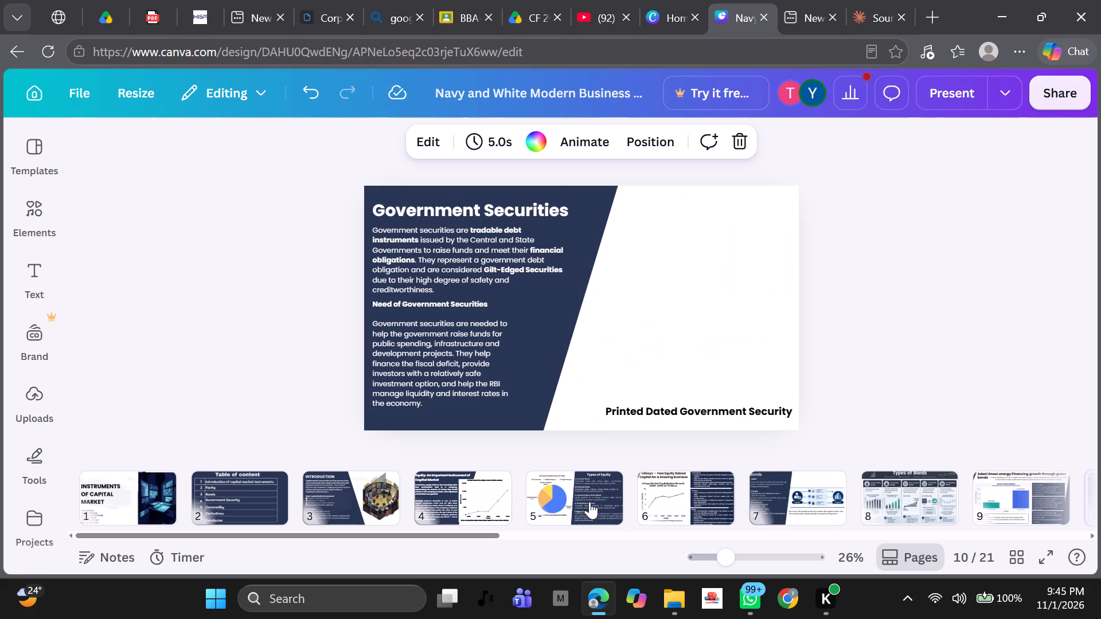
key("Right")
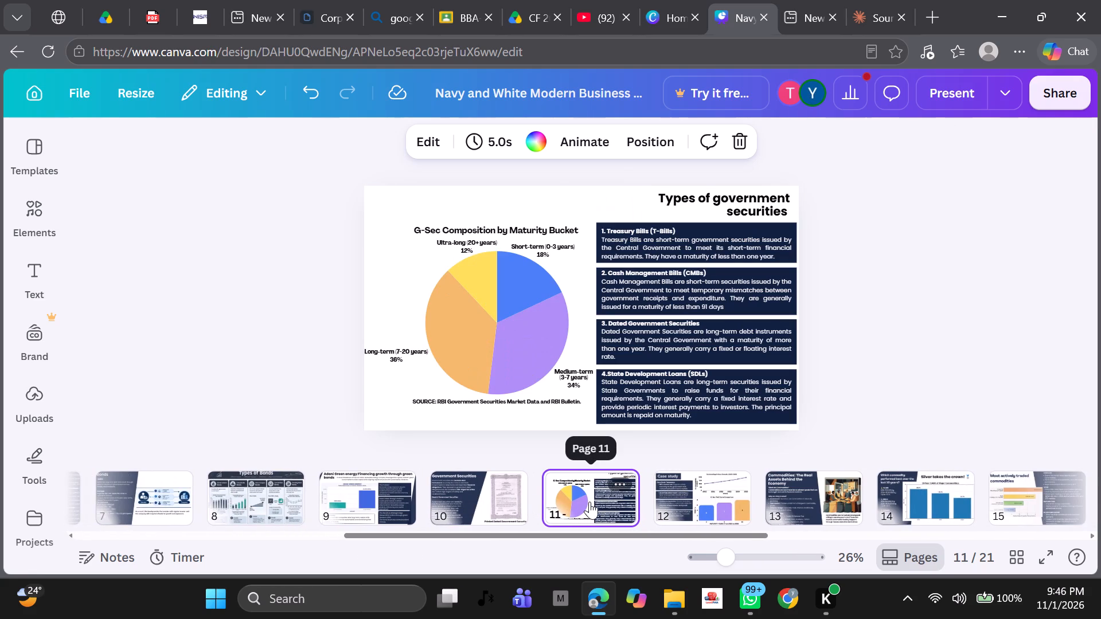
key("Right")
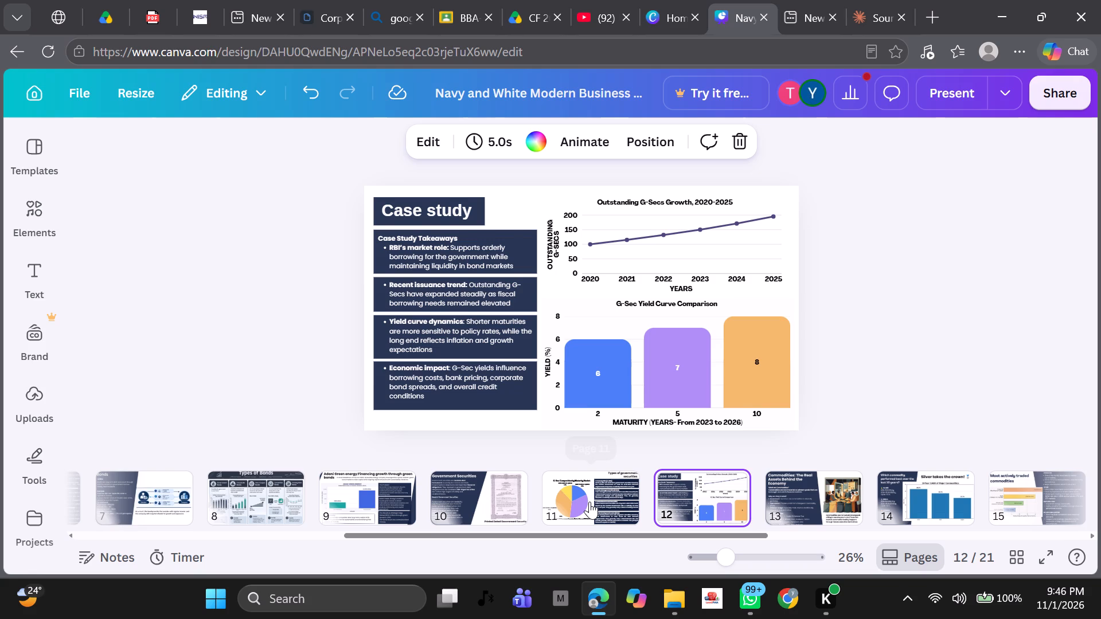
key("Right")
key("Right")
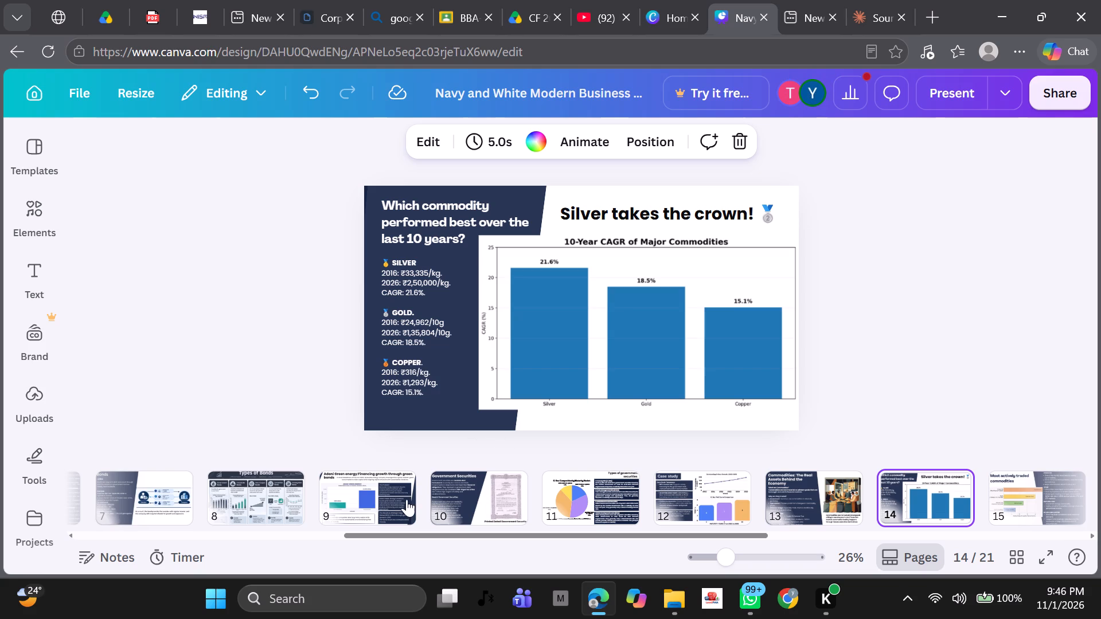
Delete the Adani Green Energy bond issue versus investor demand chart image from page 9.
left_click(389, 499)
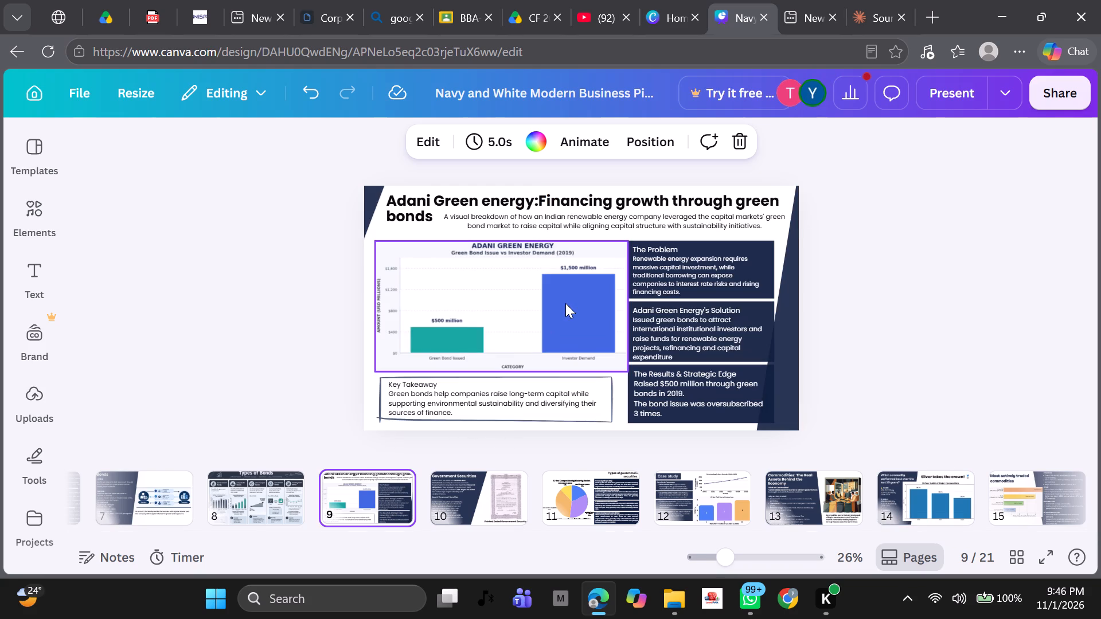
left_click(565, 303)
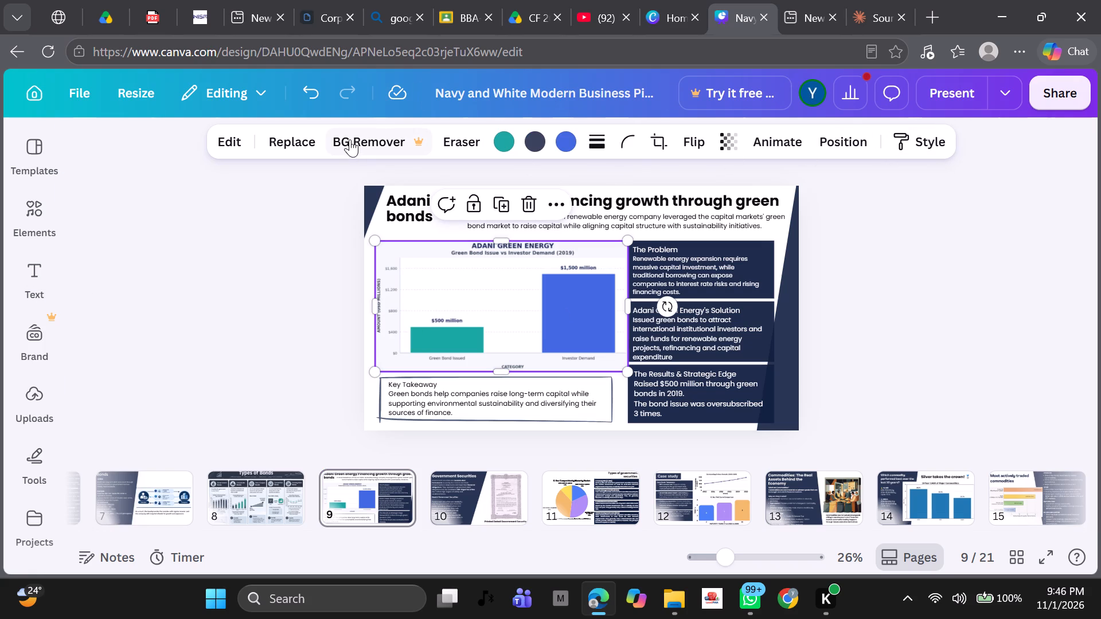
left_click(792, 128)
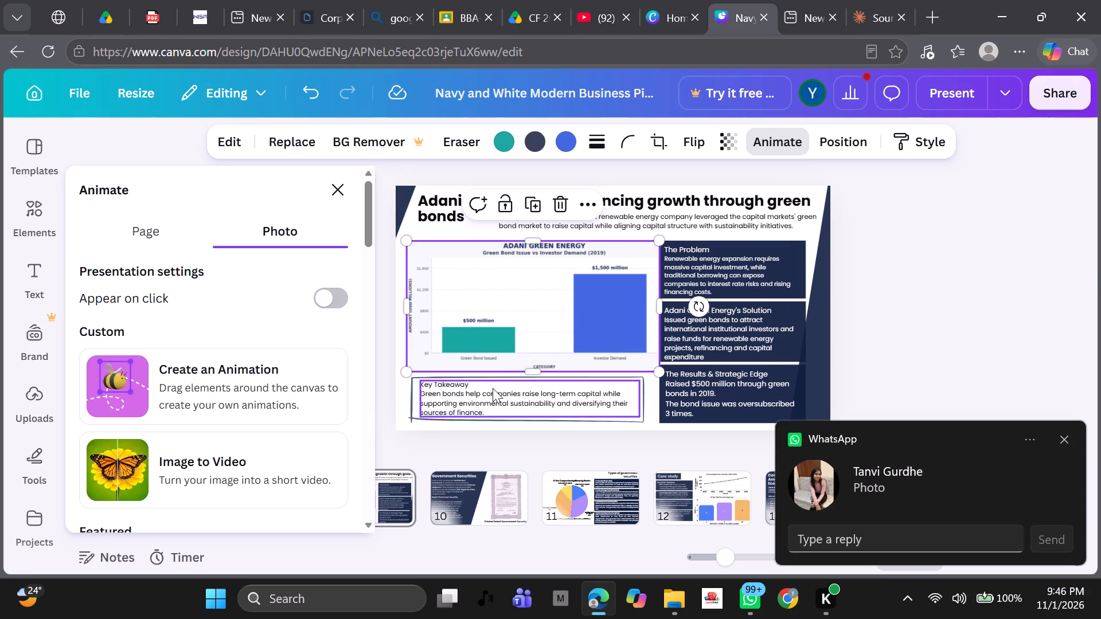
left_click(541, 324)
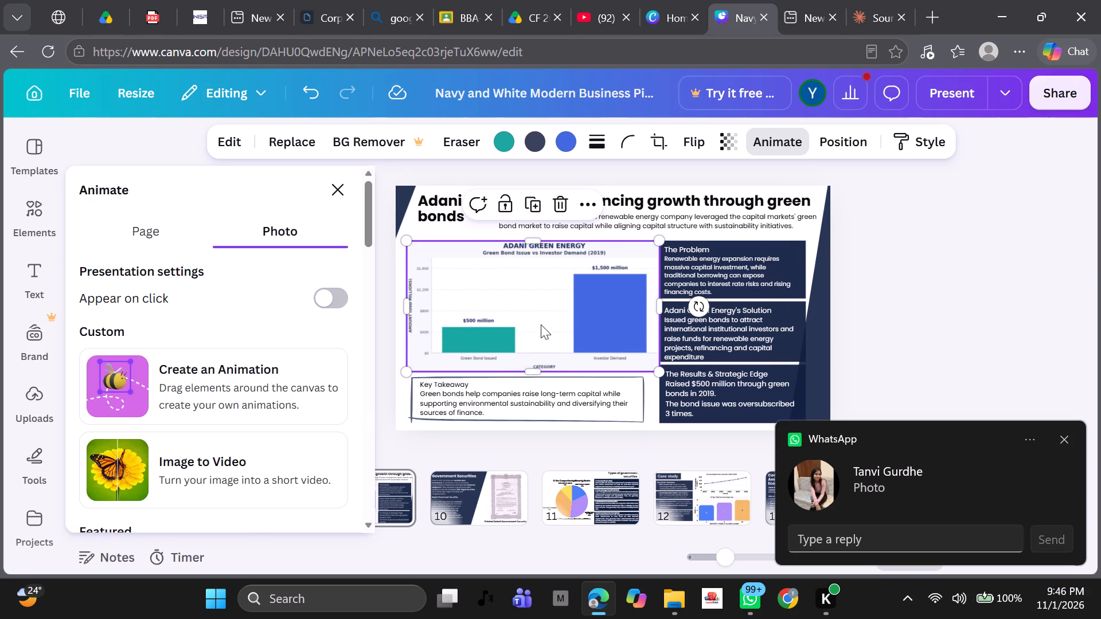
key("Delete")
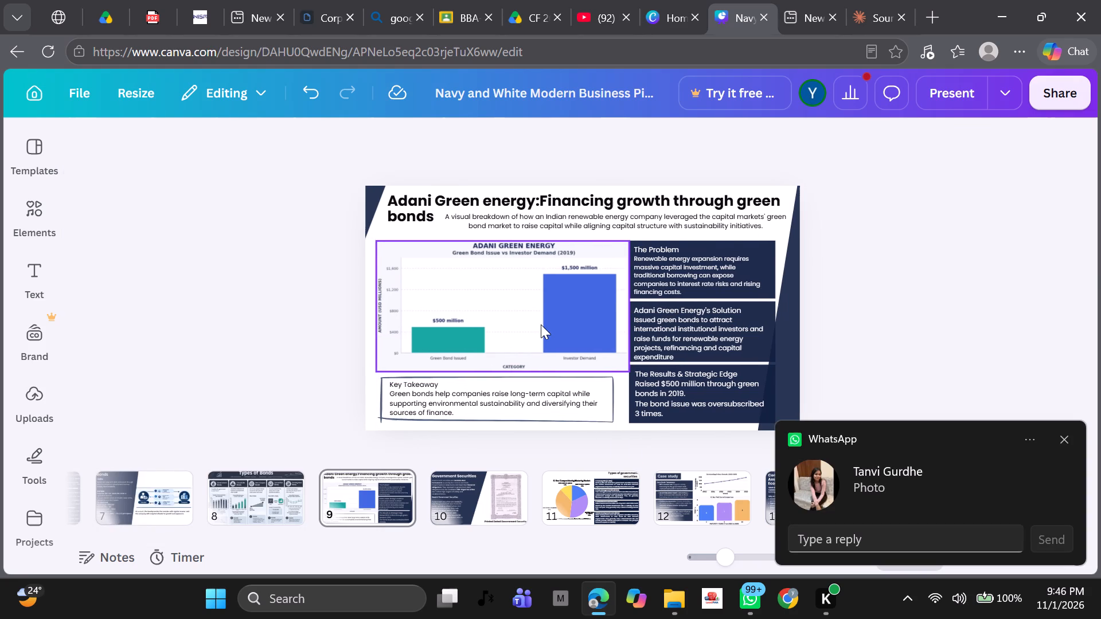
left_click(541, 324)
key("BackSpace")
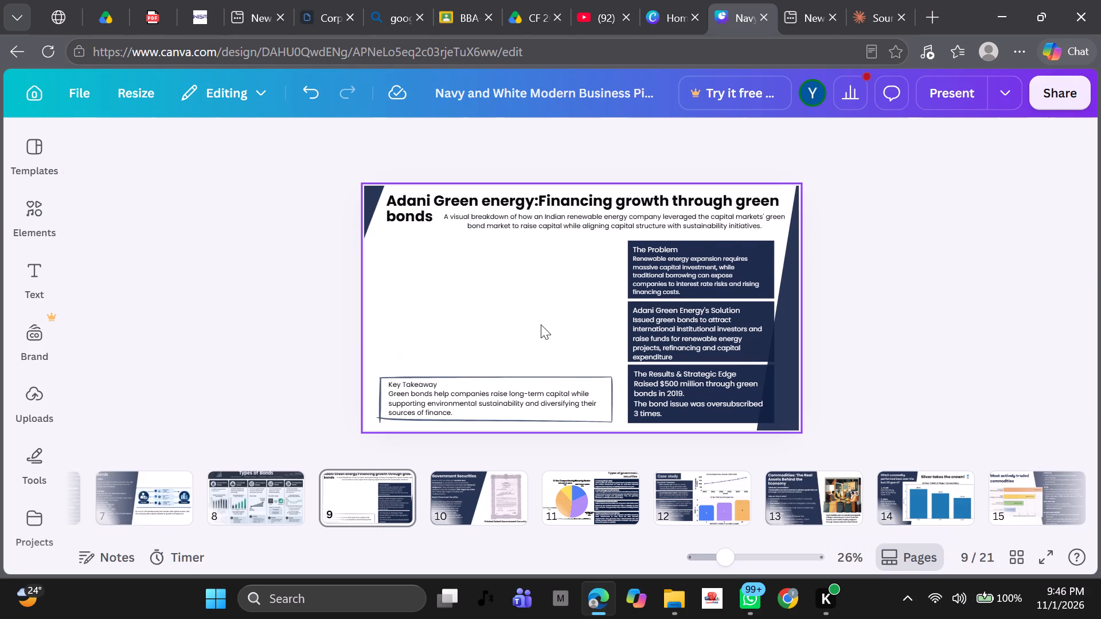
left_click(541, 324)
left_click(541, 324)
Insert an editable bar chart from the Charts elements onto the Adani Green energy slide (page 9).
left_click(25, 218)
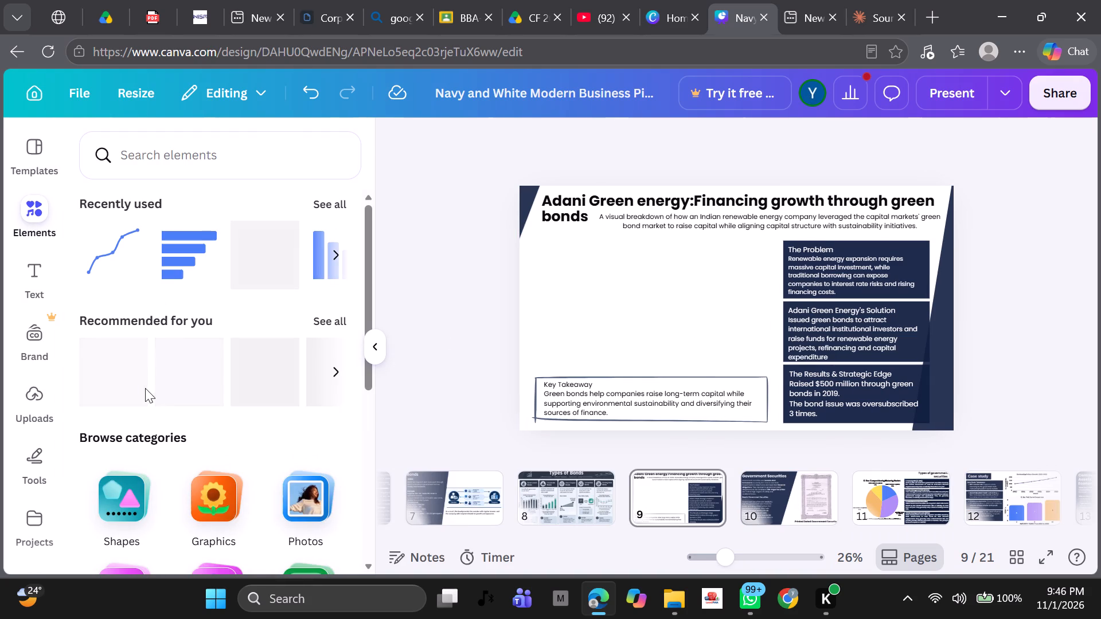
left_click(138, 407)
scroll(138, 407, "down", 1)
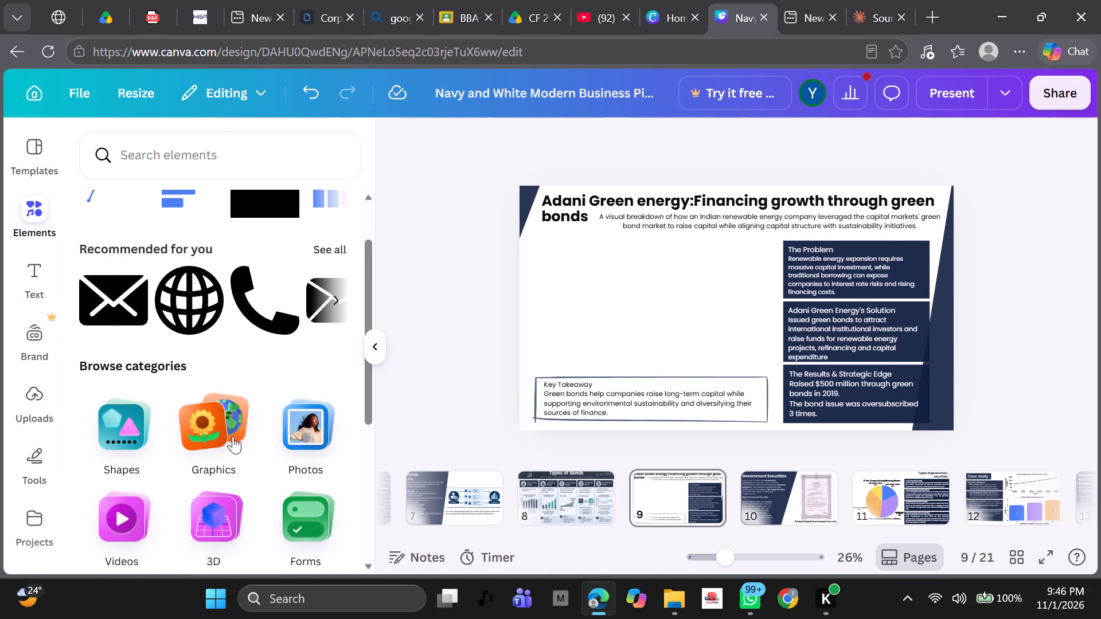
scroll(233, 436, "down", 4)
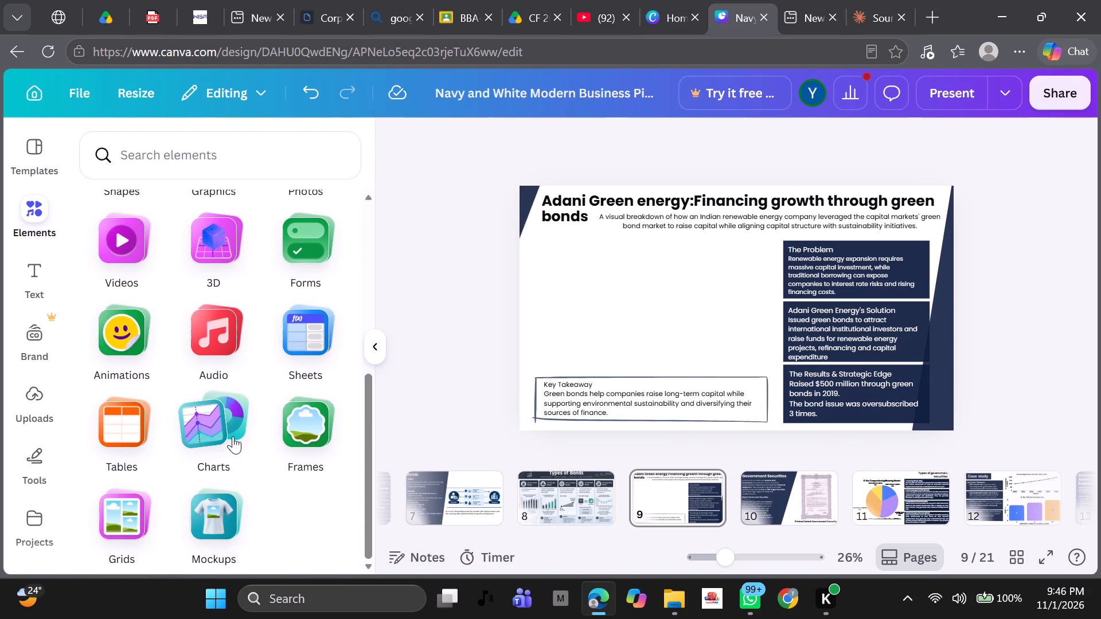
scroll(233, 436, "down", 1)
left_click(207, 425)
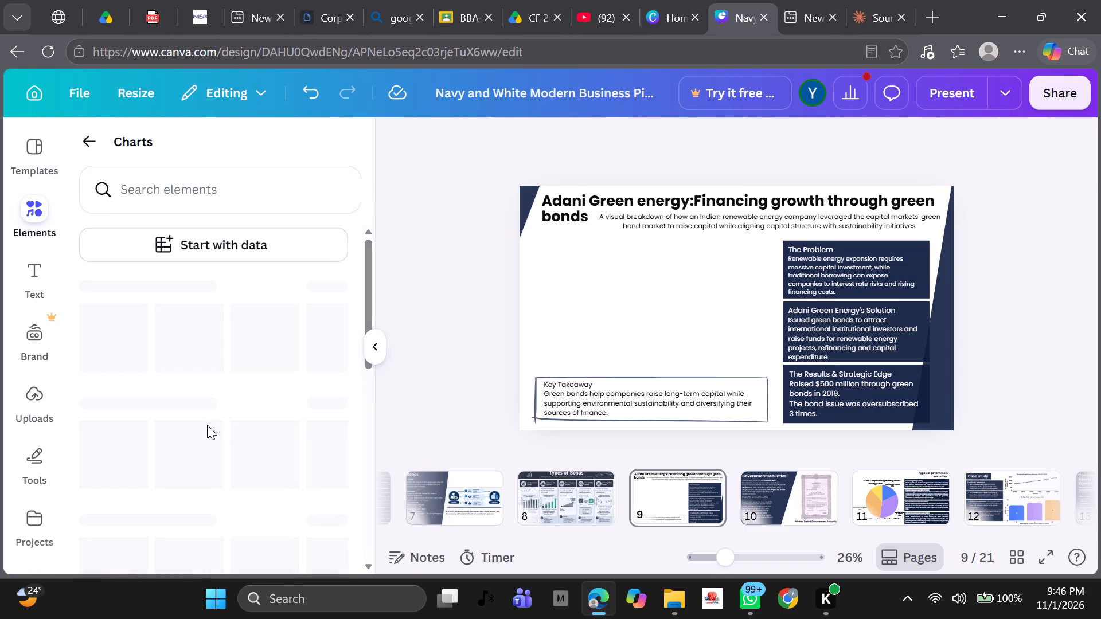
left_click(128, 360)
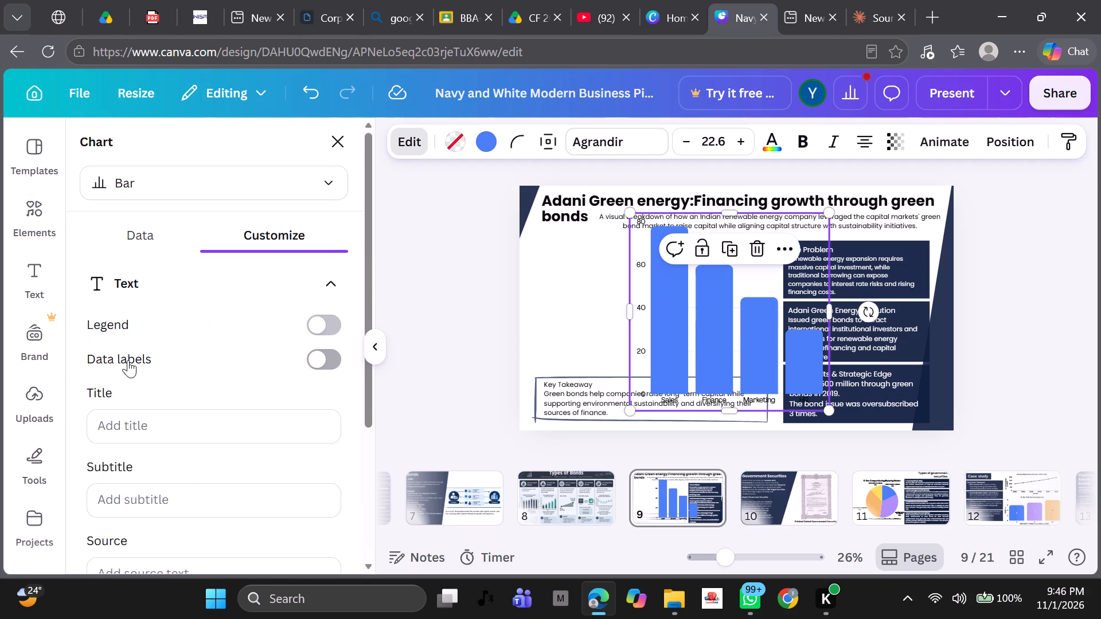
Add the title ADANI GREEN ENERGY to the new bar chart.
left_click(189, 430)
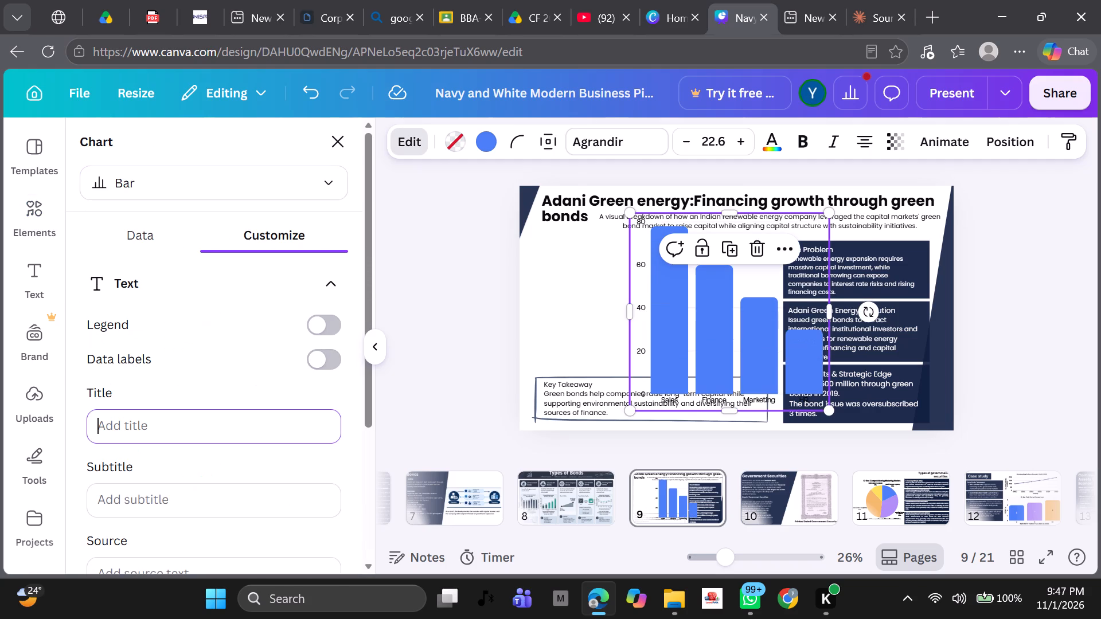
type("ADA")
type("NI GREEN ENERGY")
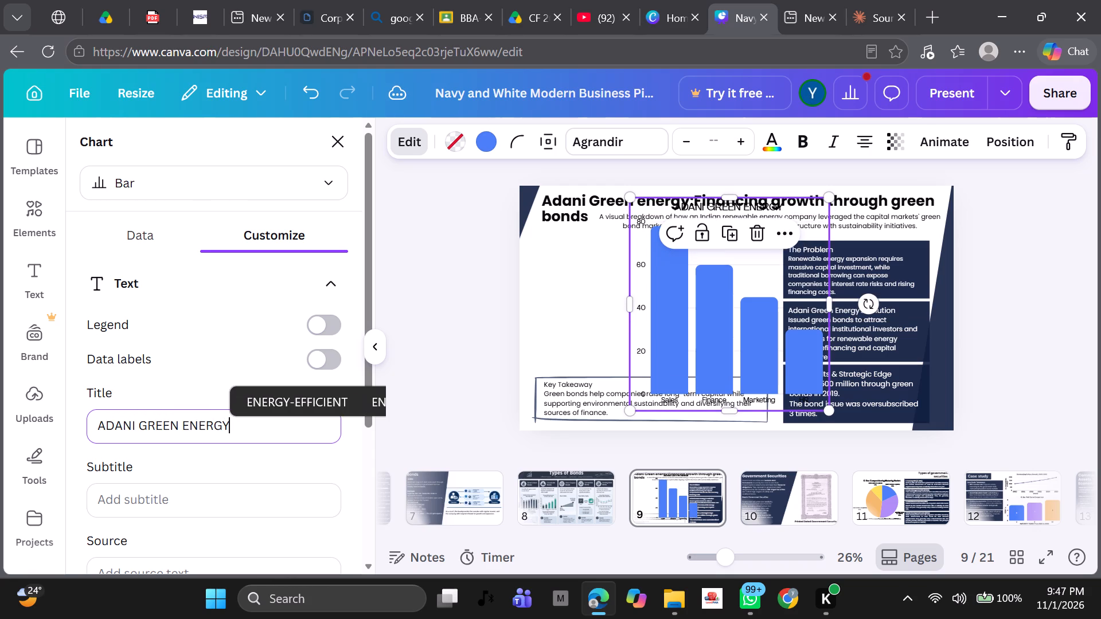
Add the subtitle "Green Bond Issue vs Investor Demand" to the bar chart on the Adani Green energy slide.
left_click(173, 502)
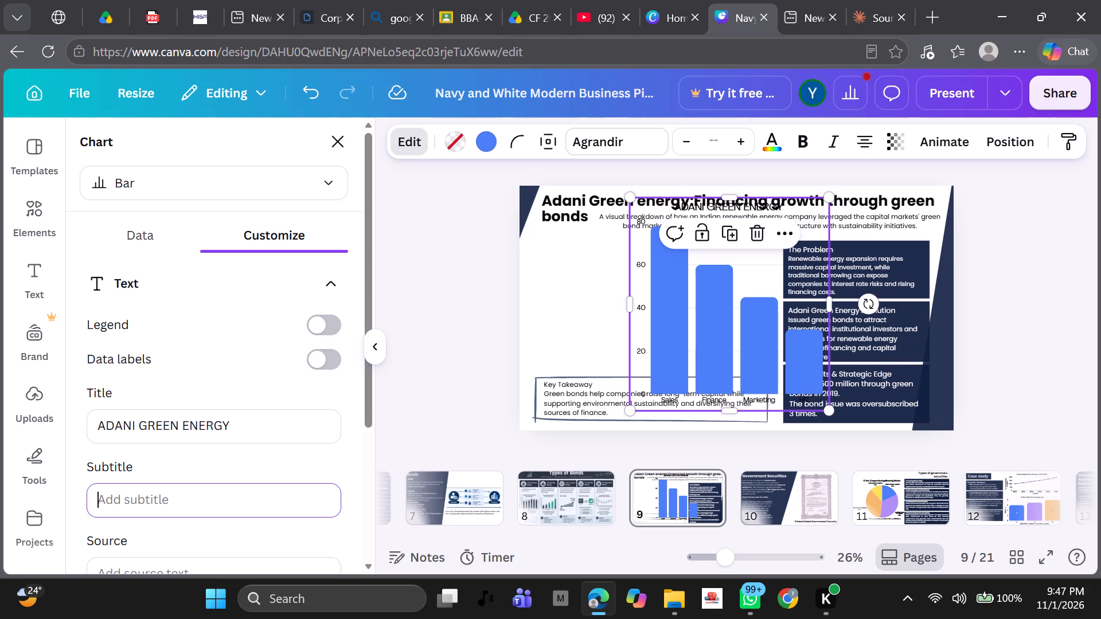
type("Green")
key("space")
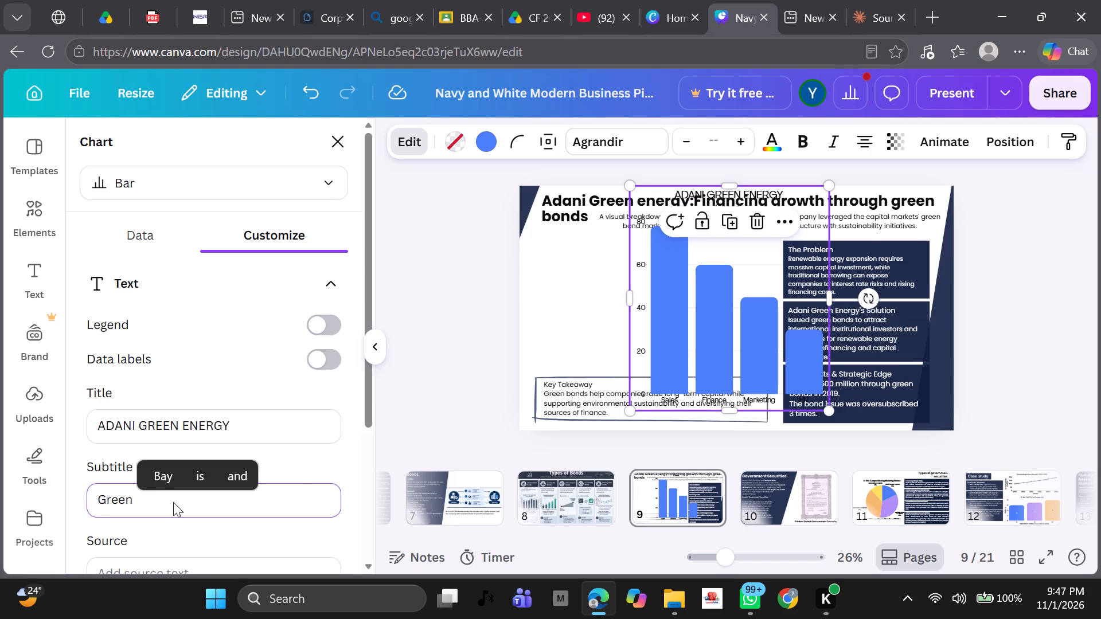
key("shift+b")
type("on")
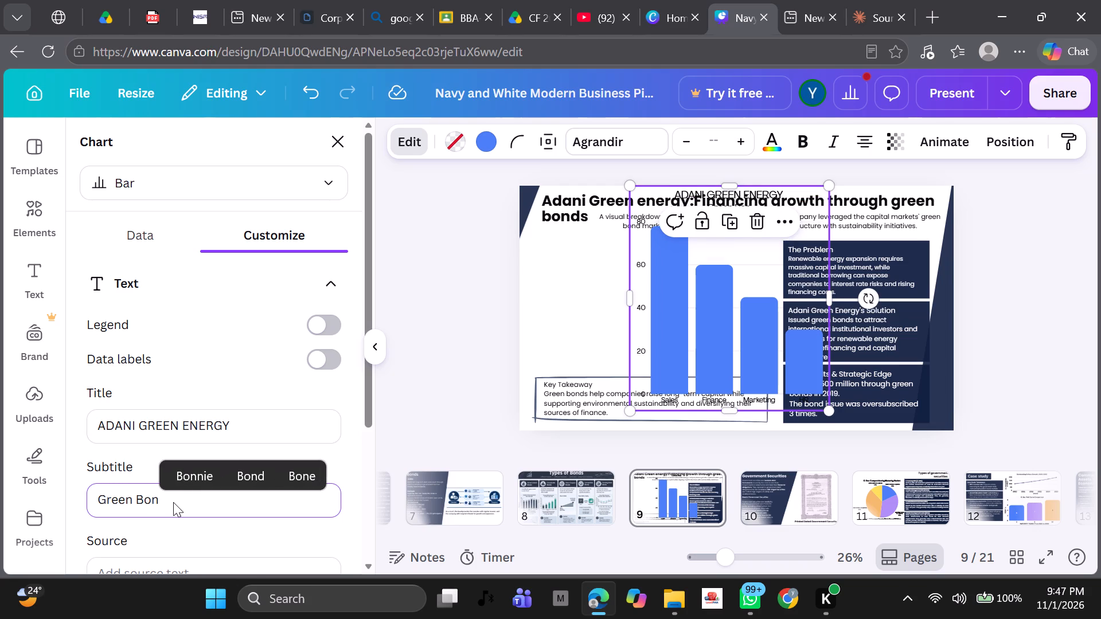
type("d Issue")
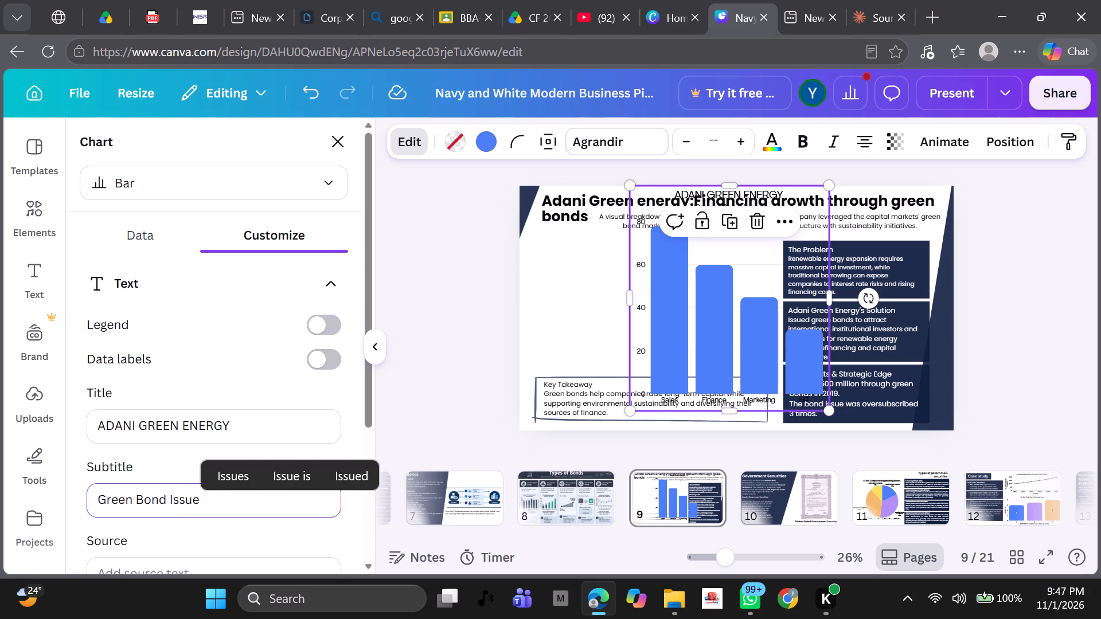
key("space")
type("vs")
key("space")
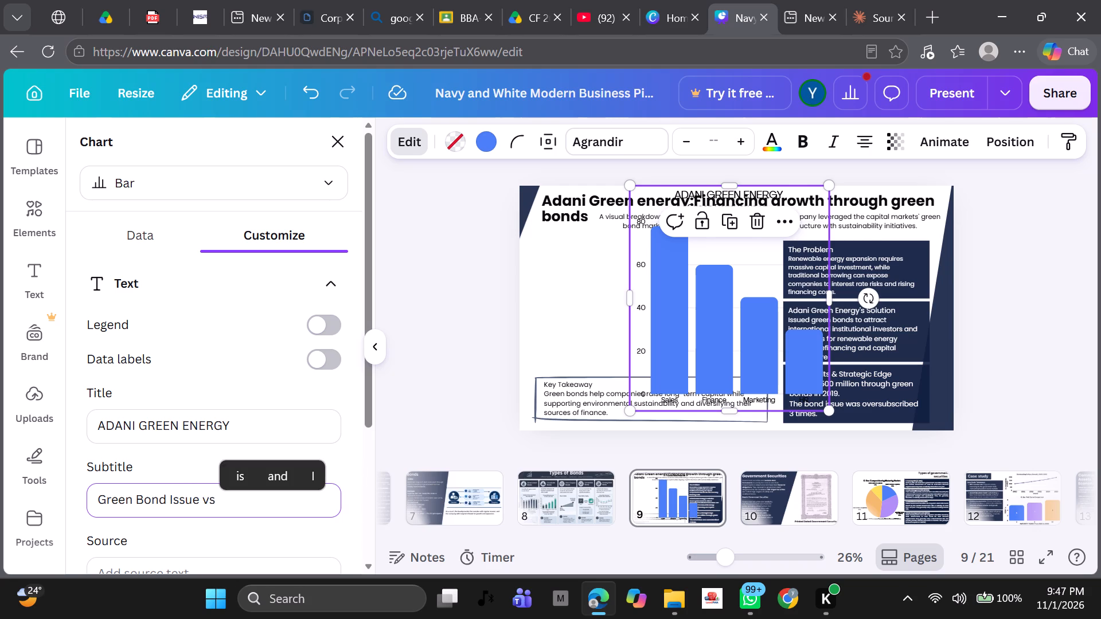
key("shift+i")
key("v")
key("BackSpace")
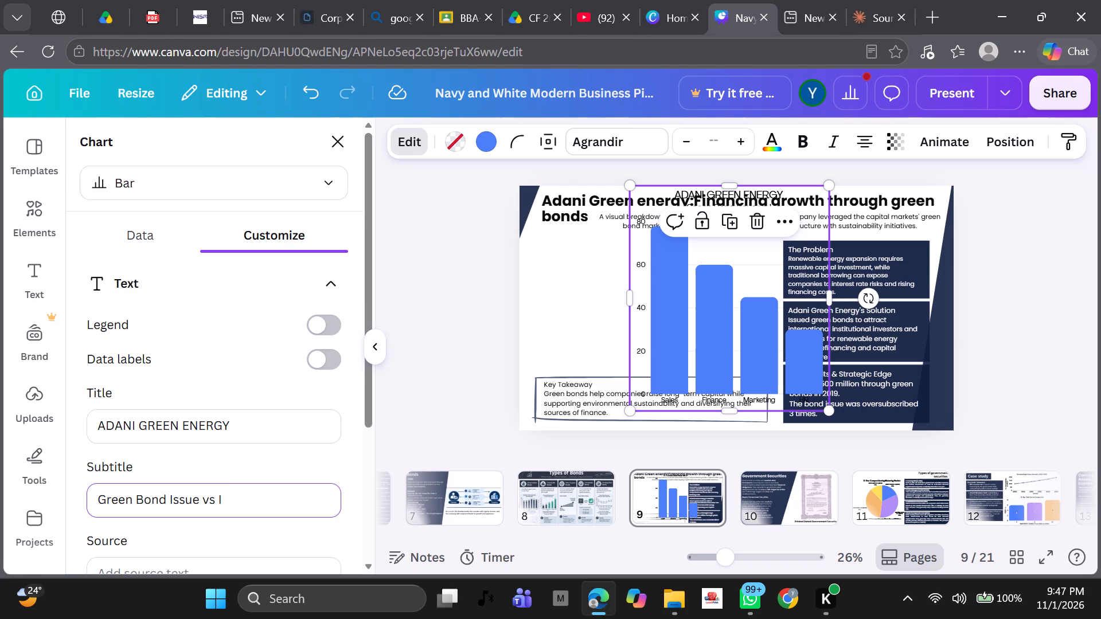
type("nvestor Demand")
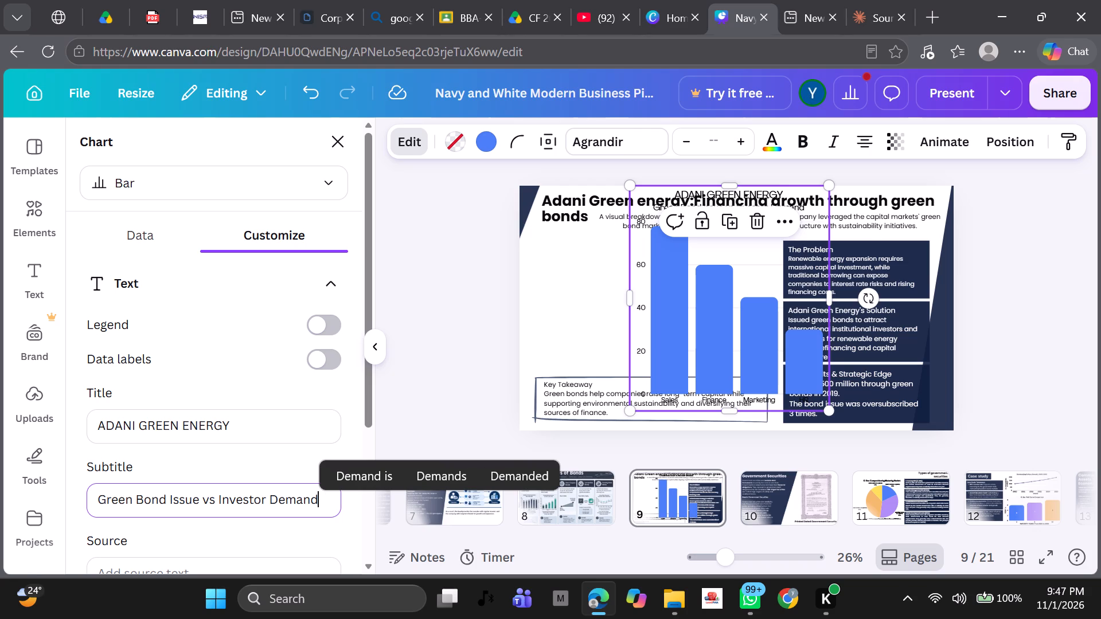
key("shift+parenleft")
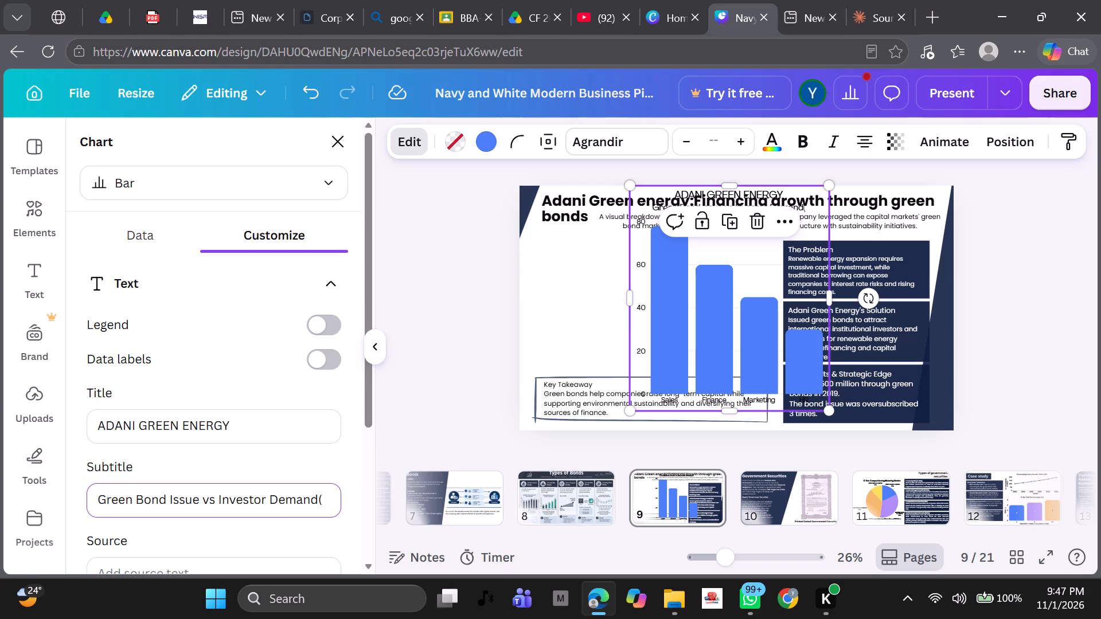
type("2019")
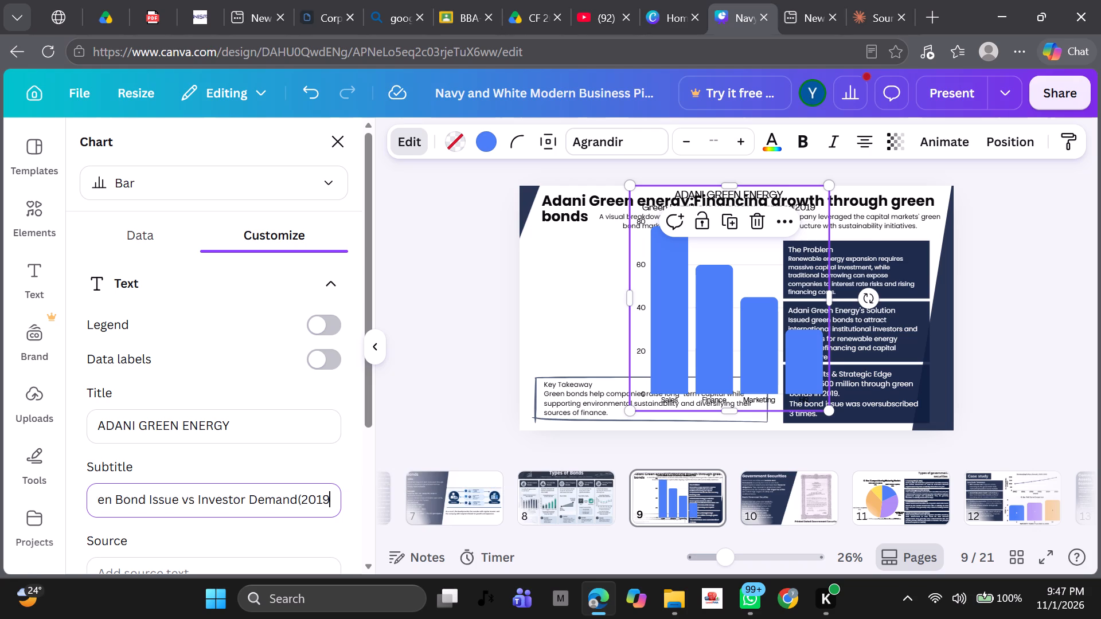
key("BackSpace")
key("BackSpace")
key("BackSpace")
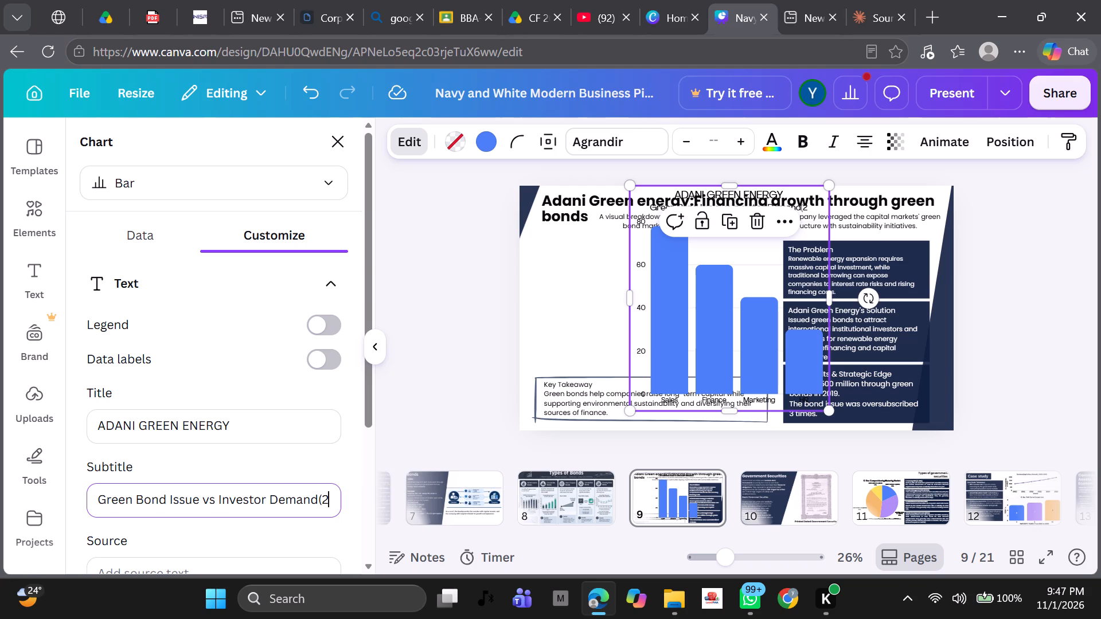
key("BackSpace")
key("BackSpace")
Add the source note "SOURCE: Business Standard, 12 June 2019" to the bar chart on the Adani Green energy slide.
scroll(174, 472, "down", 2)
left_click(177, 451)
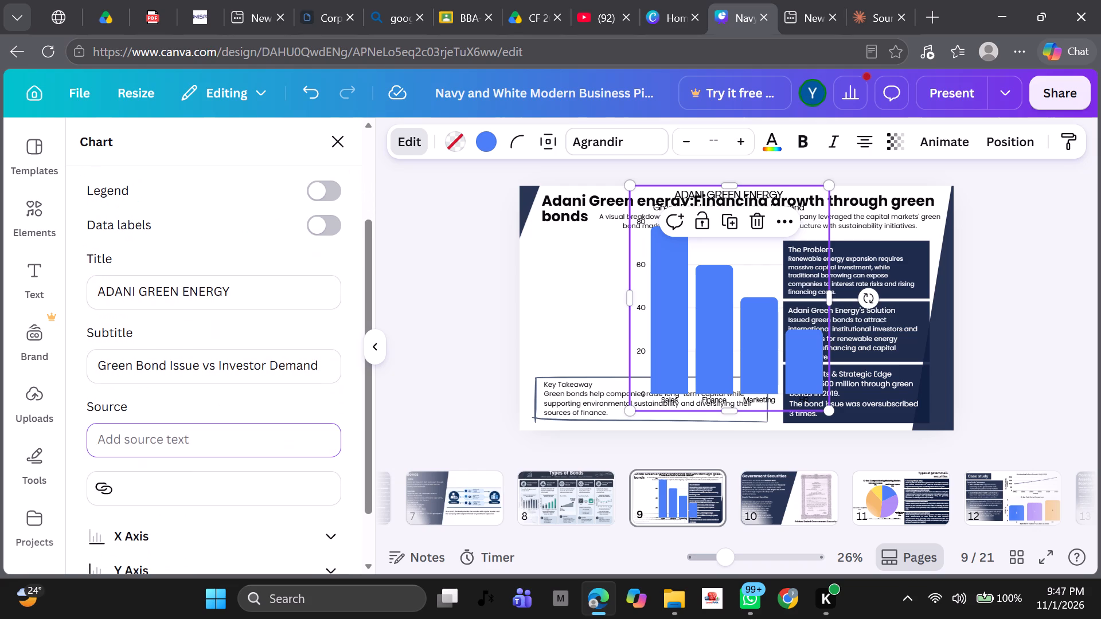
scroll(177, 451, "down", 1)
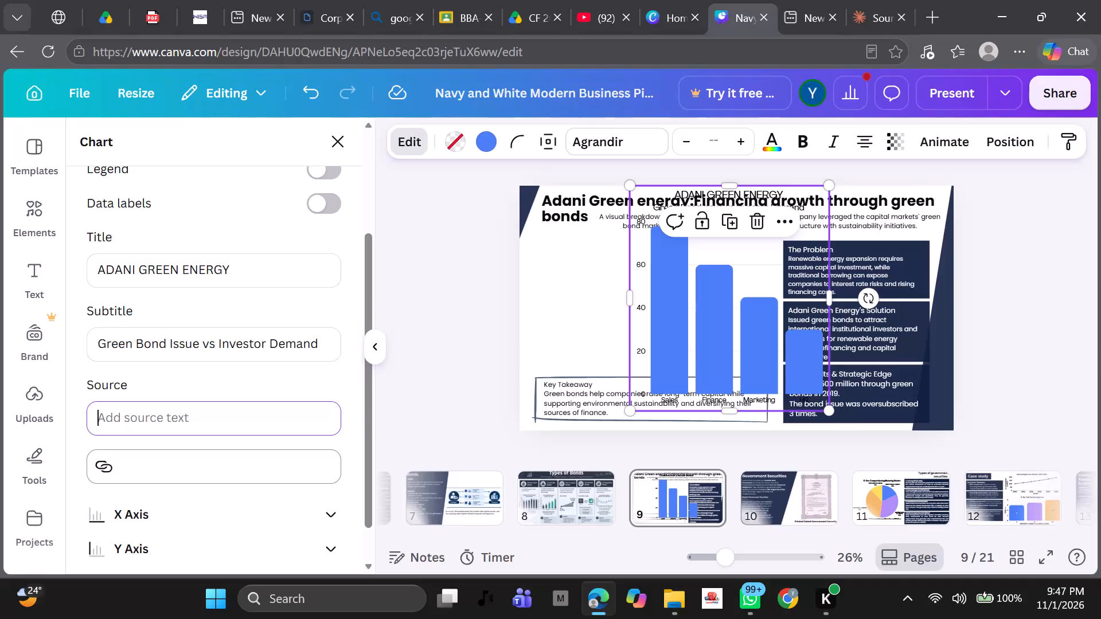
key("b")
key("BackSpace")
key("shift+s")
type("OURCE")
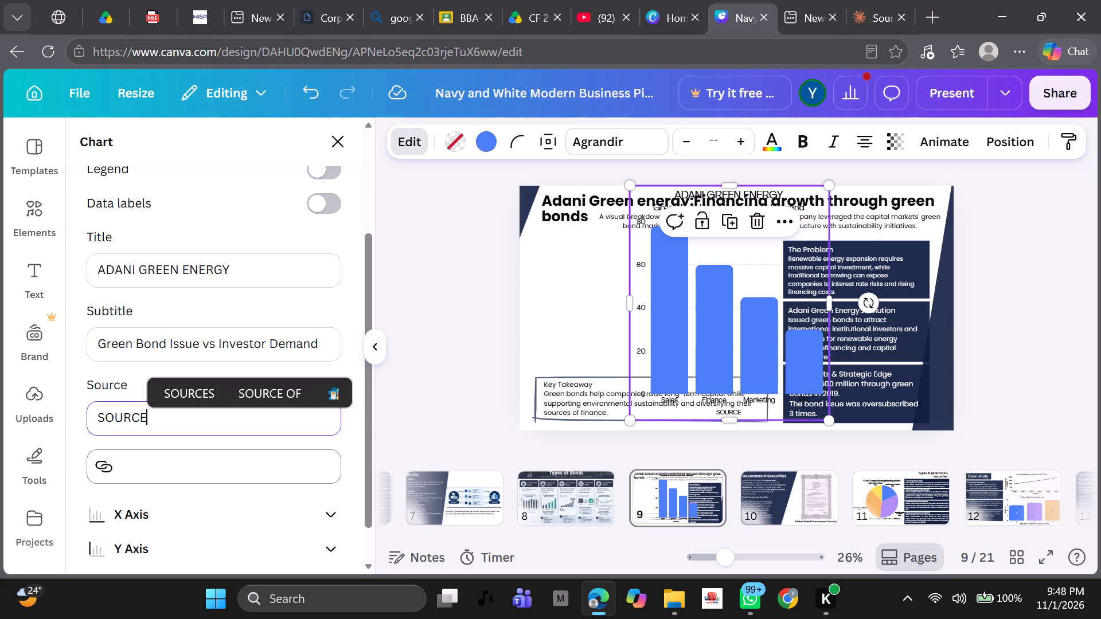
type(": b")
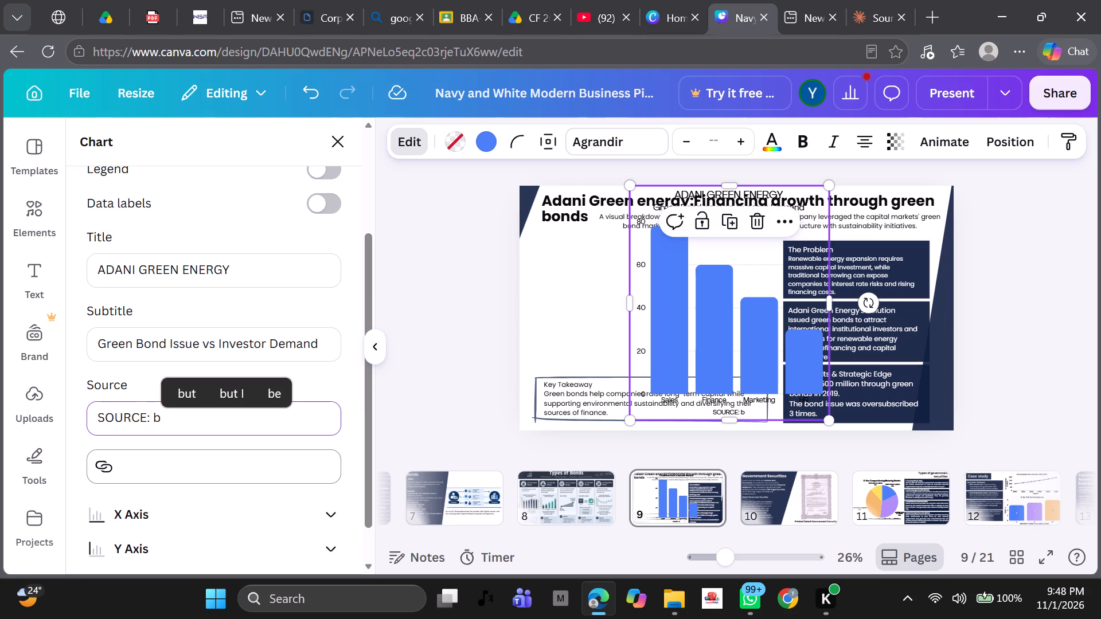
key("BackSpace")
type("Business")
key("space")
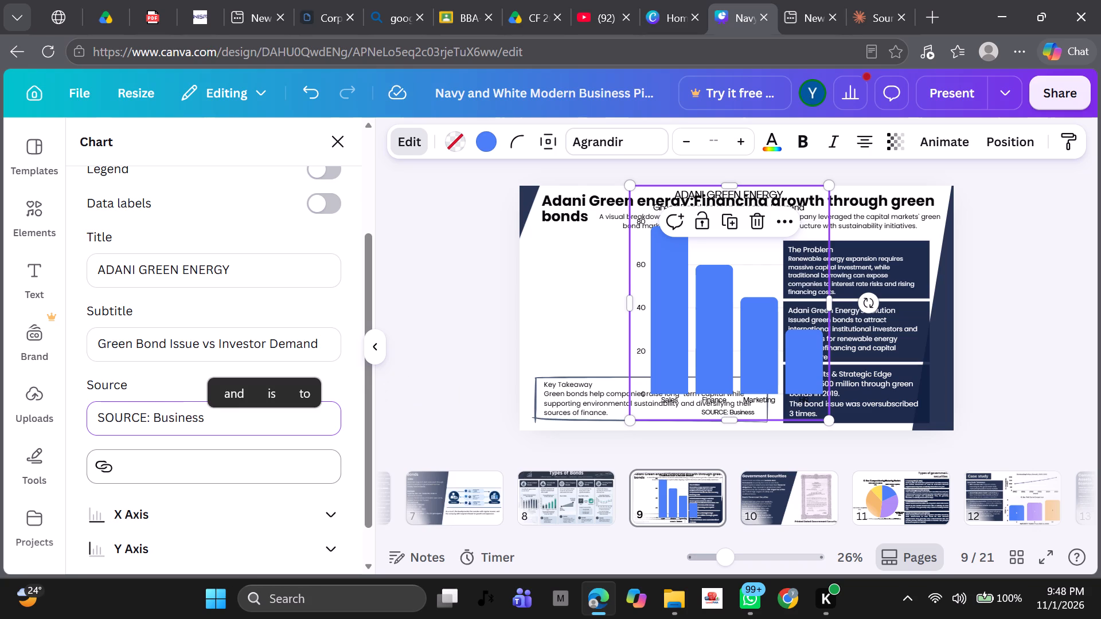
type("Standard")
key("space")
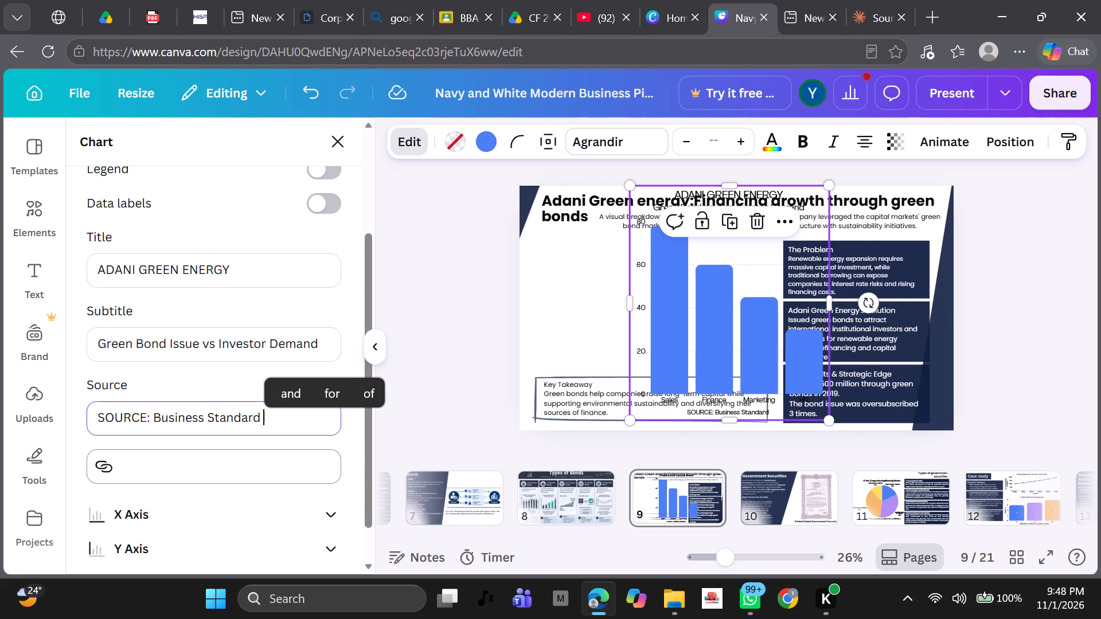
key("BackSpace")
type(", 12")
key("space")
type("Jun")
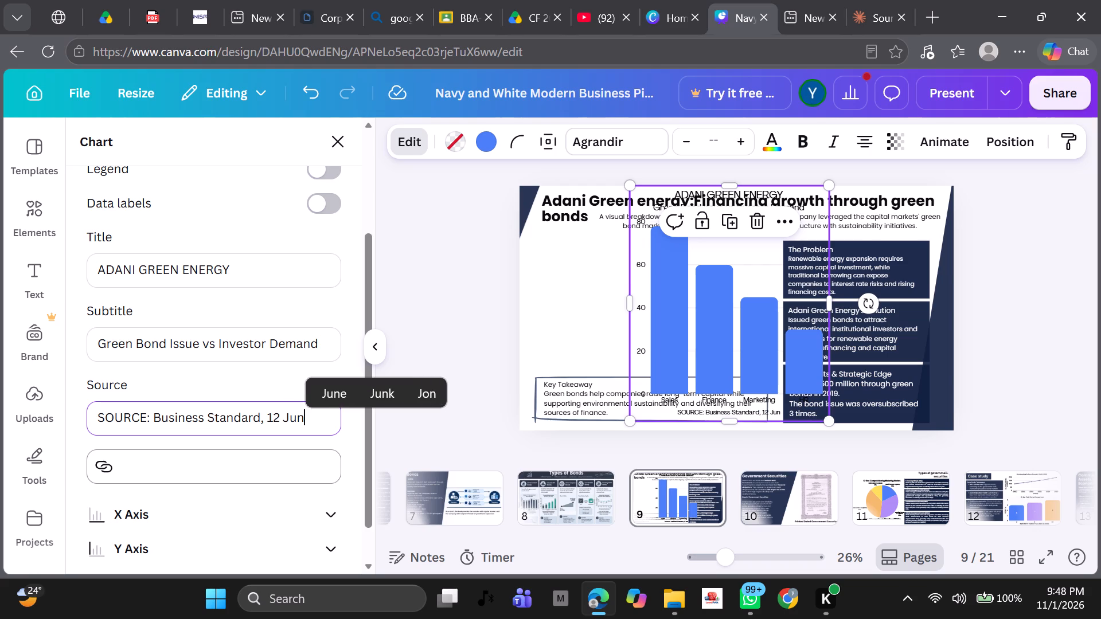
type("e 201")
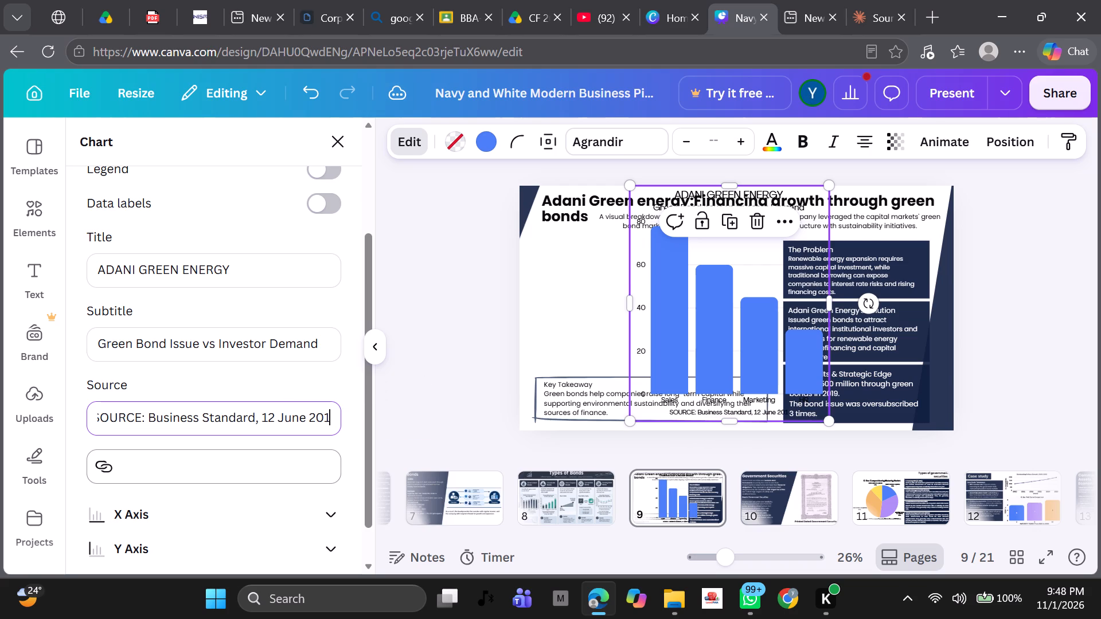
key("9")
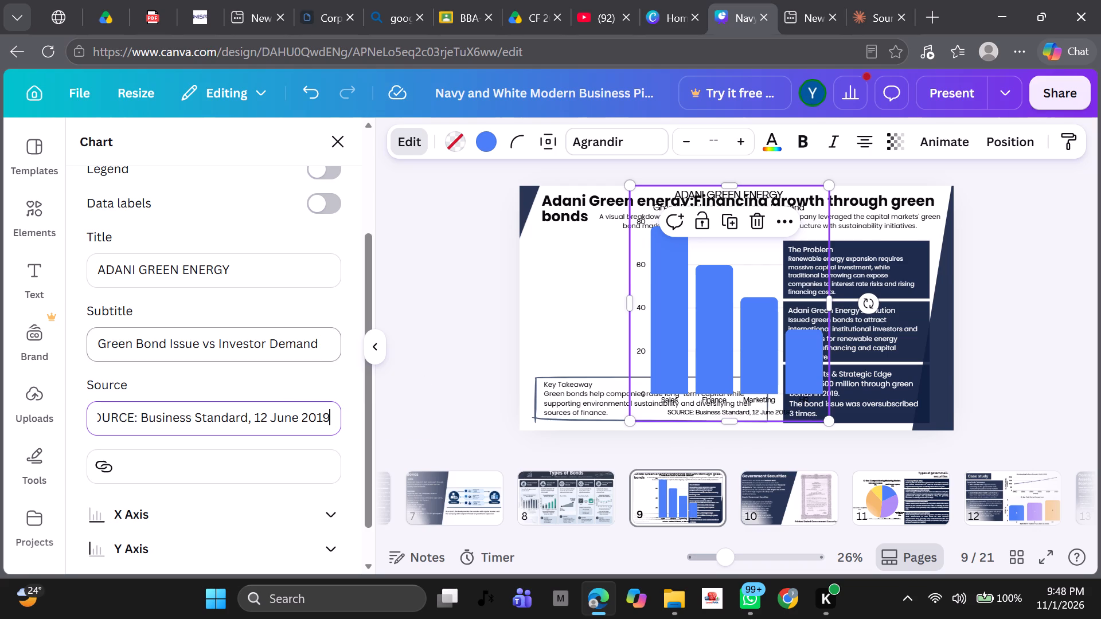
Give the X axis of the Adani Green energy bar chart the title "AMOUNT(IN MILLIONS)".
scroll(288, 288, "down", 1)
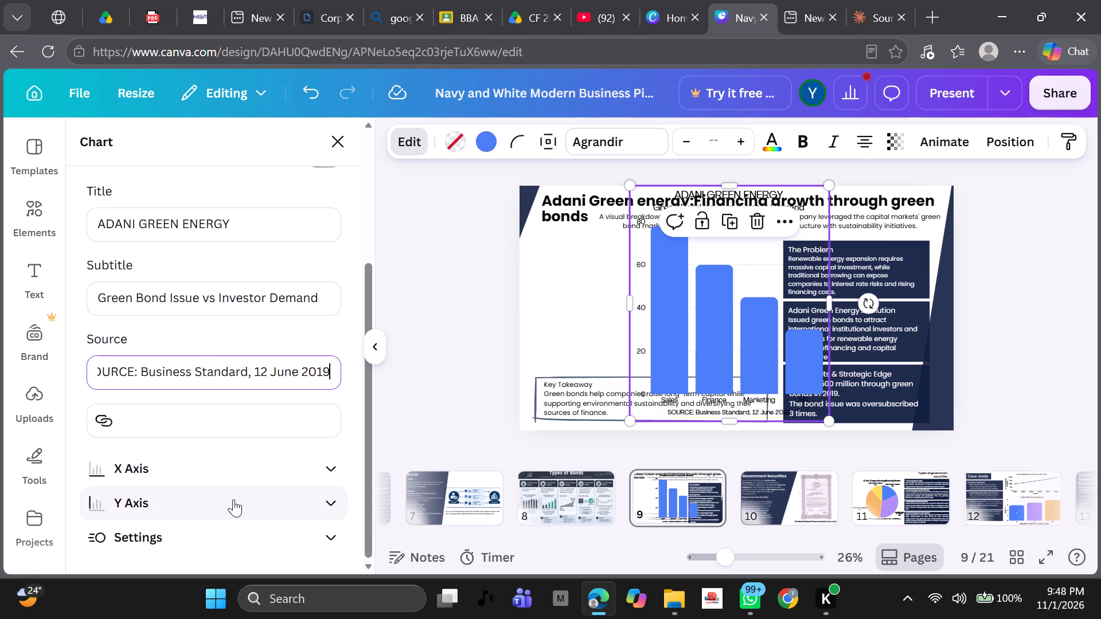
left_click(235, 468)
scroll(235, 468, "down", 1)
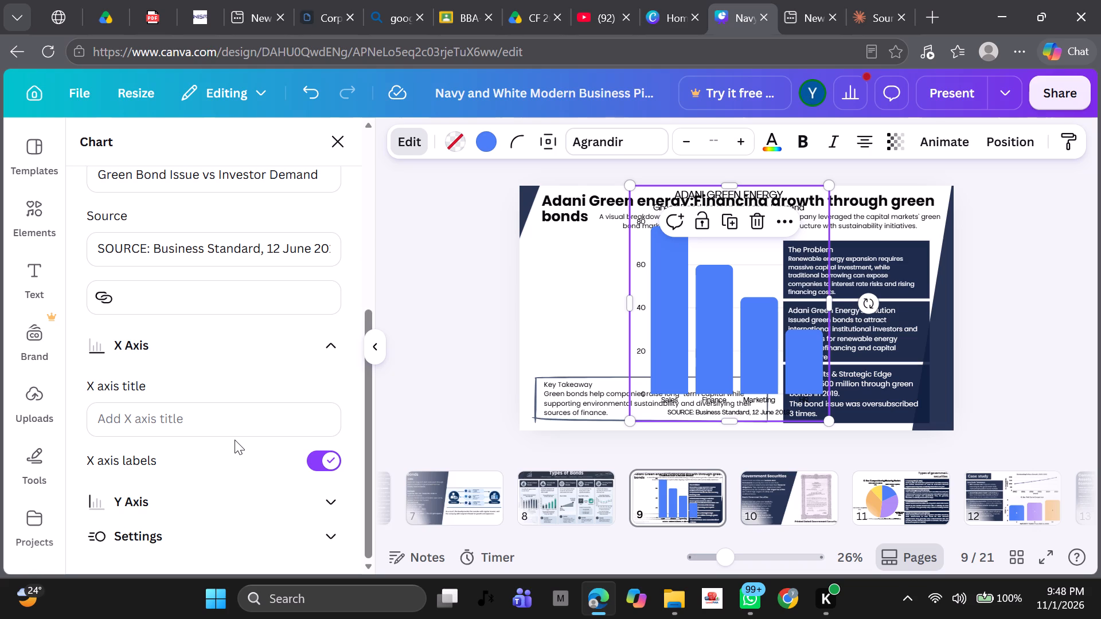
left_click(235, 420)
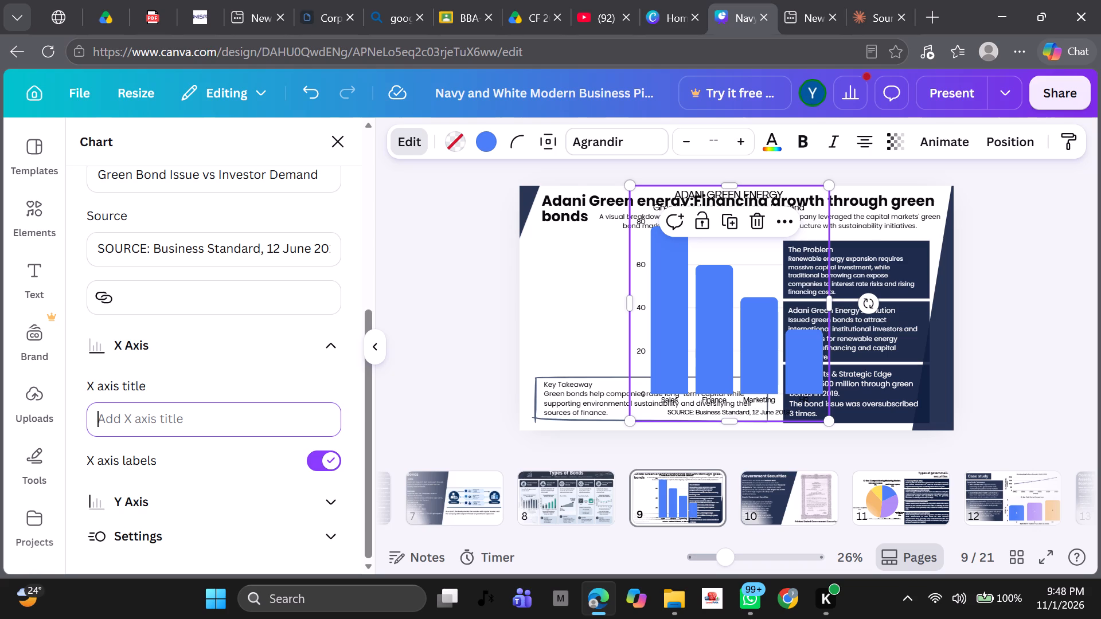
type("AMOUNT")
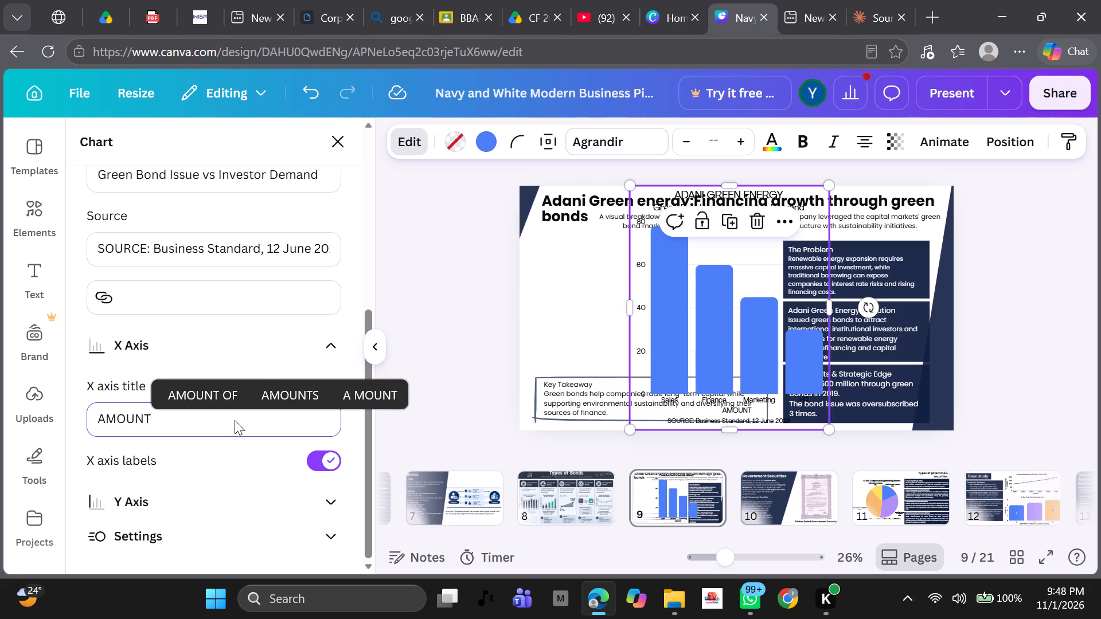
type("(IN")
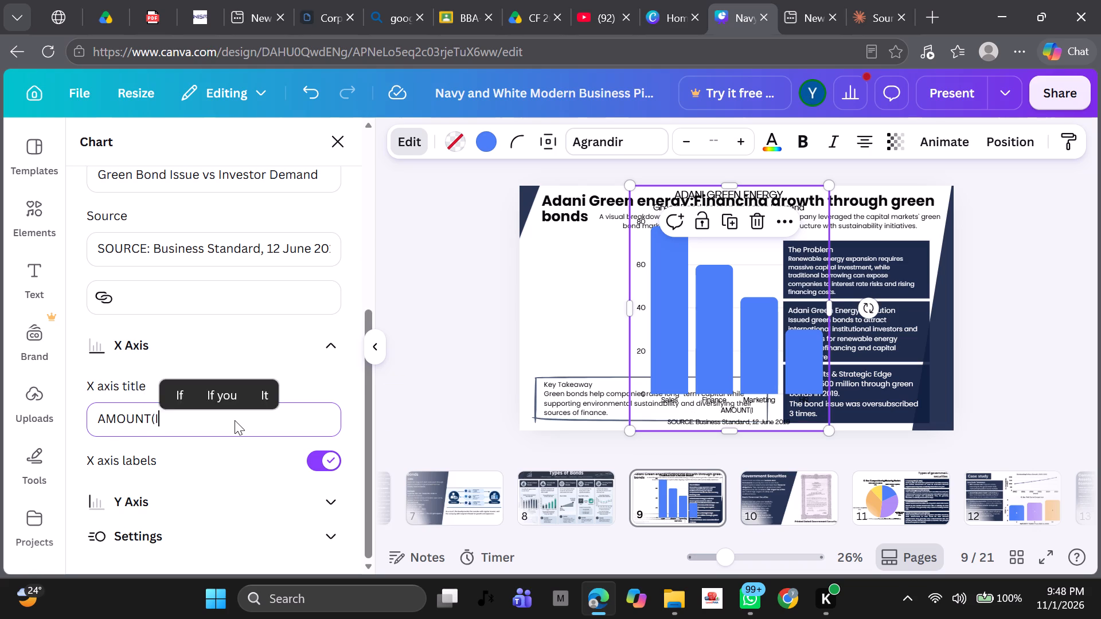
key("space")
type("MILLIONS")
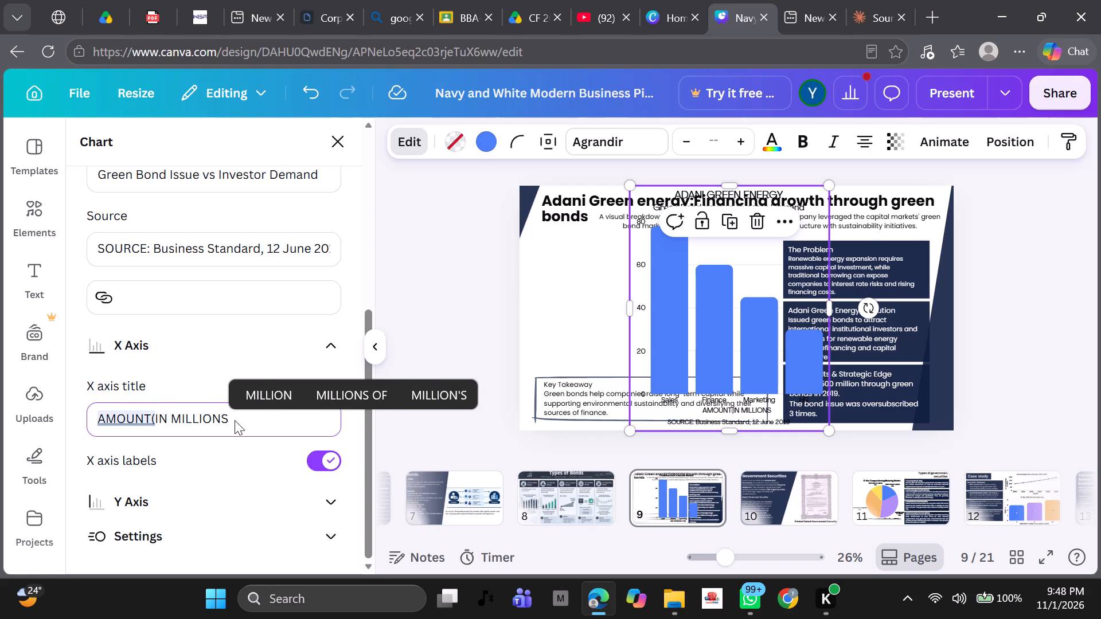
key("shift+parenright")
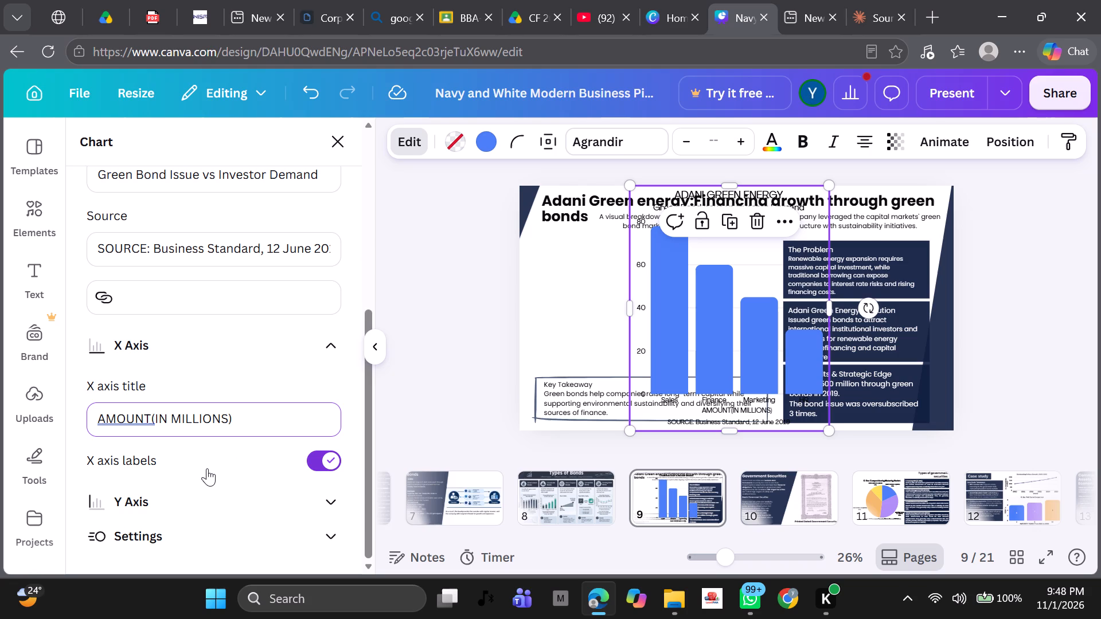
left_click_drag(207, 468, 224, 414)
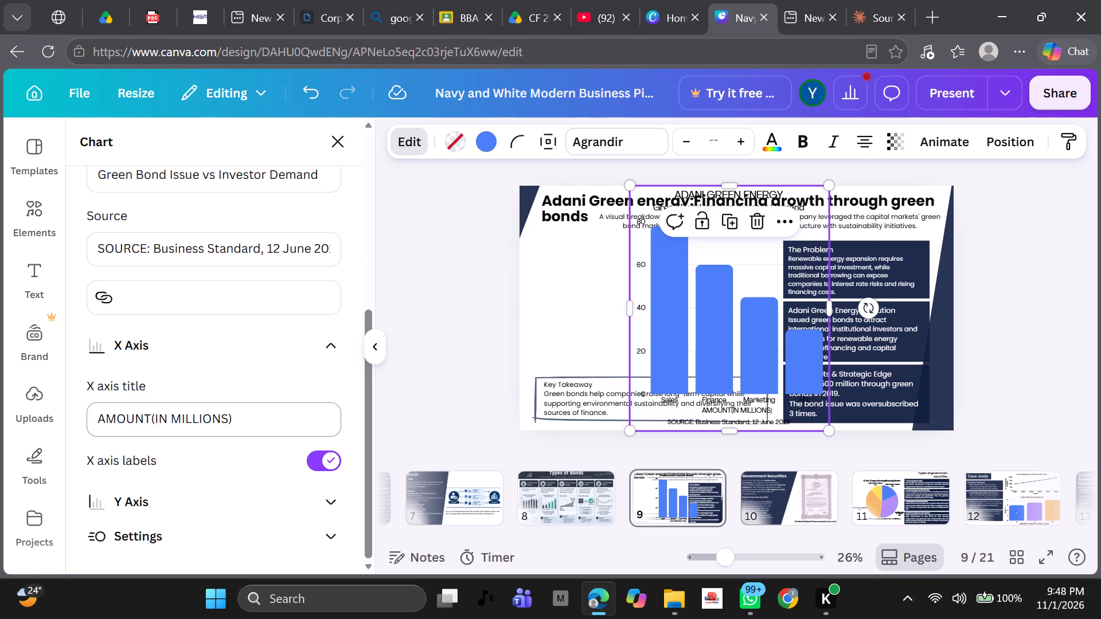
Replace the X axis title of the Adani Green energy bar chart with "CATEGORY".
left_click(245, 424)
key("BackSpace")
key("BackSpace")
key("BackSpace")
key("BackSpace")
key("BackSpace")
key("BackSpace")
key("BackSpace")
key("BackSpace")
key("BackSpace")
key("BackSpace")
key("BackSpace")
key("BackSpace")
key("BackSpace")
key("BackSpace")
key("BackSpace")
key("BackSpace")
key("BackSpace")
key("BackSpace")
key("BackSpace")
key("BackSpace")
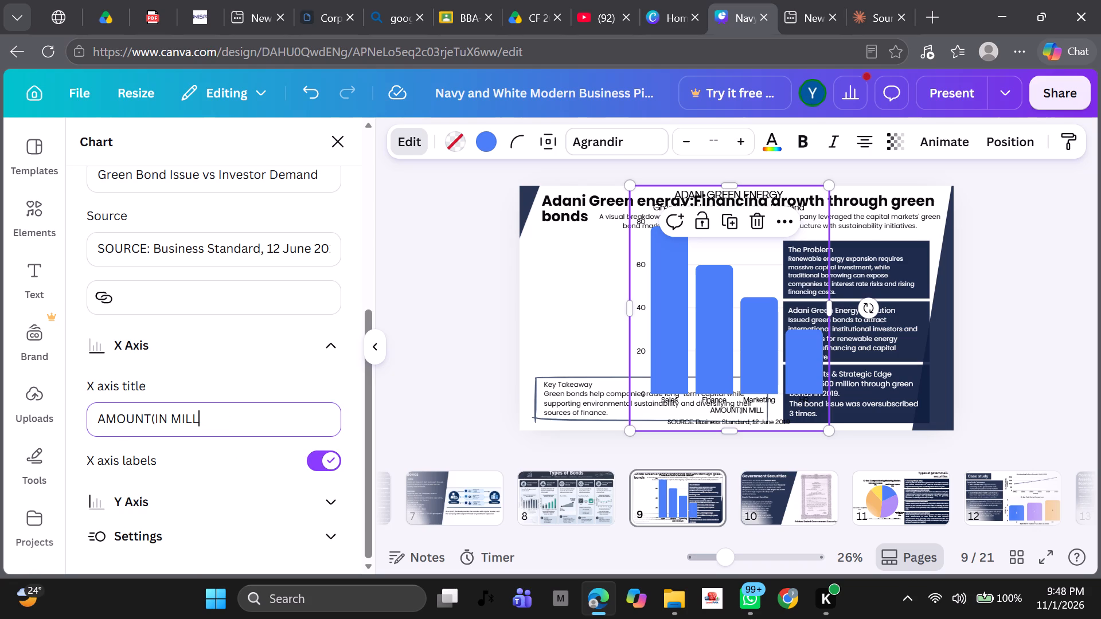
type("CATEGORY")
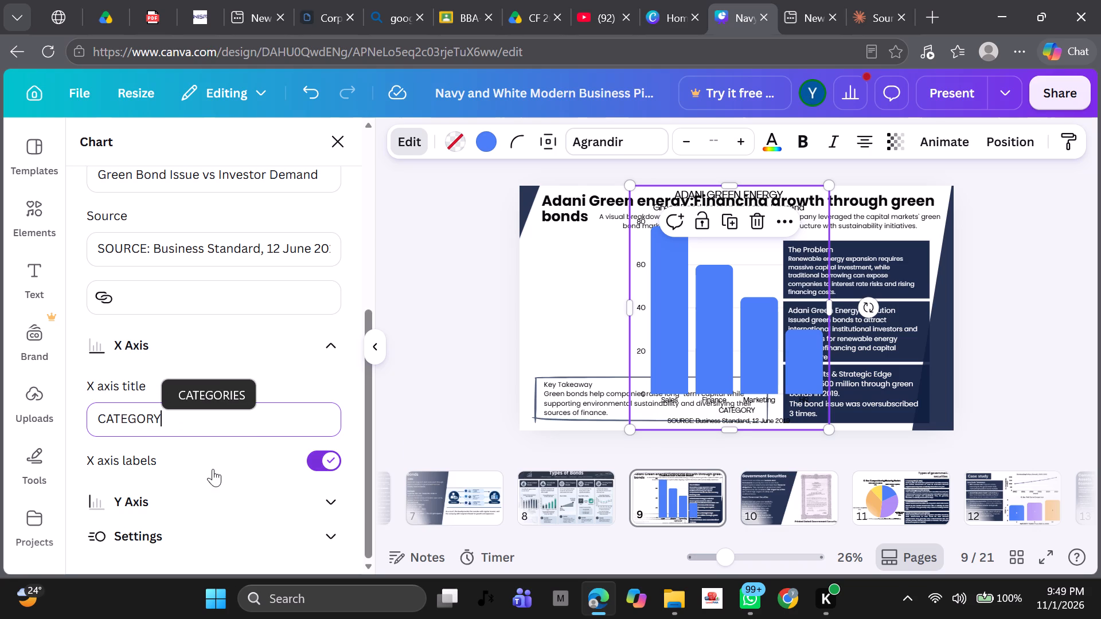
Give the Y axis of the Adani Green energy bar chart the title "AMOUNT(USD MILLIONS)".
left_click(202, 503)
scroll(202, 503, "down", 1)
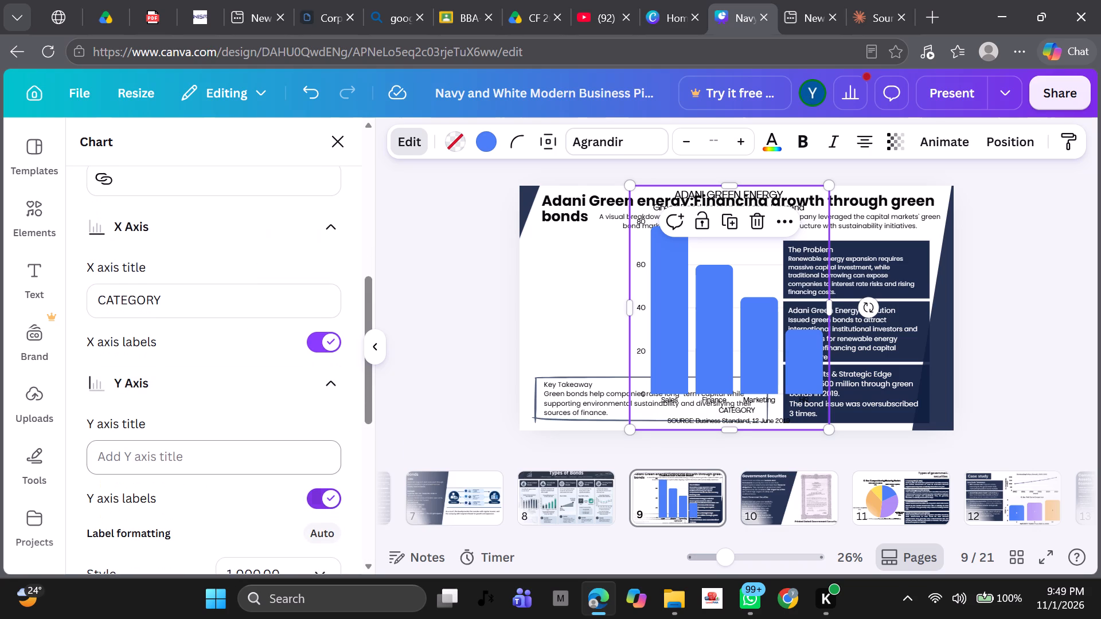
left_click(205, 444)
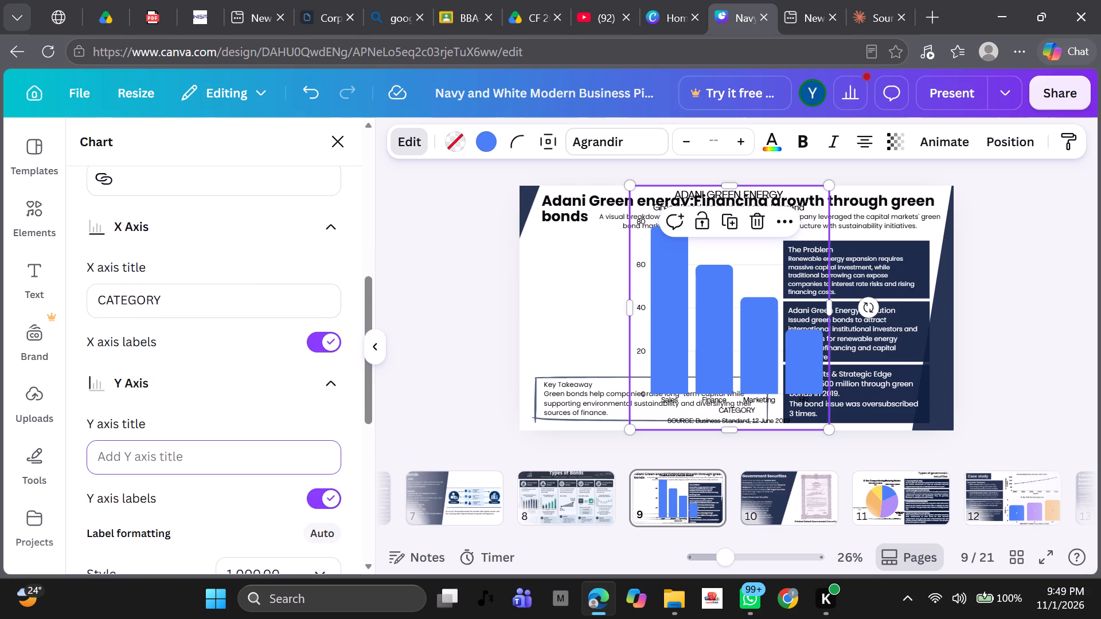
type("AMOUNT(")
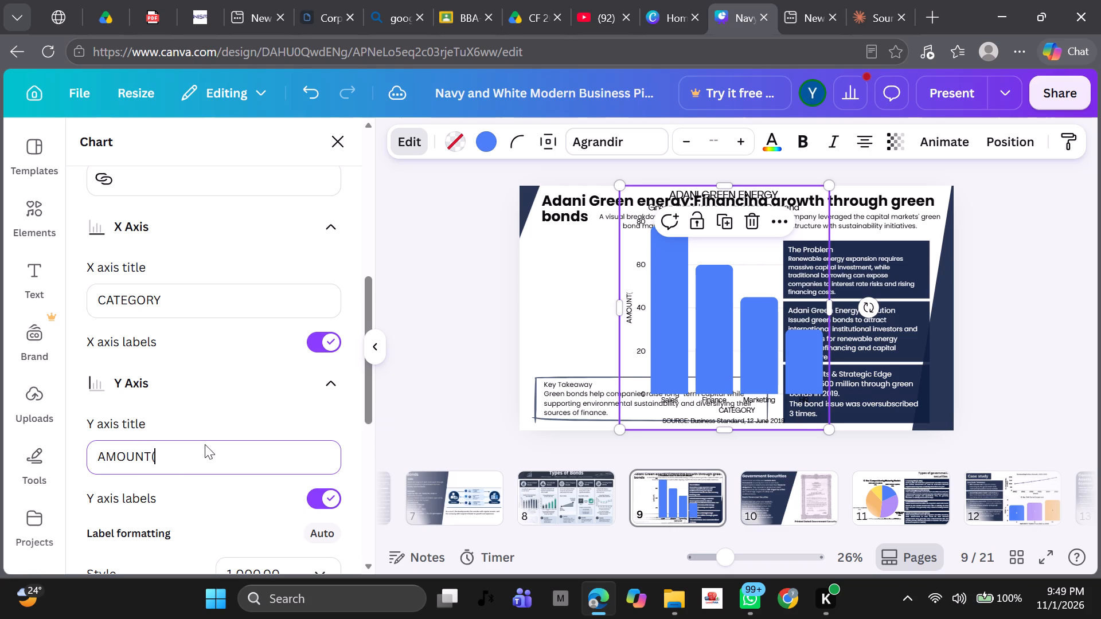
type("USD")
key("space")
key("n")
key("BackSpace")
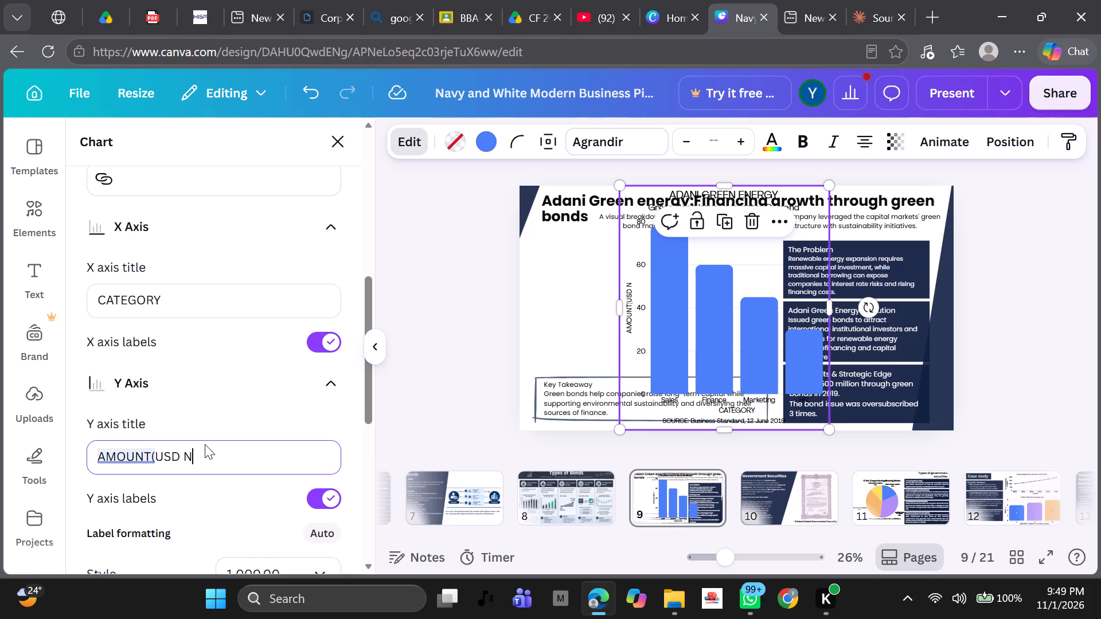
type("MILLIONS")
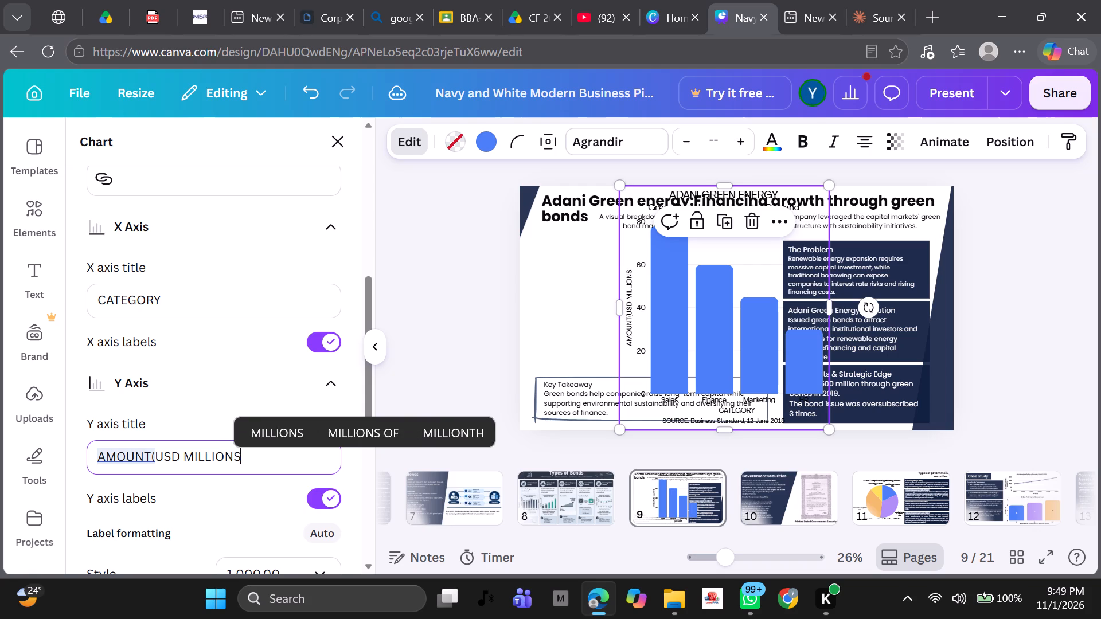
key("shift+parenright")
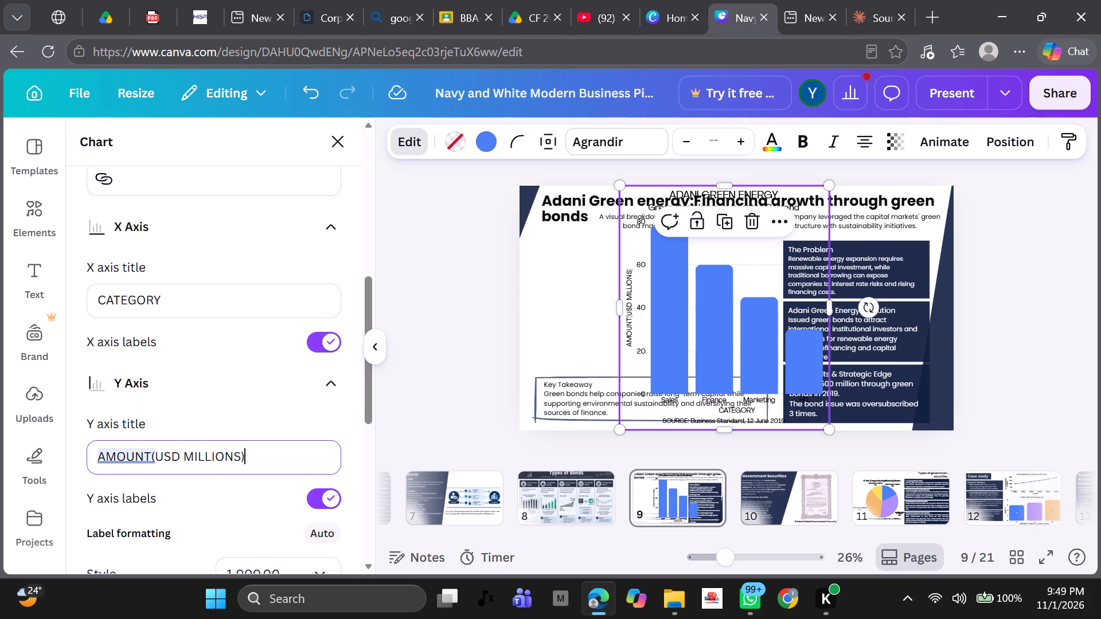
Replace the "Team" header in the Adani Green energy bar chart's data table with "Green Bond Issued".
scroll(247, 381, "down", 4)
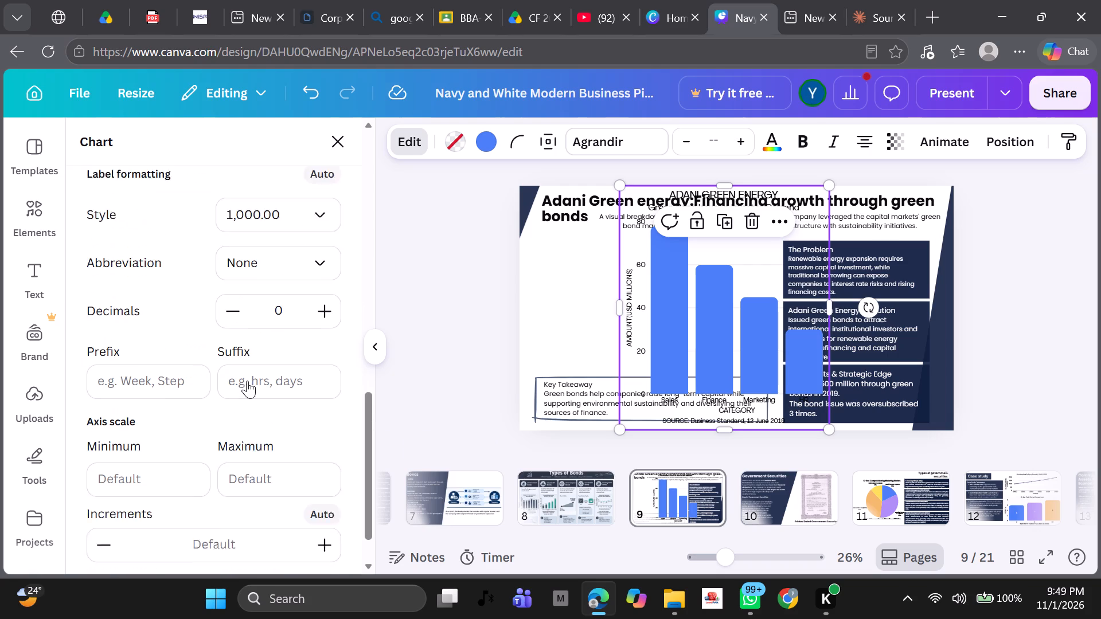
scroll(247, 381, "right", 1)
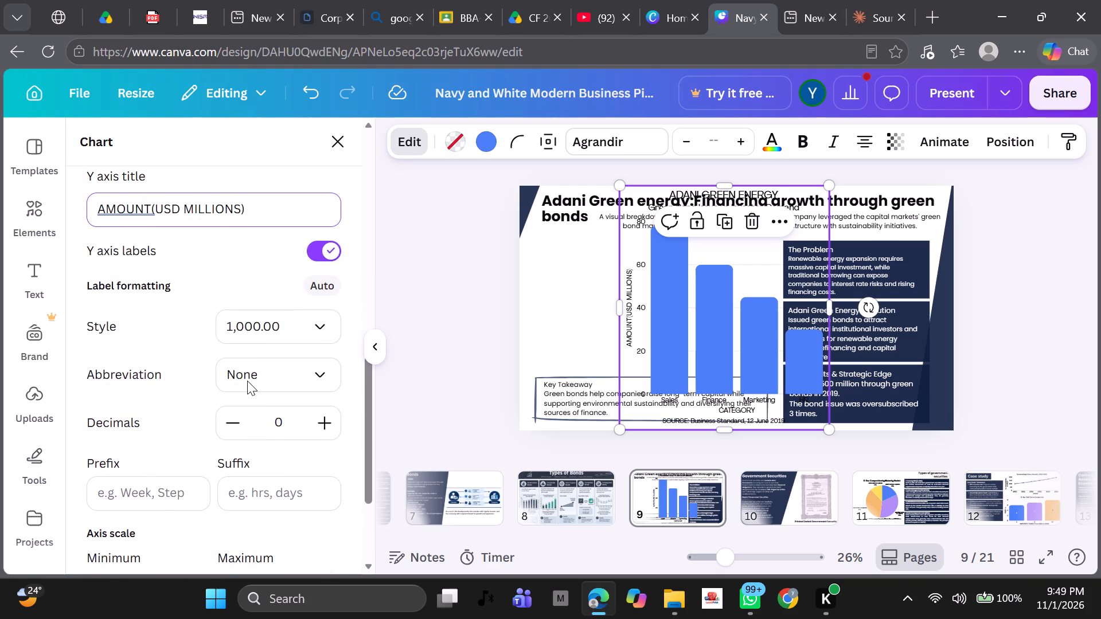
scroll(247, 381, "right", 1)
scroll(247, 381, "up", 9)
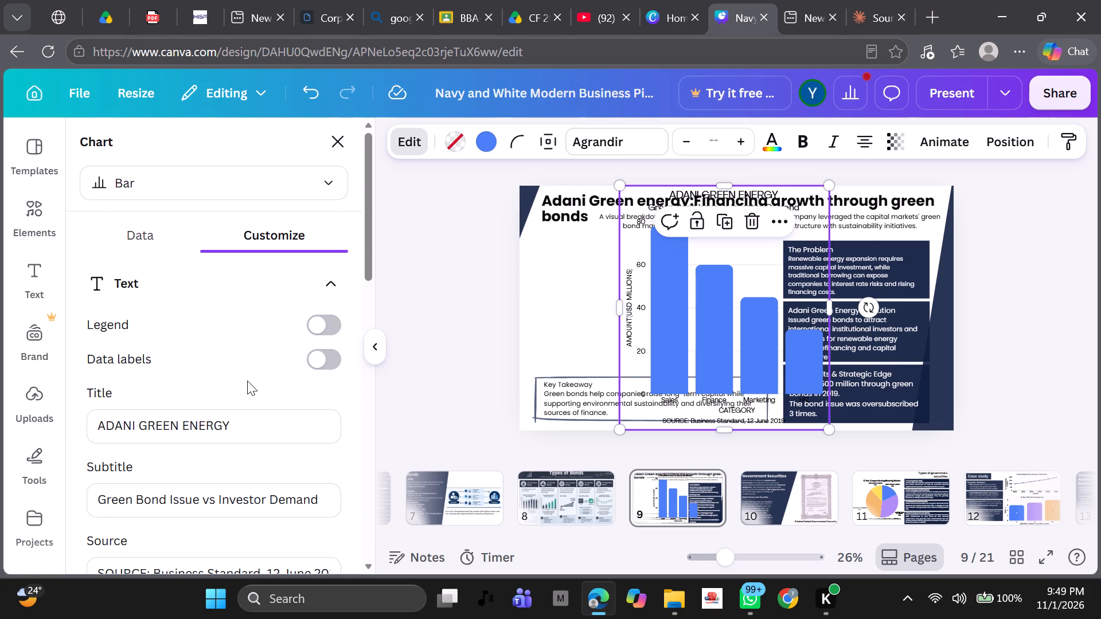
left_click(155, 228)
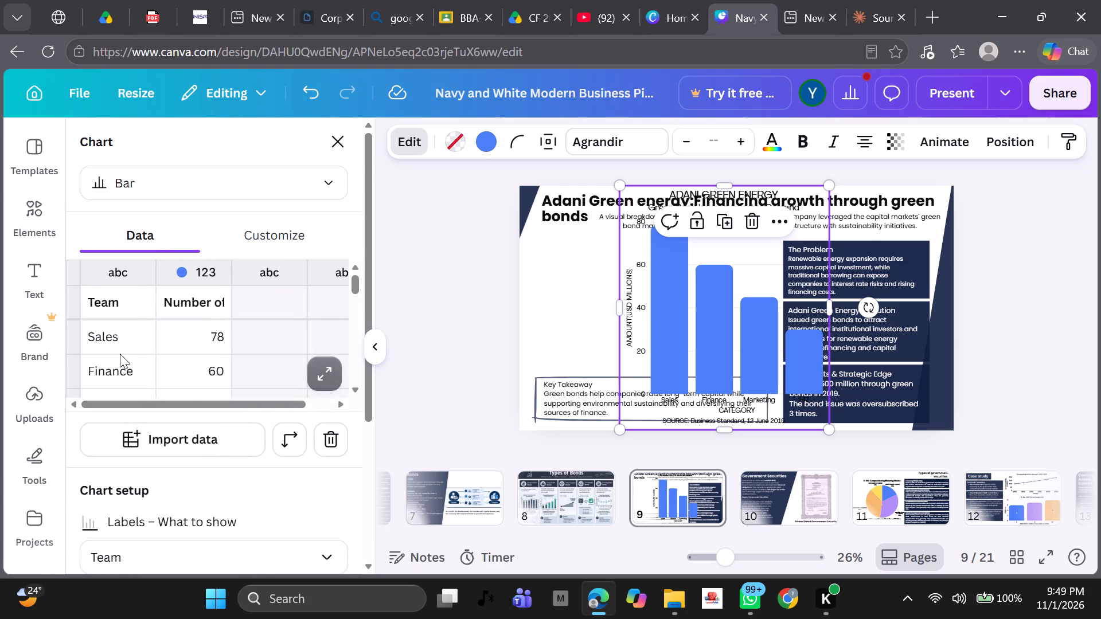
double_click(134, 292)
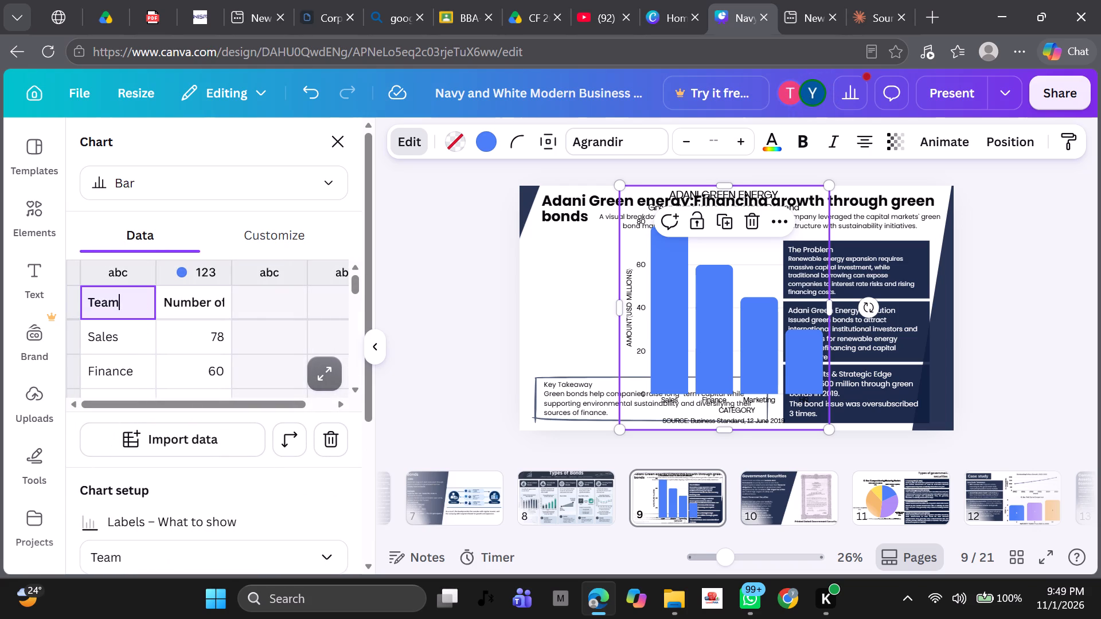
key("BackSpace")
key("BackSpace")
key("BackSpace")
key("BackSpace")
key("shift+b")
key("BackSpace")
type("Gree")
type("n Bond")
key("space")
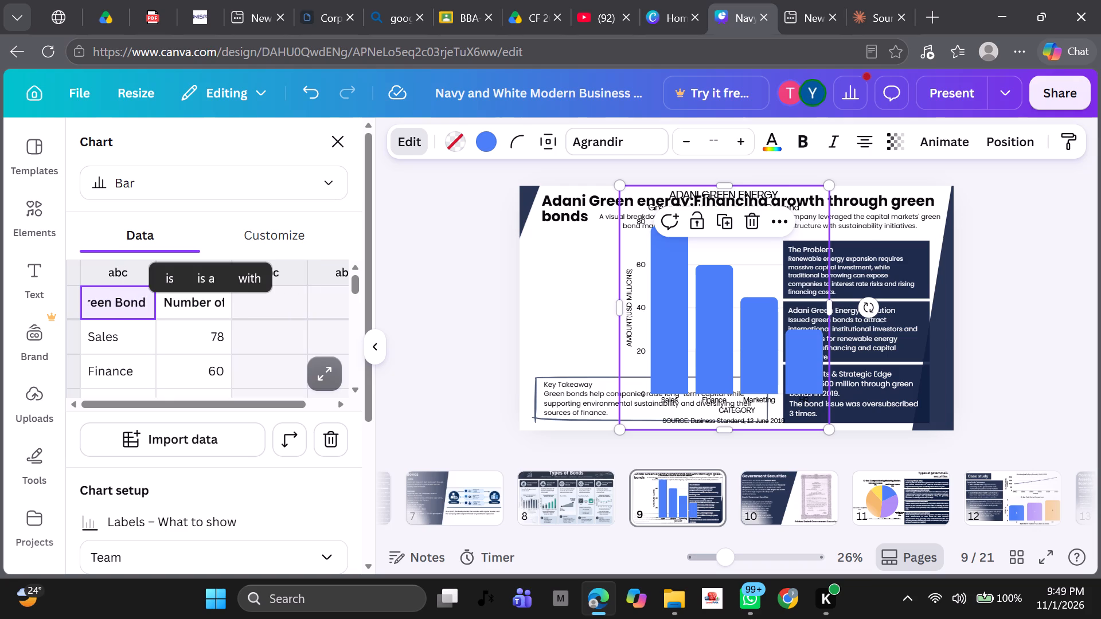
type("Issued")
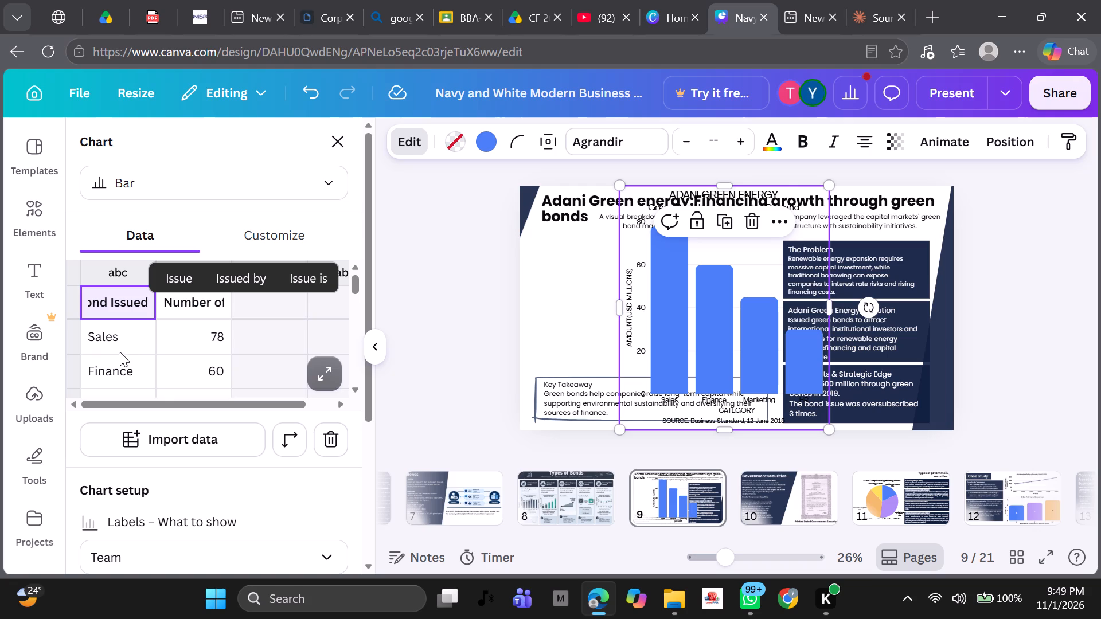
Clear the sample category labels, Sales through HR, from the first column of the bar chart's data table.
scroll(123, 350, "right", 1)
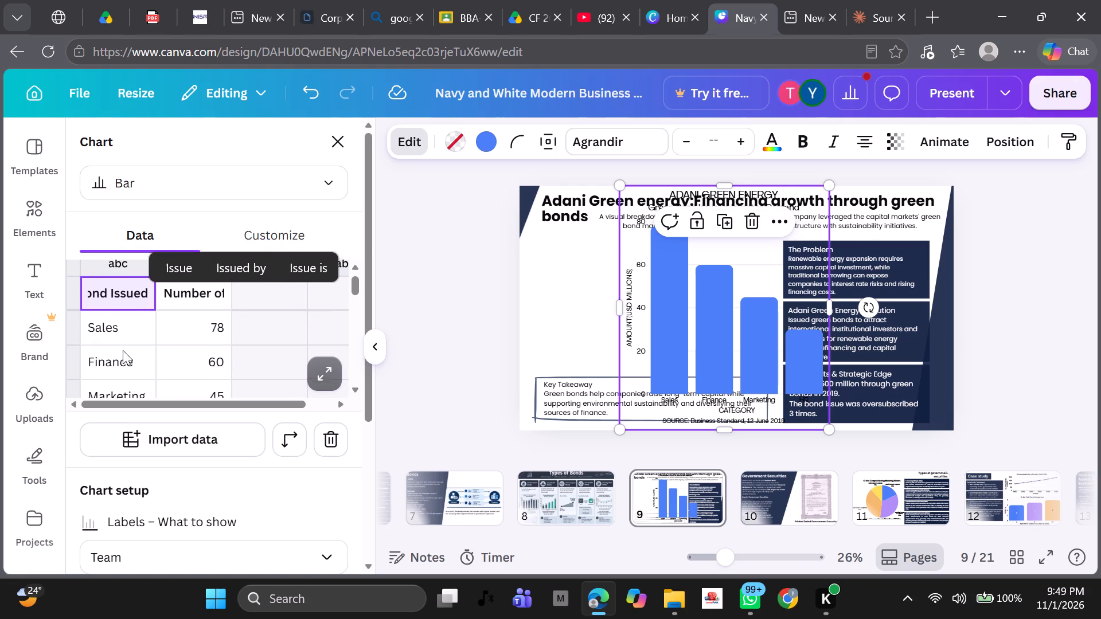
scroll(123, 350, "right", 1)
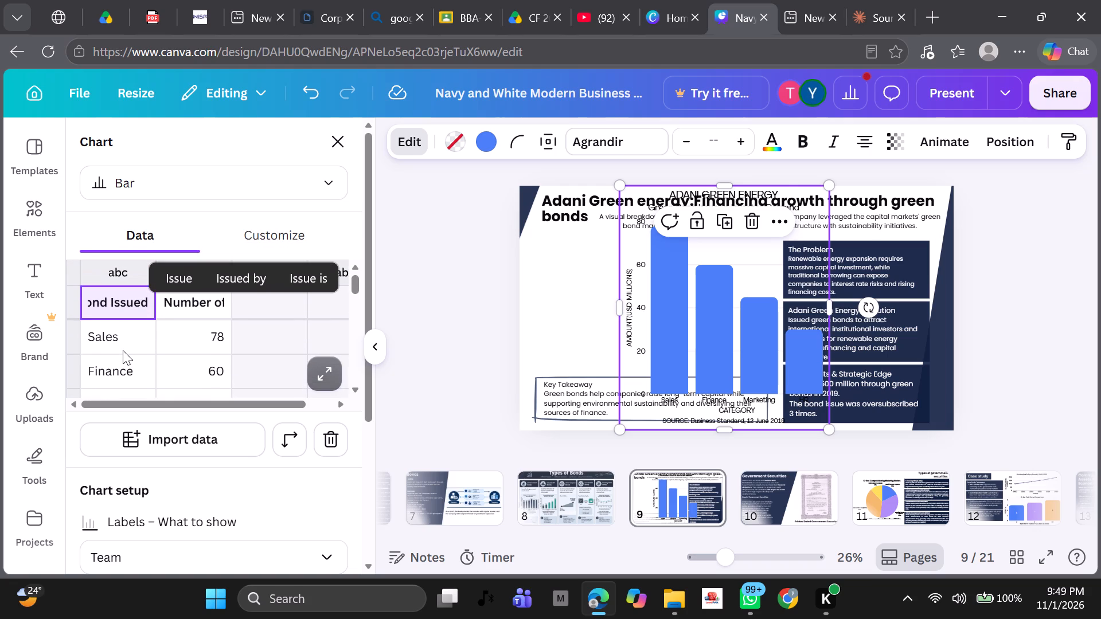
scroll(123, 350, "down", 1)
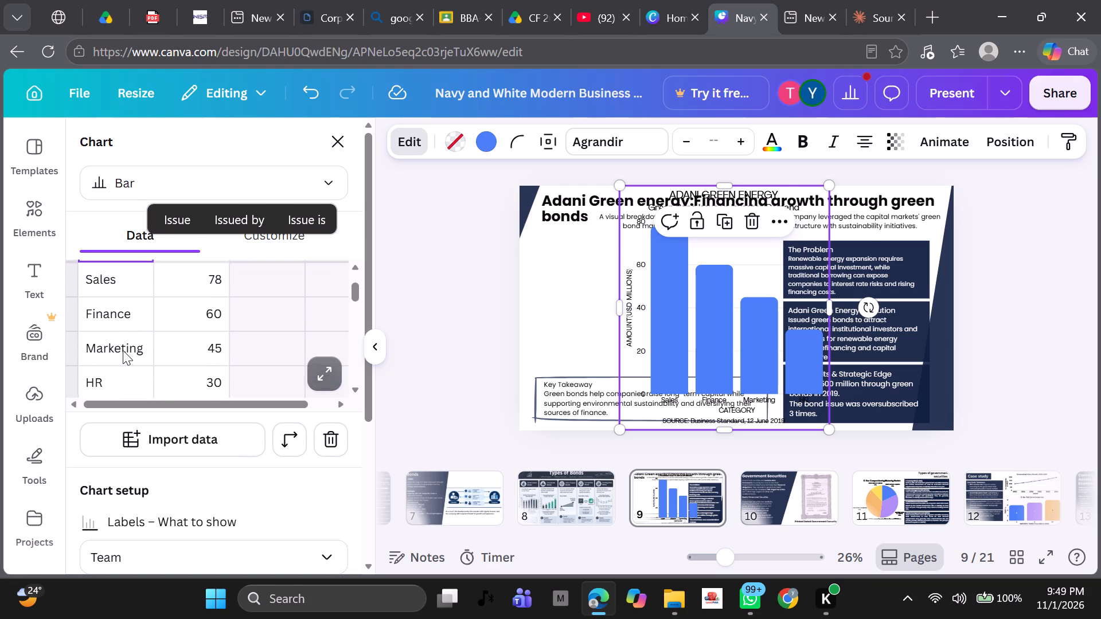
scroll(123, 350, "down", 1)
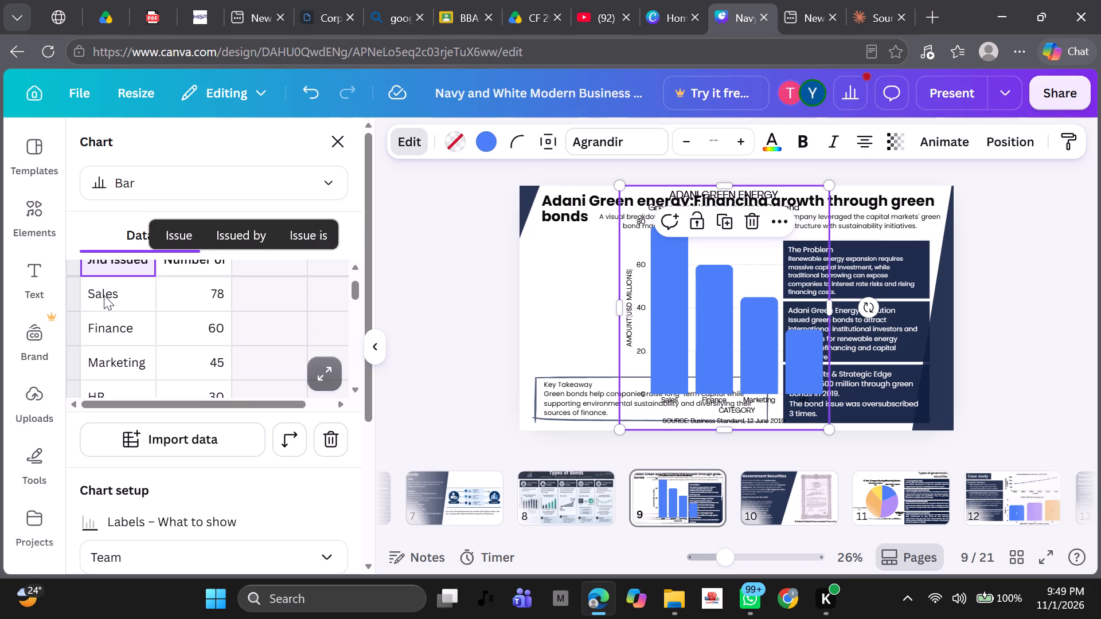
left_click_drag(104, 295, 150, 381)
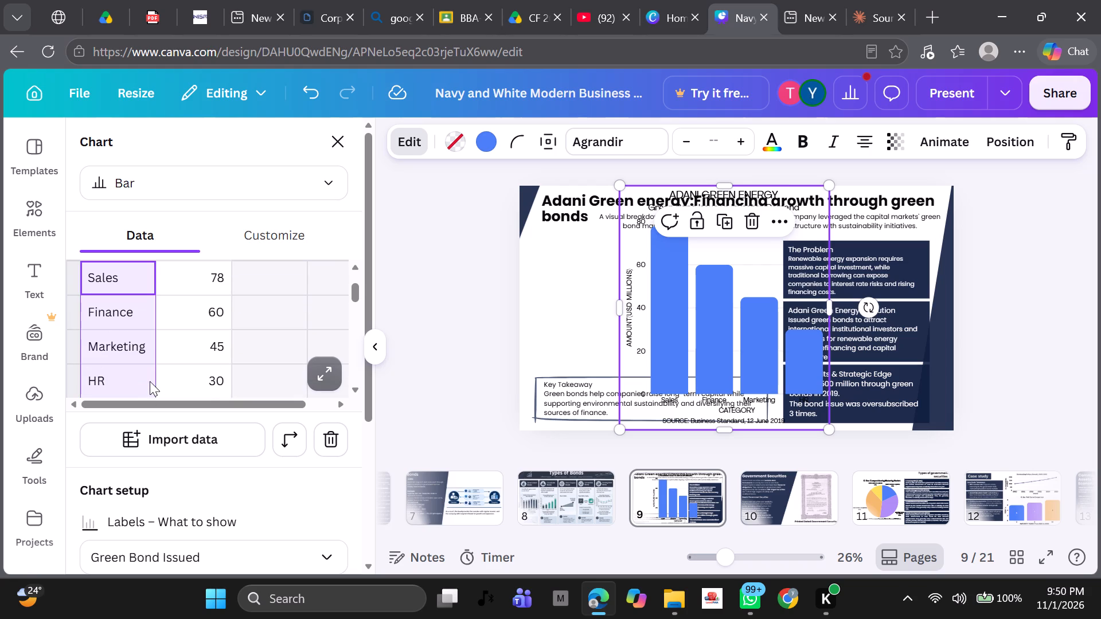
left_click_drag(150, 381, 147, 397)
key("BackSpace")
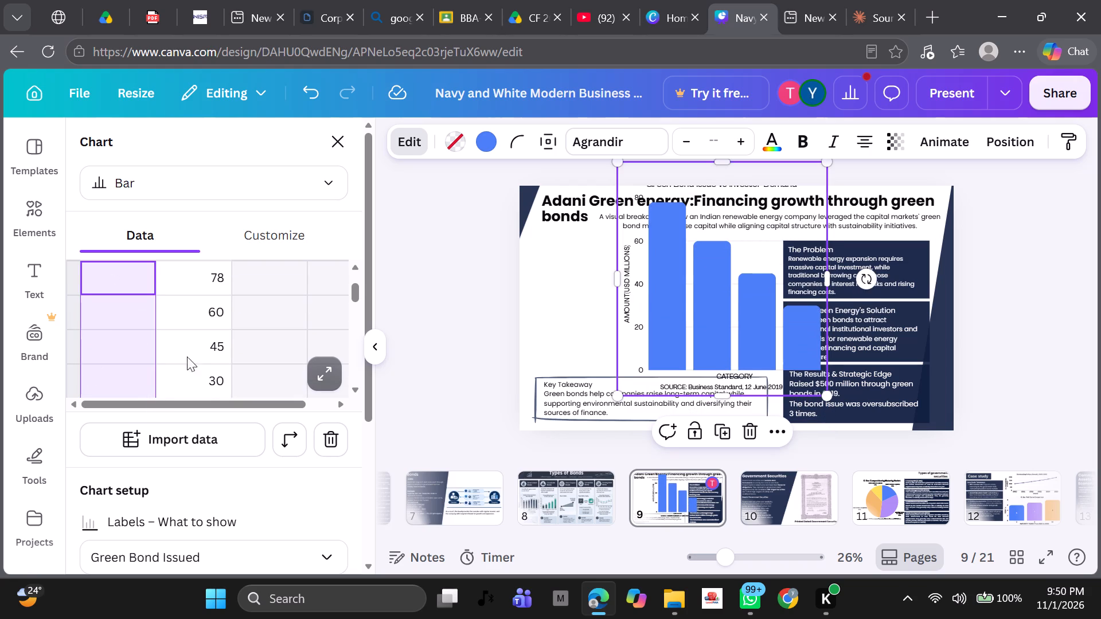
Clear the second column of the chart's data table, including its header and all sample numbers.
scroll(197, 352, "up", 1)
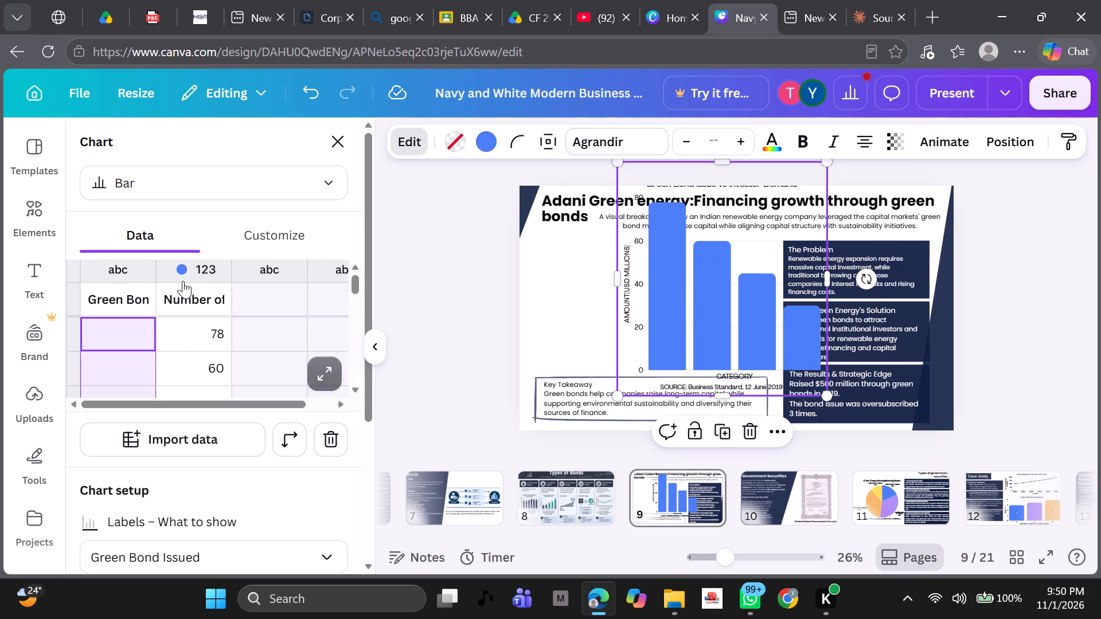
left_click_drag(183, 283, 215, 406)
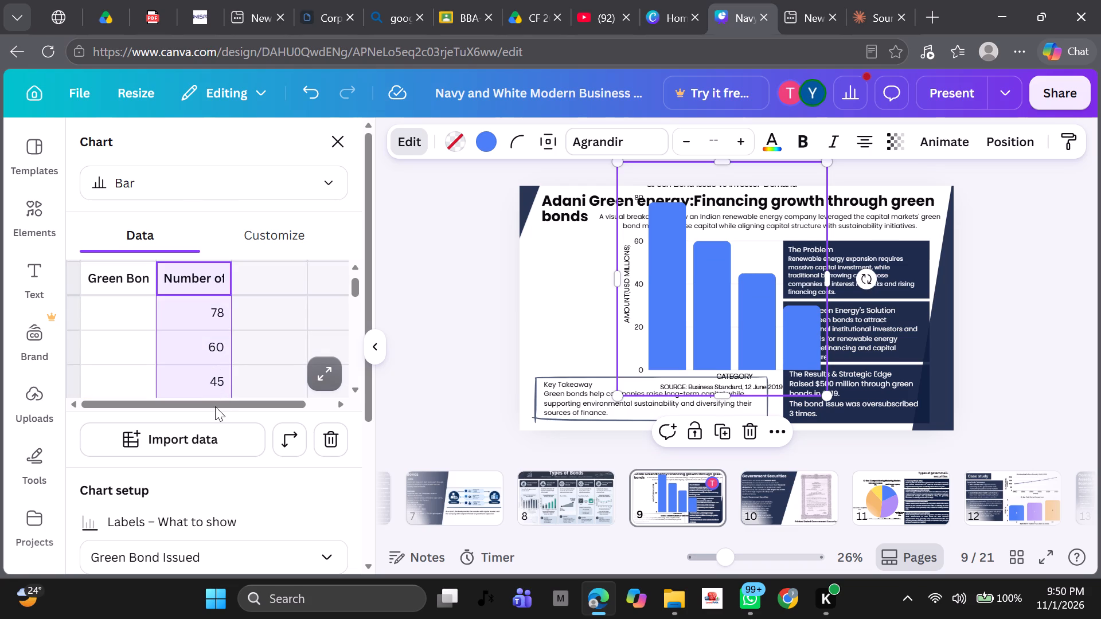
left_click_drag(215, 406, 225, 449)
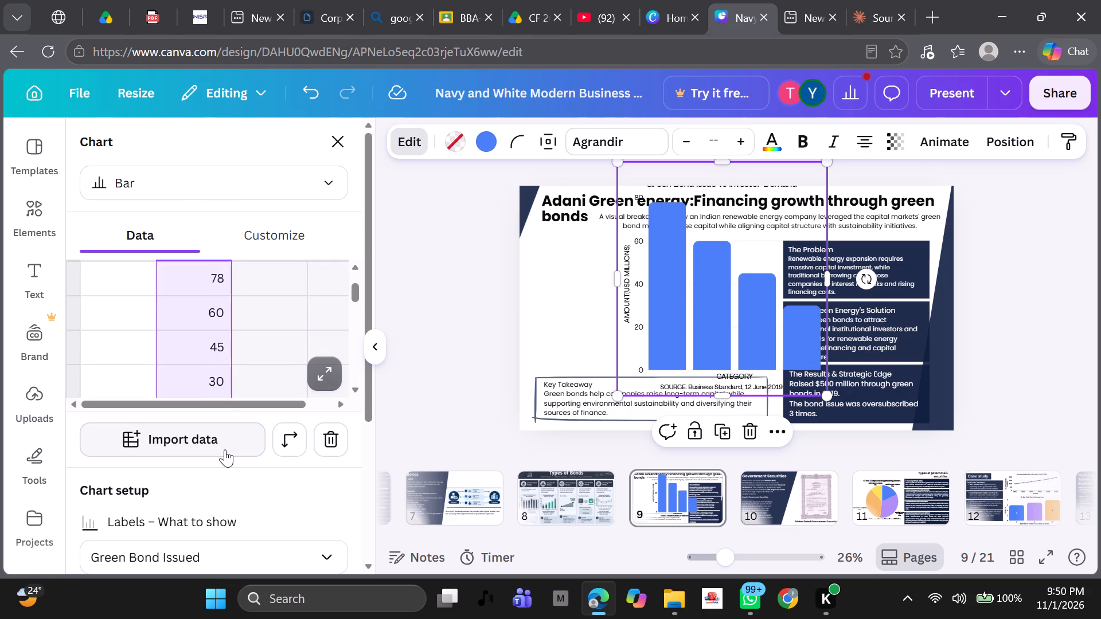
left_click_drag(225, 449, 225, 445)
key("BackSpace")
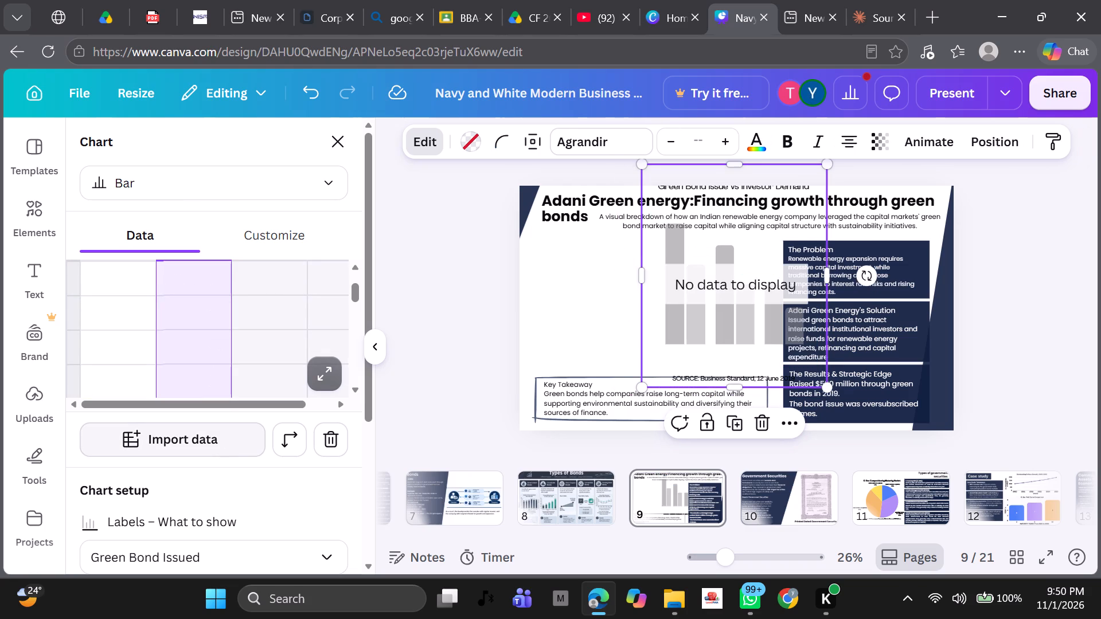
Enter 500 in the data table cell beside "Green Bond Issued".
scroll(186, 337, "up", 1)
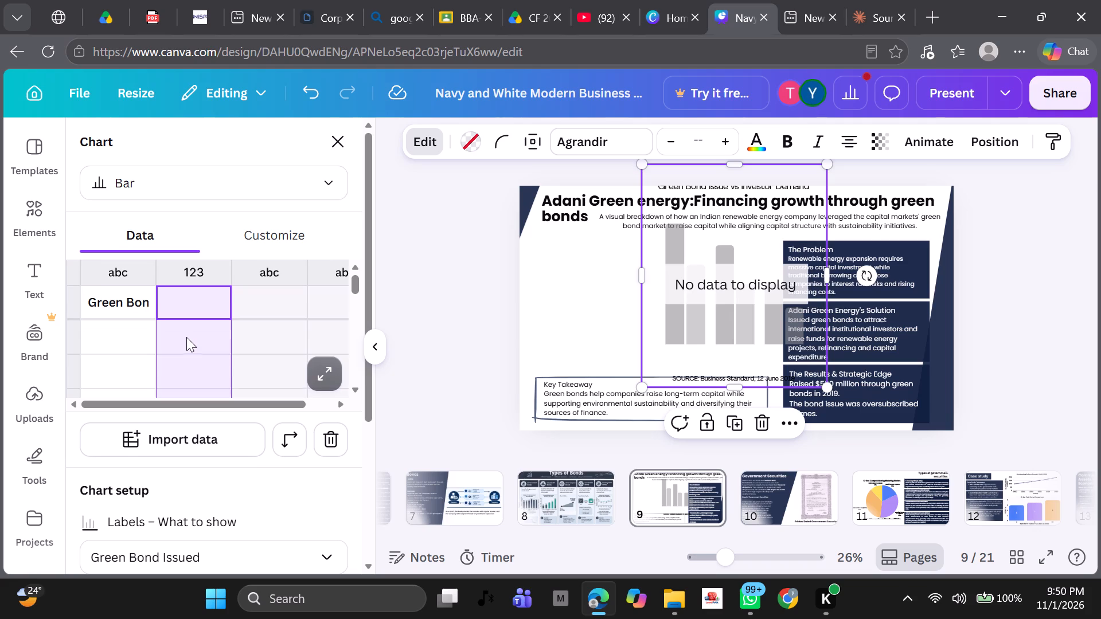
scroll(186, 337, "up", 1)
left_click(151, 335)
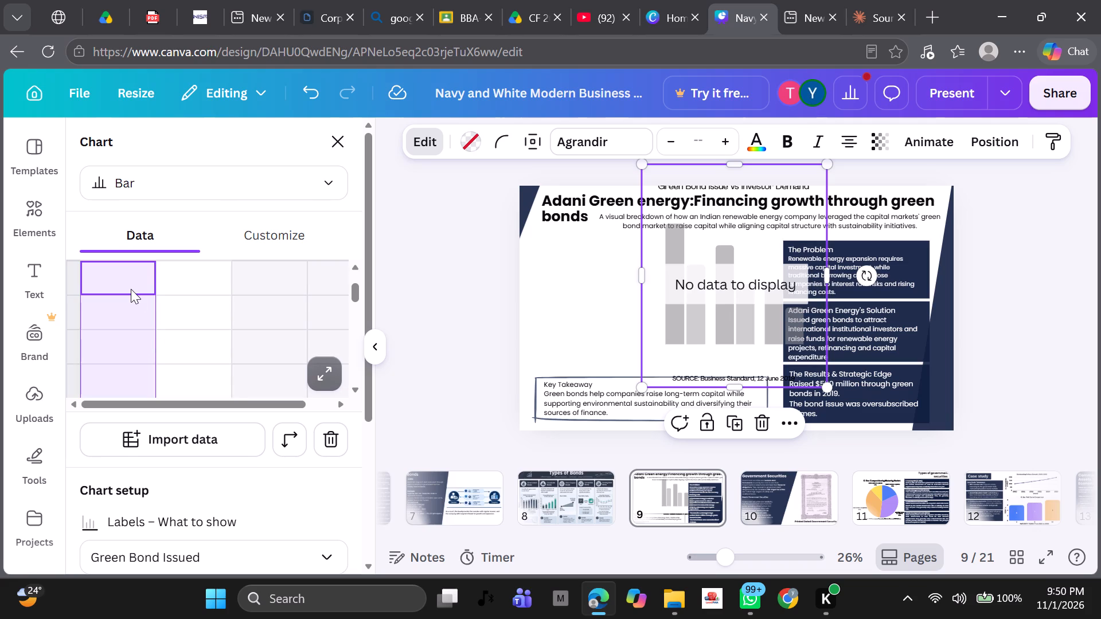
left_click(131, 289)
scroll(218, 324, "up", 1)
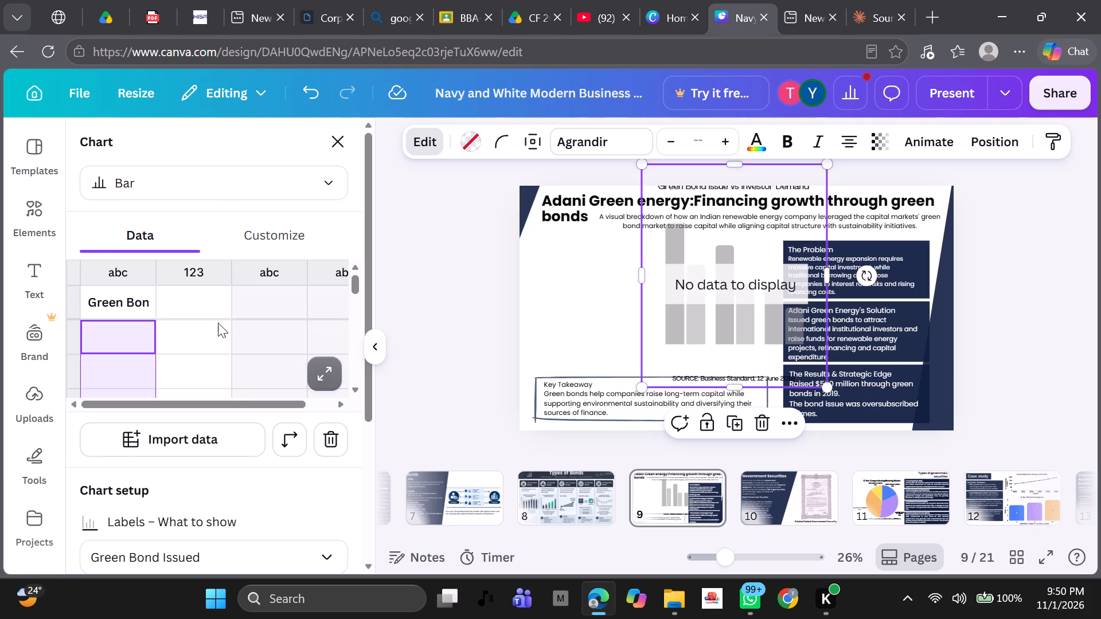
left_click(208, 305)
scroll(208, 305, "up", 2)
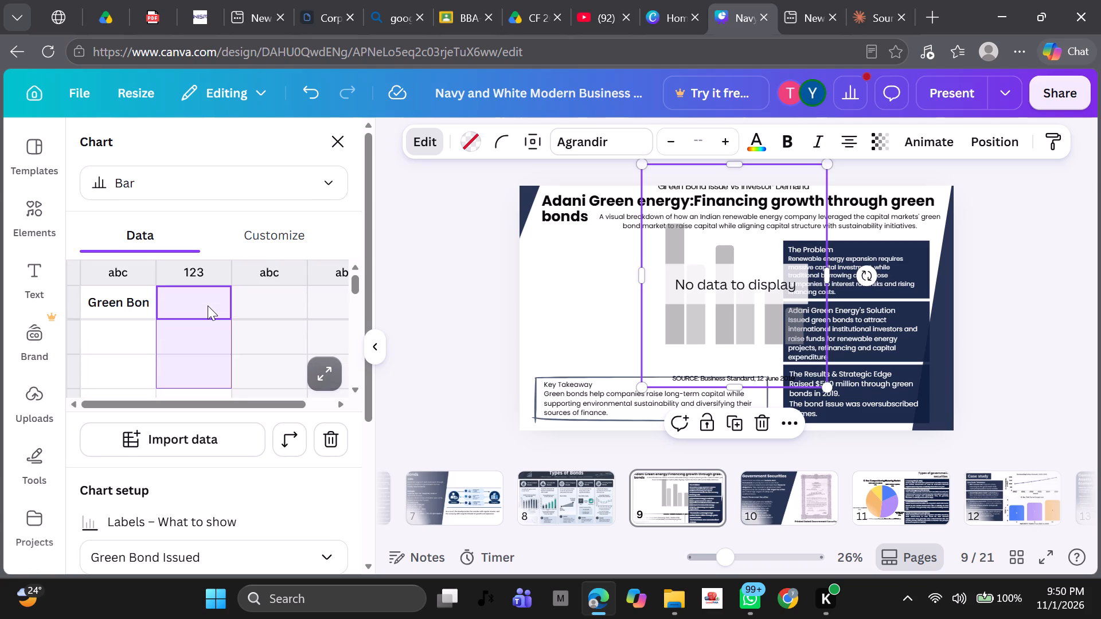
left_click(208, 305)
left_click(356, 328)
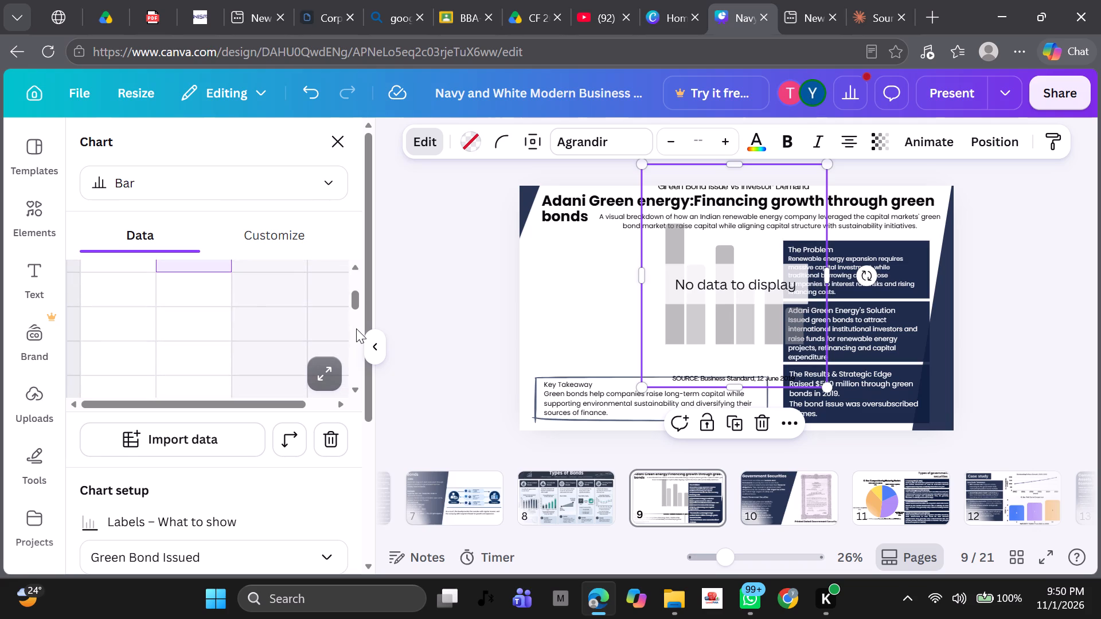
scroll(175, 314, "up", 3)
type("50")
key("space")
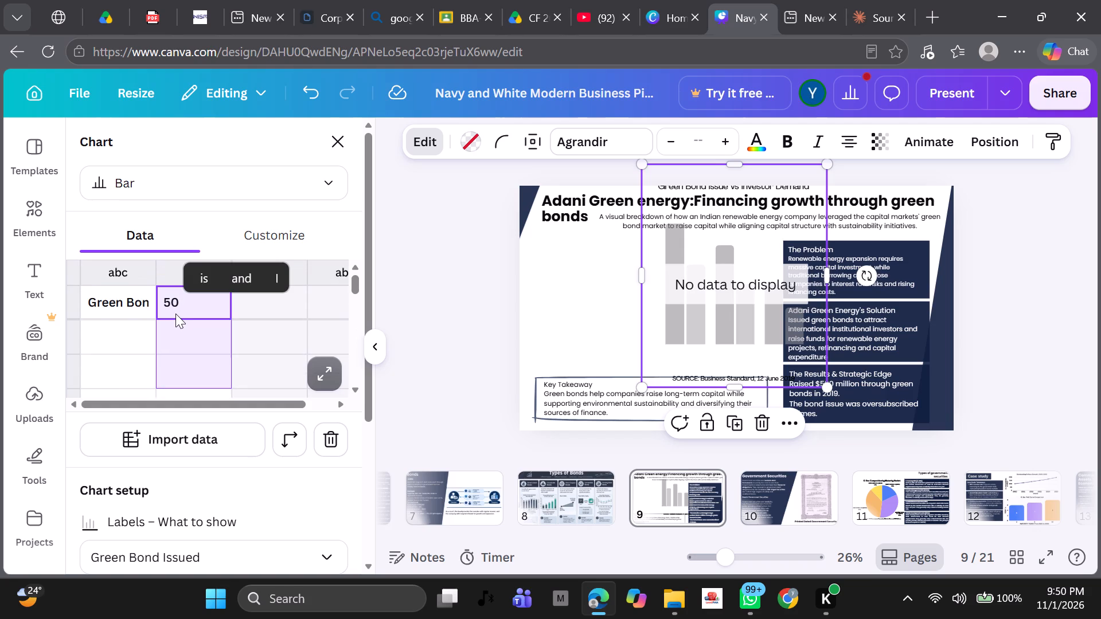
key("BackSpace")
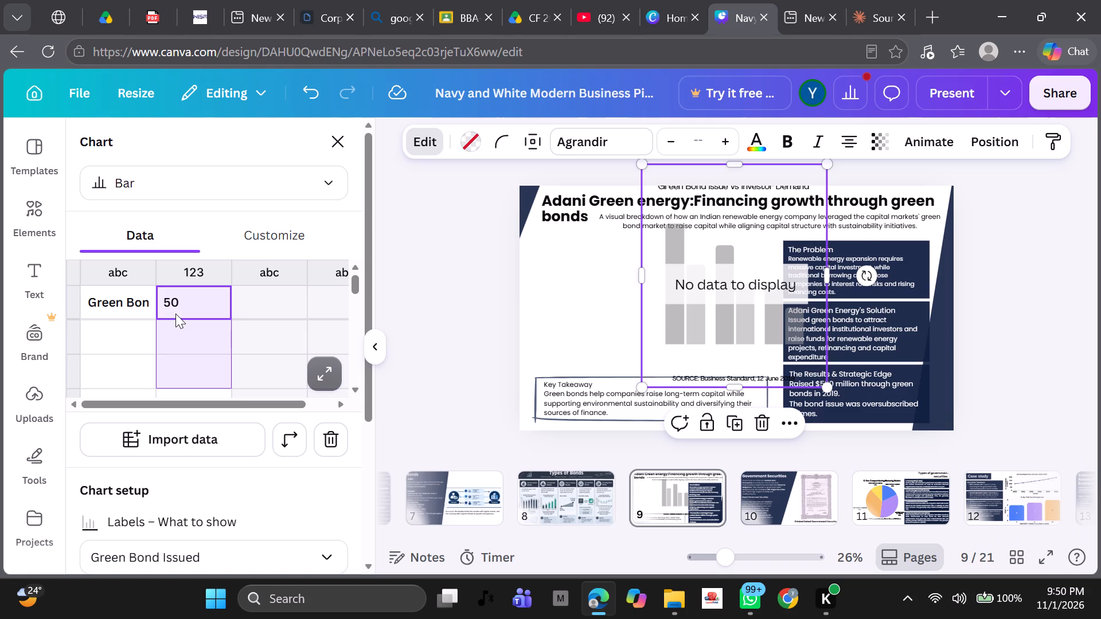
type("0 m")
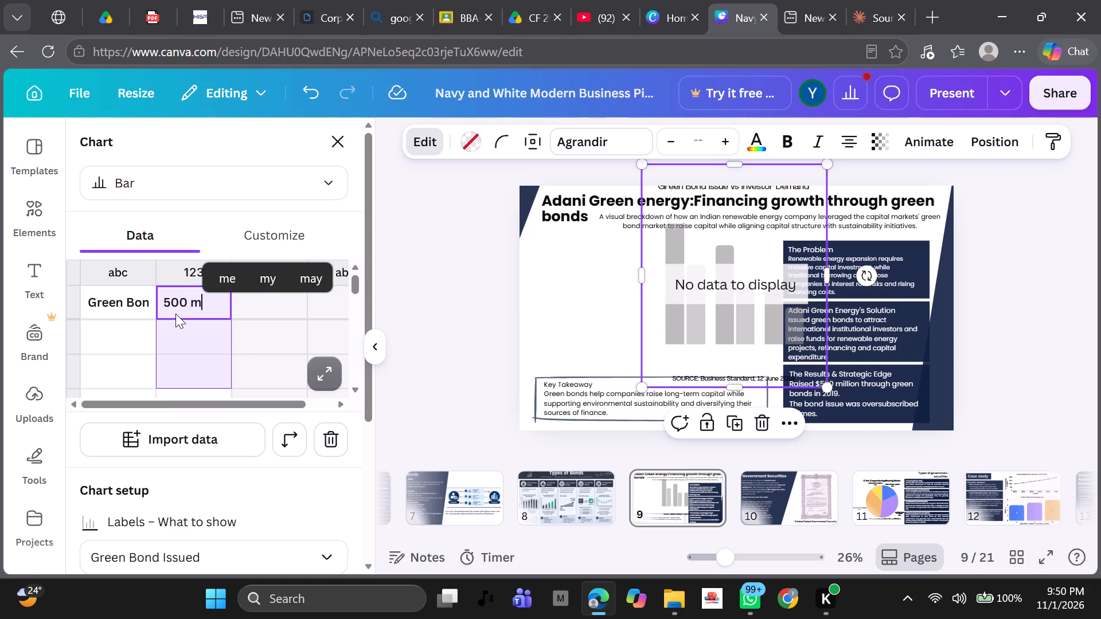
key("BackSpace")
key("Return")
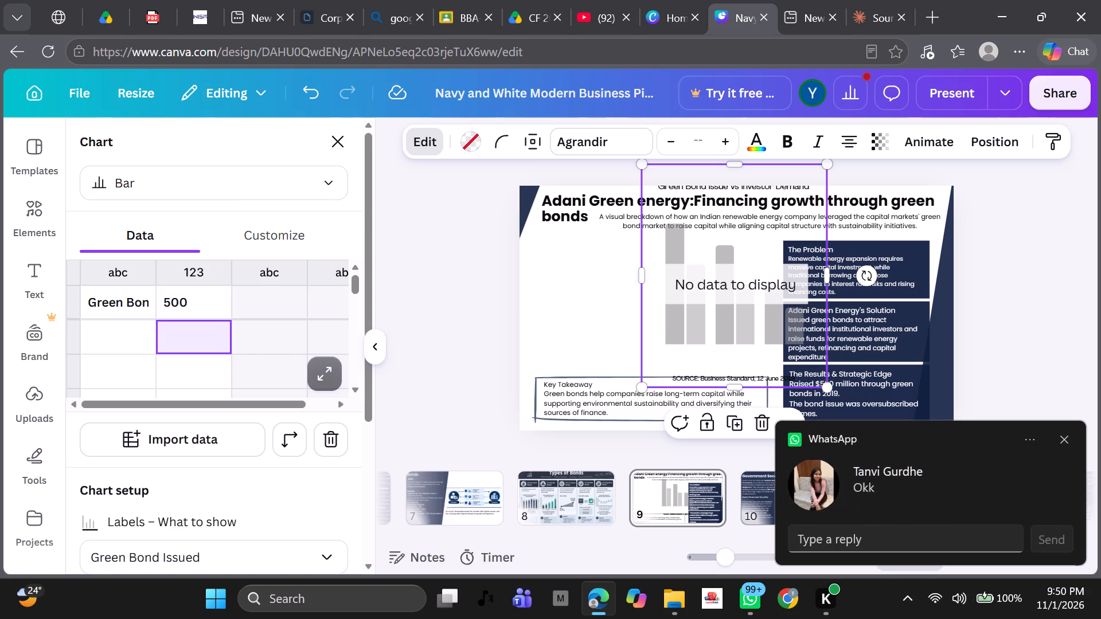
Add the label "Investor Demand" in the first column of the chart data, directly below "Green Bond Issued".
left_click(104, 334)
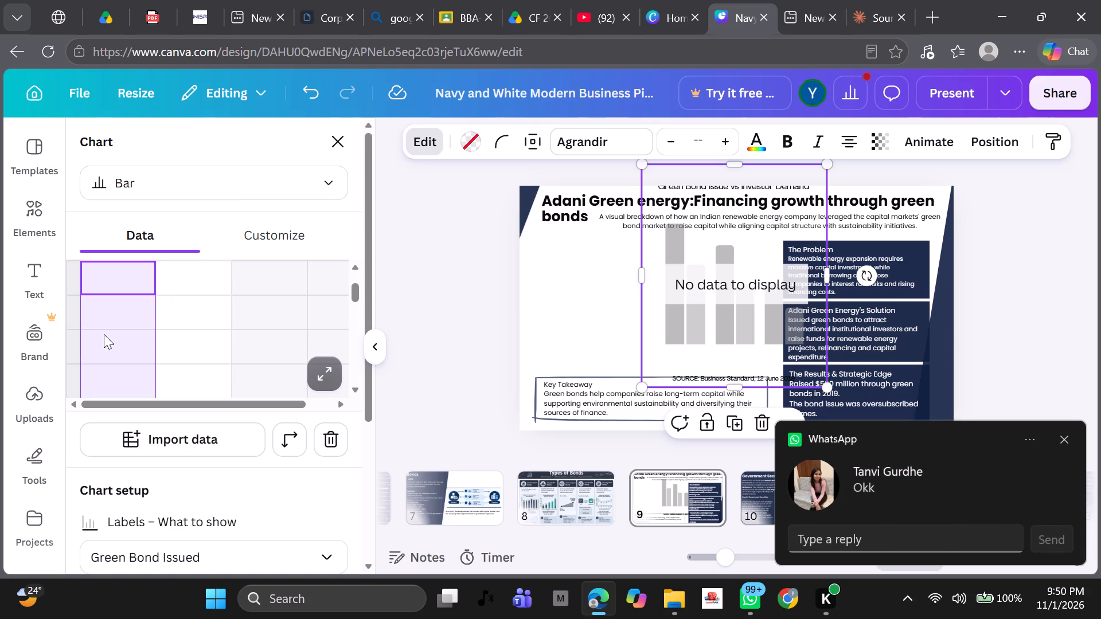
scroll(208, 320, "up", 1)
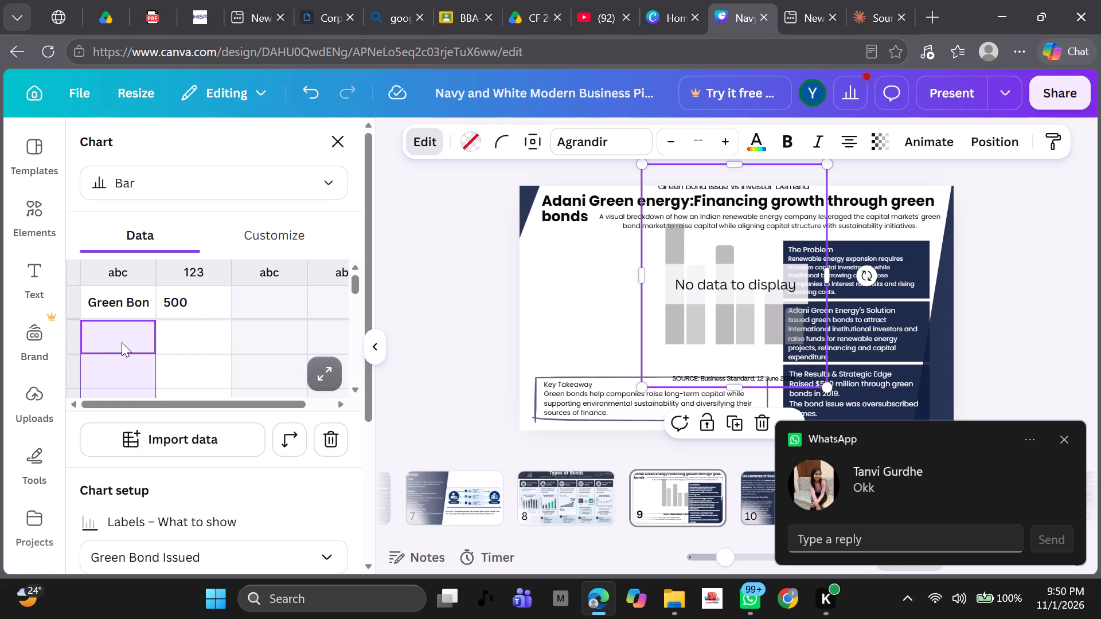
left_click(122, 342)
scroll(122, 342, "up", 1)
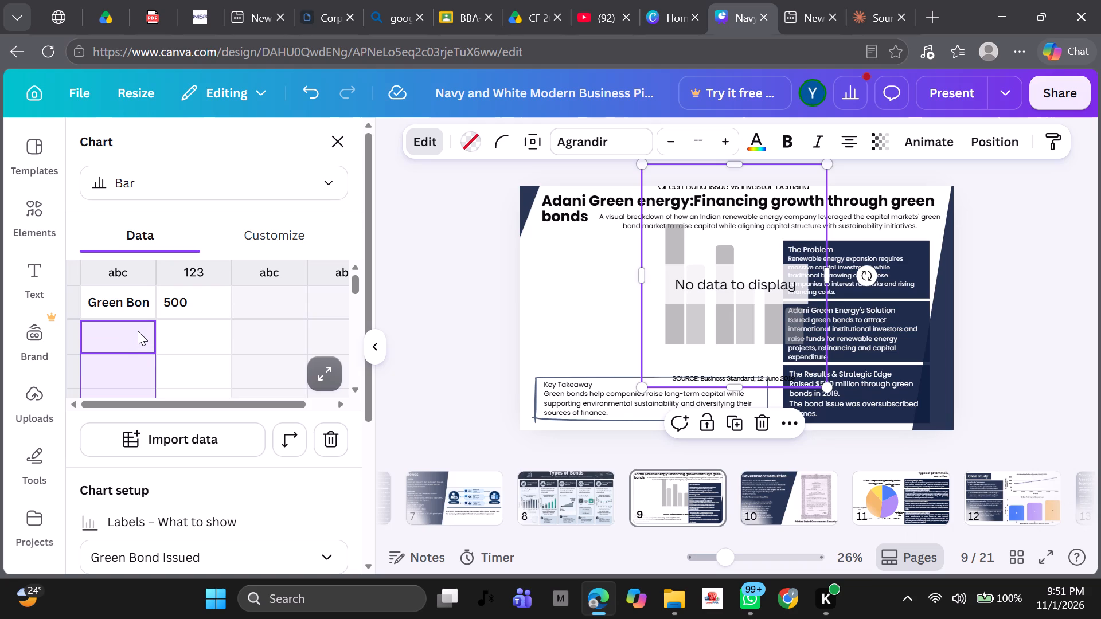
key("shift+i")
type("nvesti")
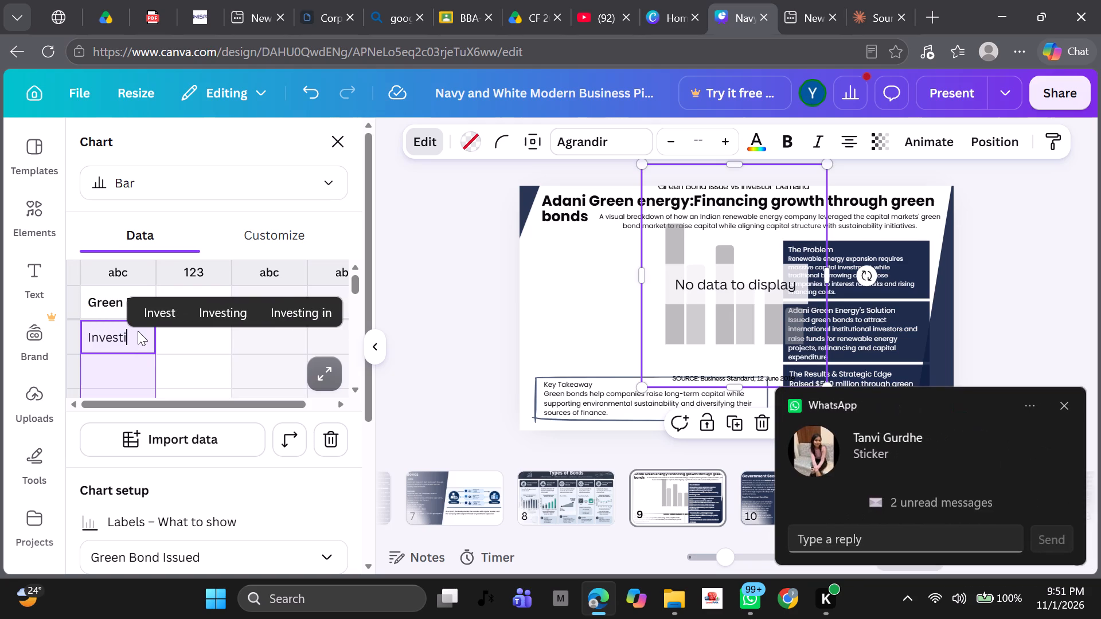
key("BackSpace")
type("or Demand")
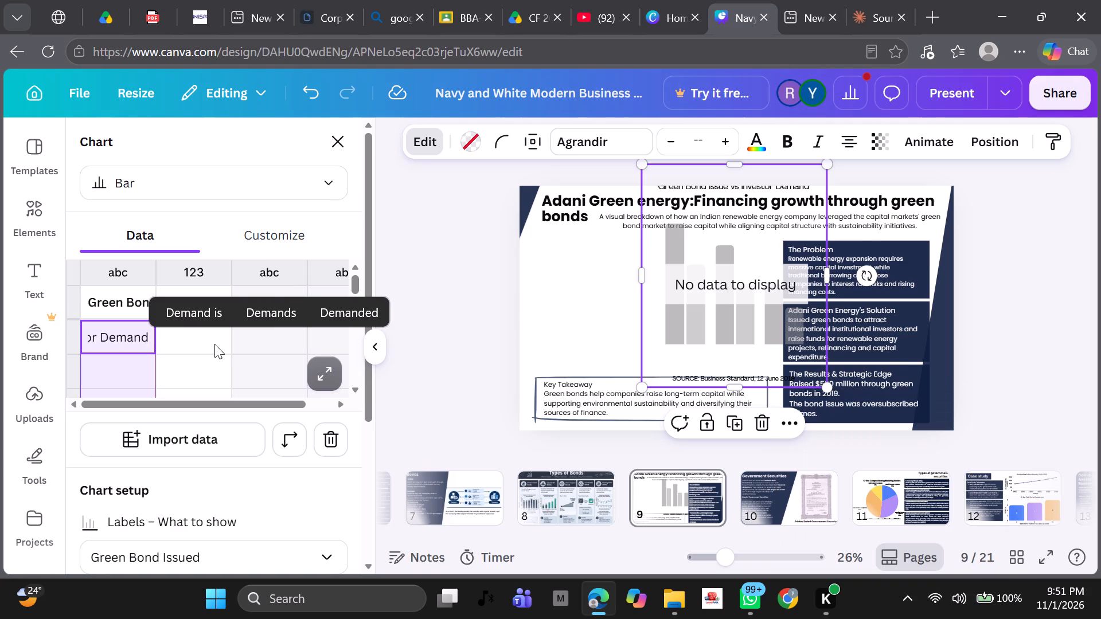
left_click(214, 344)
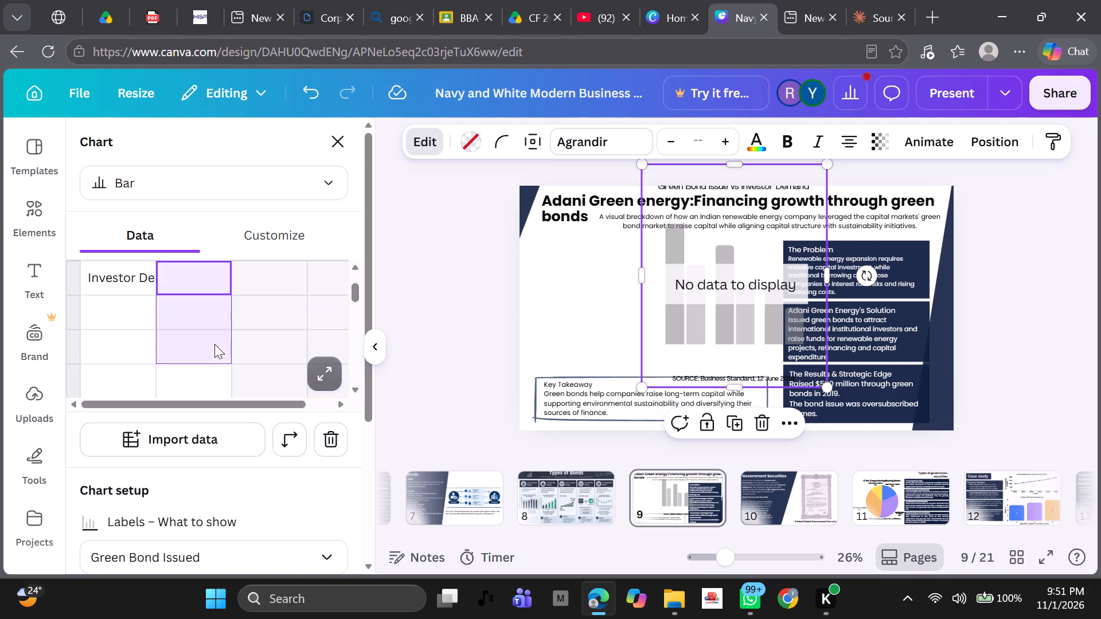
Enter 1500 in the chart data cell beside "Investor Demand".
key("1")
type("500")
key("Return")
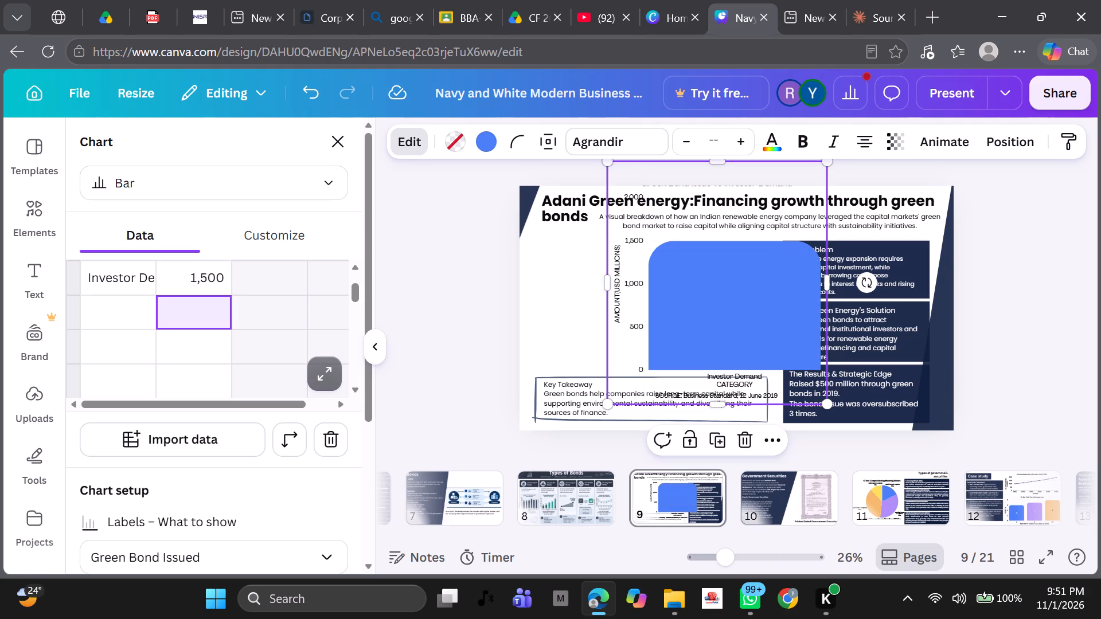
Copy the "Green Bond Issued" label and its 500 value into the empty data row below "Investor Demand".
scroll(239, 352, "up", 1)
double_click(130, 310)
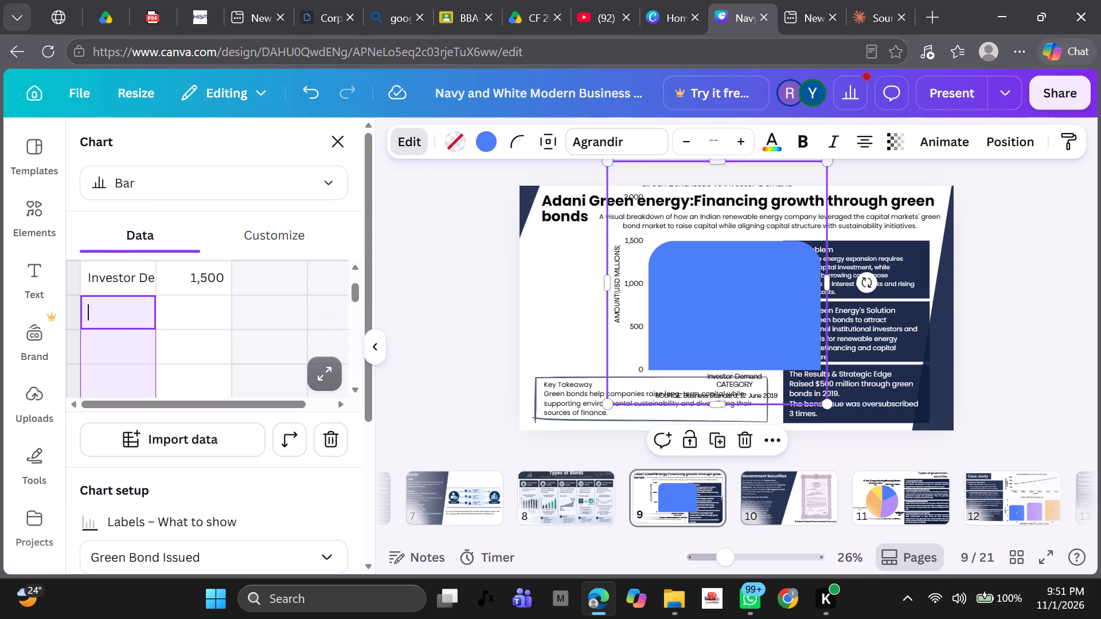
scroll(130, 310, "up", 1)
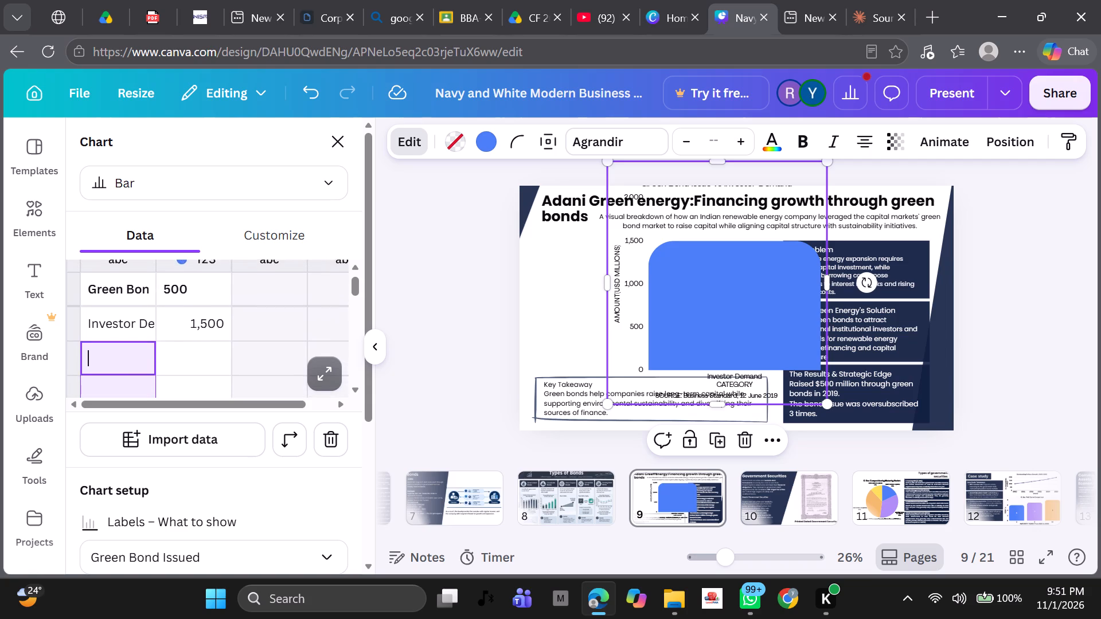
scroll(130, 310, "up", 1)
left_click_drag(93, 299, 95, 300)
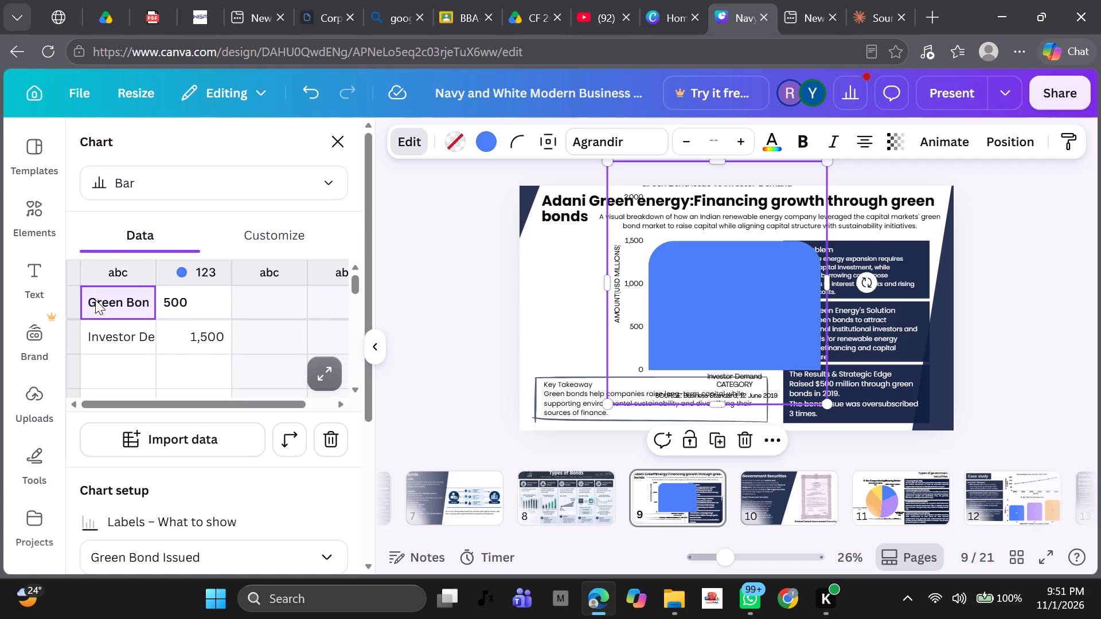
left_click_drag(95, 300, 186, 295)
key("ctrl+c")
left_click(118, 363)
key("ctrl+v")
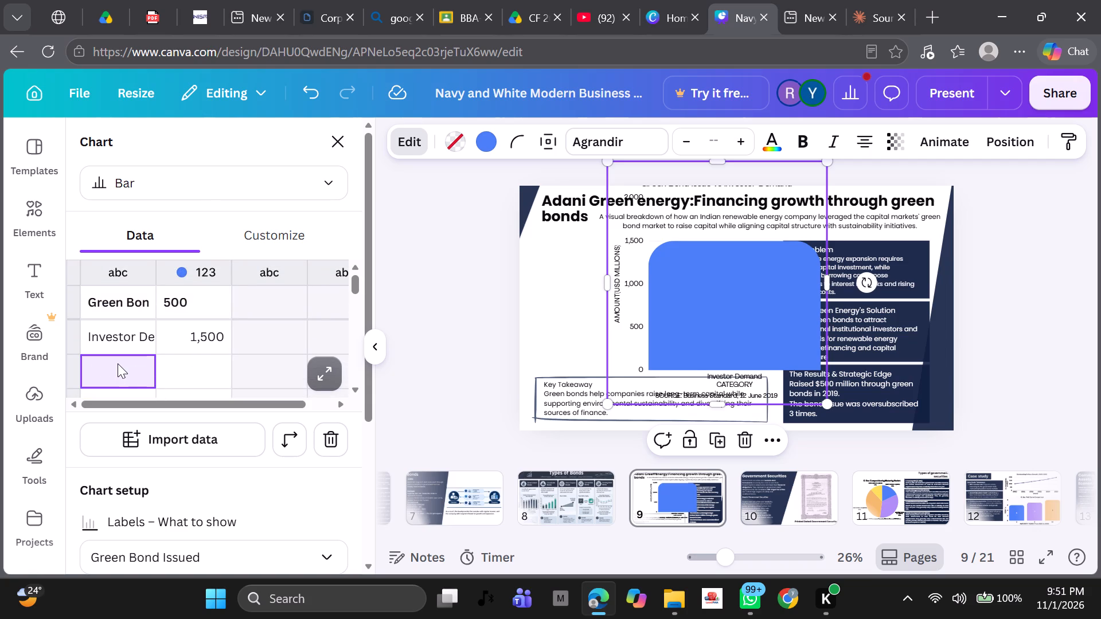
Clear the original "Green Bond Issued" label and its 500 value from the first row of the data table.
left_click(130, 305)
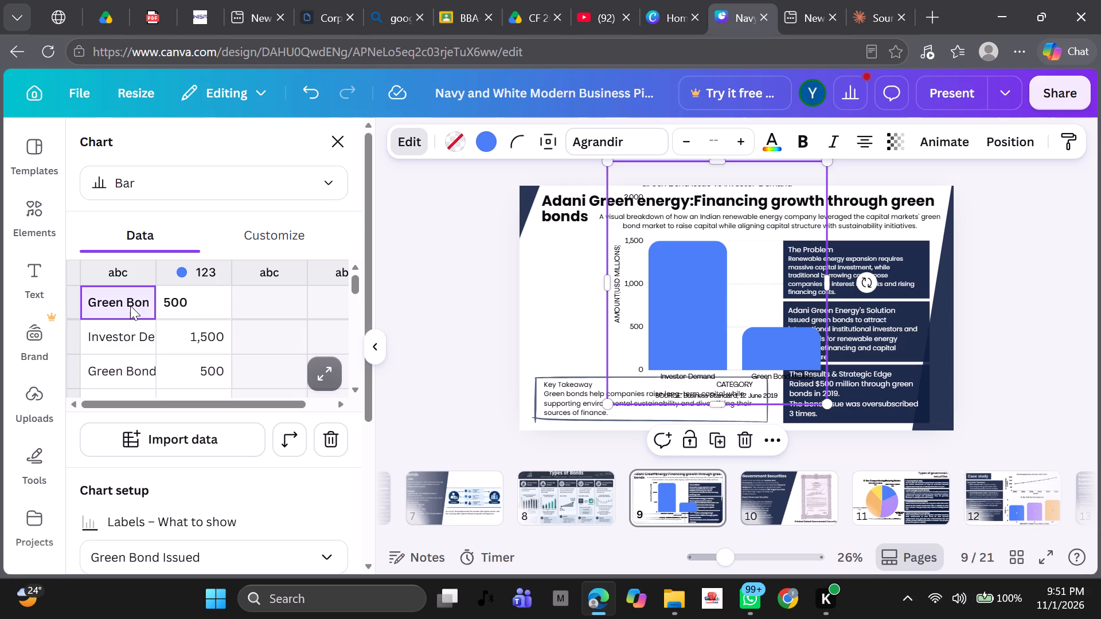
key("BackSpace")
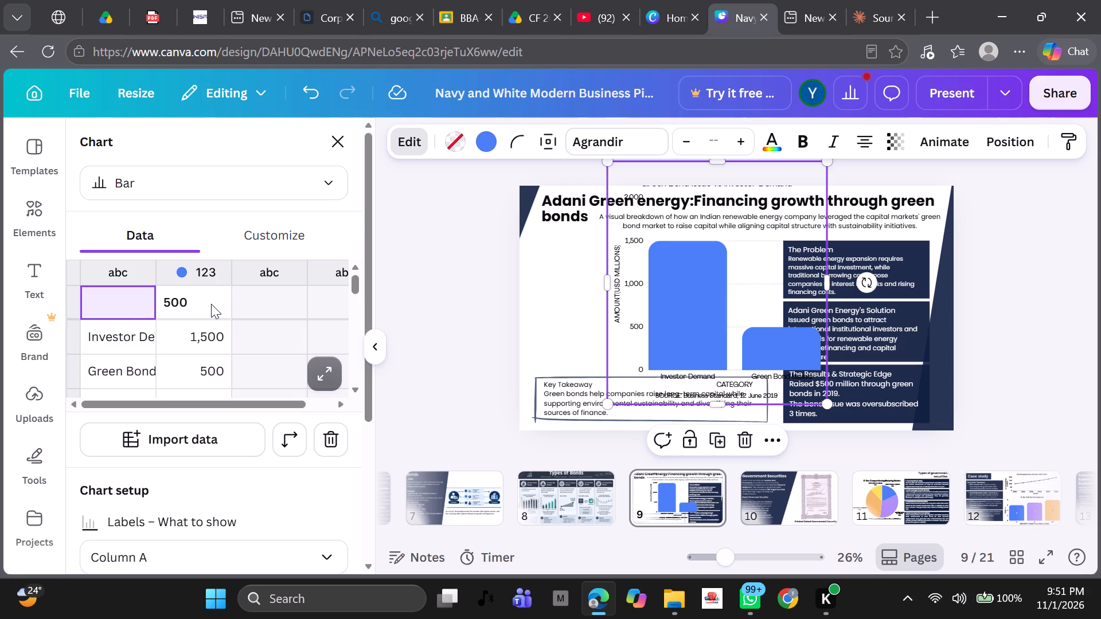
left_click(211, 304)
key("BackSpace")
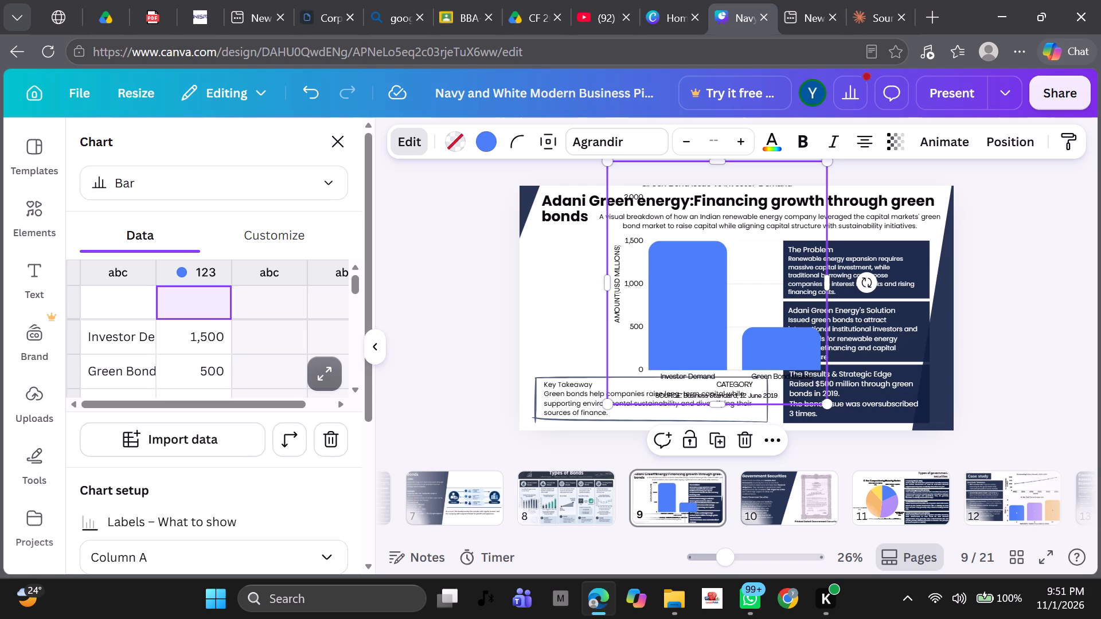
Move the "Investor Demand" label and its 1,500 value to the row directly below "Green Bond Issued".
scroll(112, 347, "down", 1)
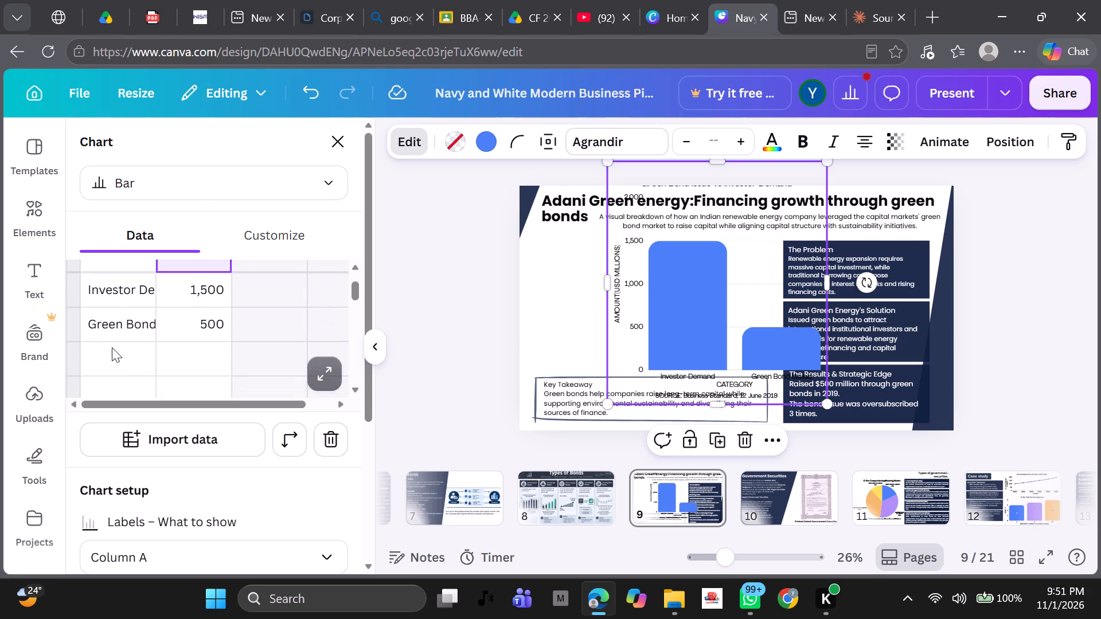
scroll(112, 347, "down", 1)
left_click_drag(101, 329, 181, 326)
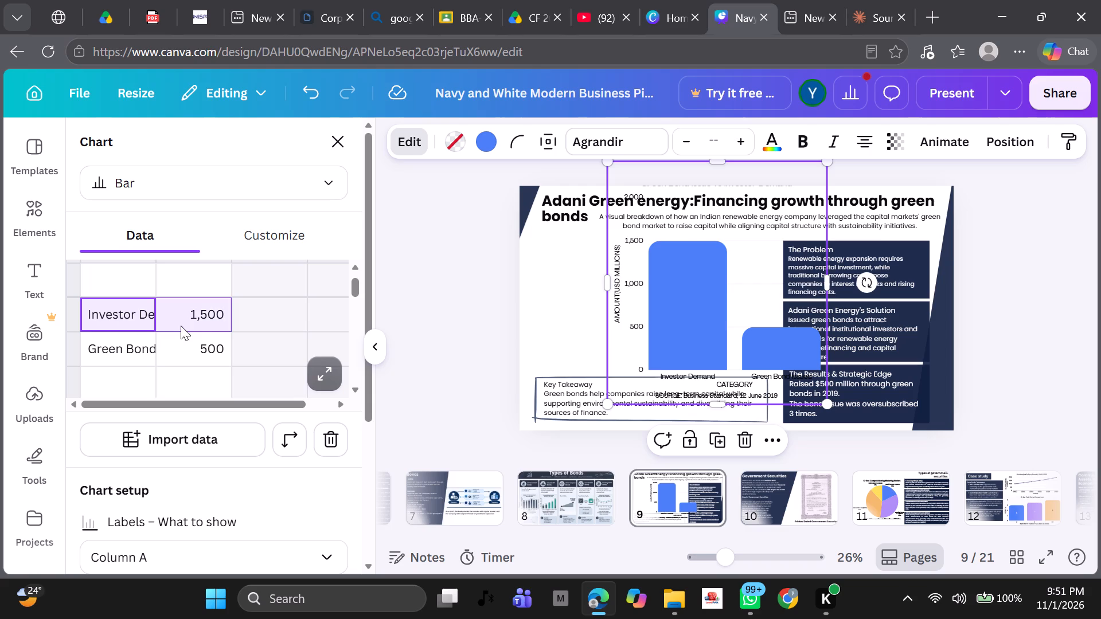
left_click_drag(181, 326, 205, 326)
key("ctrl+c")
key("BackSpace")
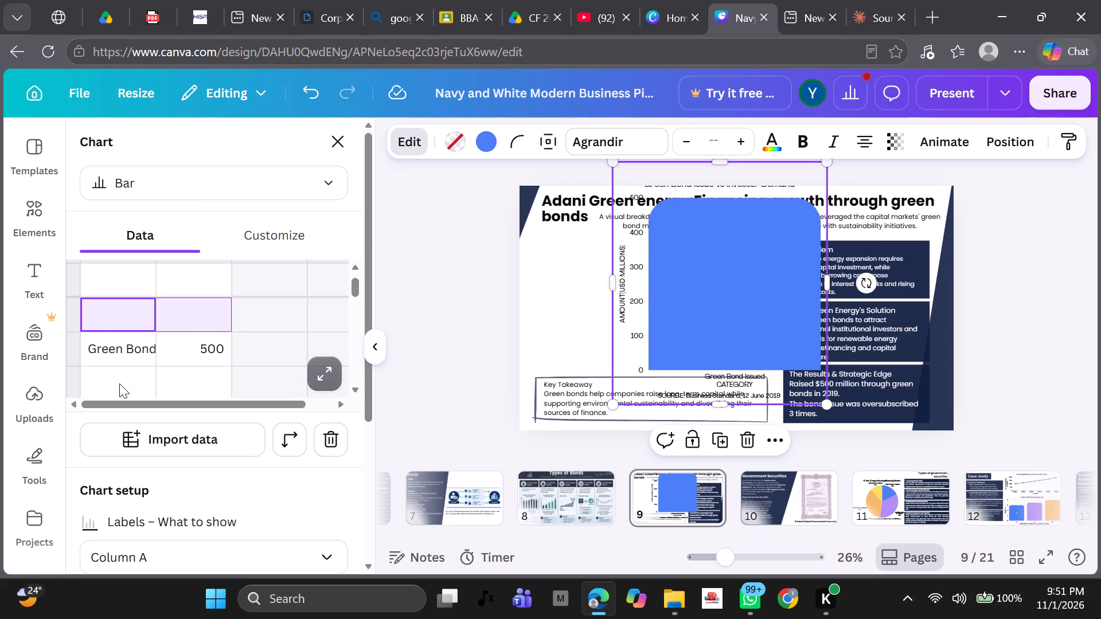
left_click(119, 383)
key("ctrl+v")
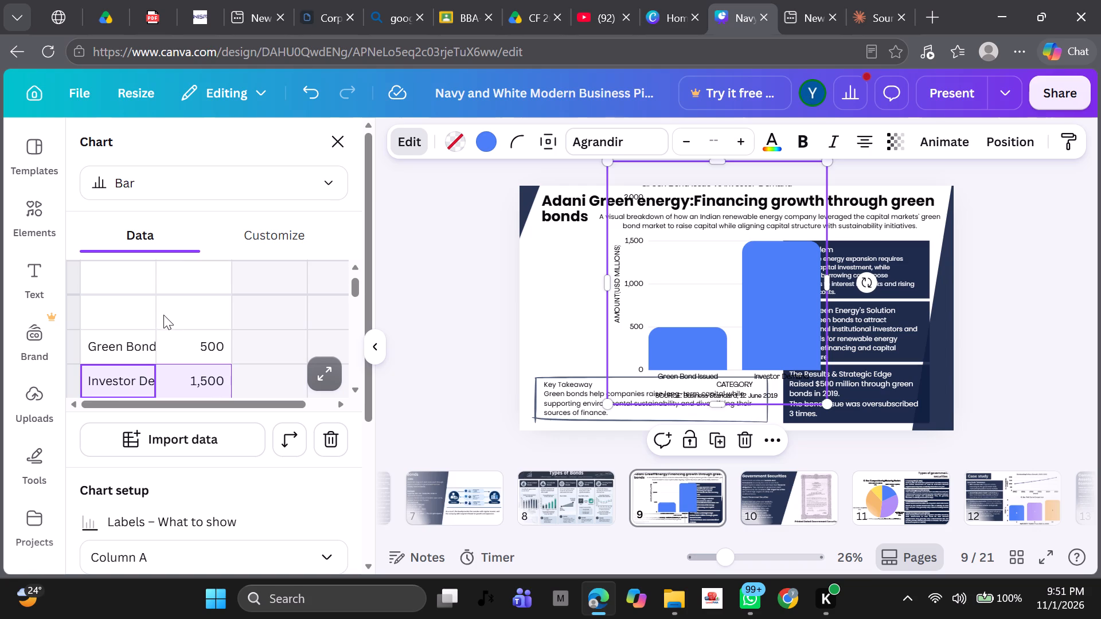
Look through the bar chart's data table and its label, bar value and colour-by settings.
scroll(177, 316, "up", 4)
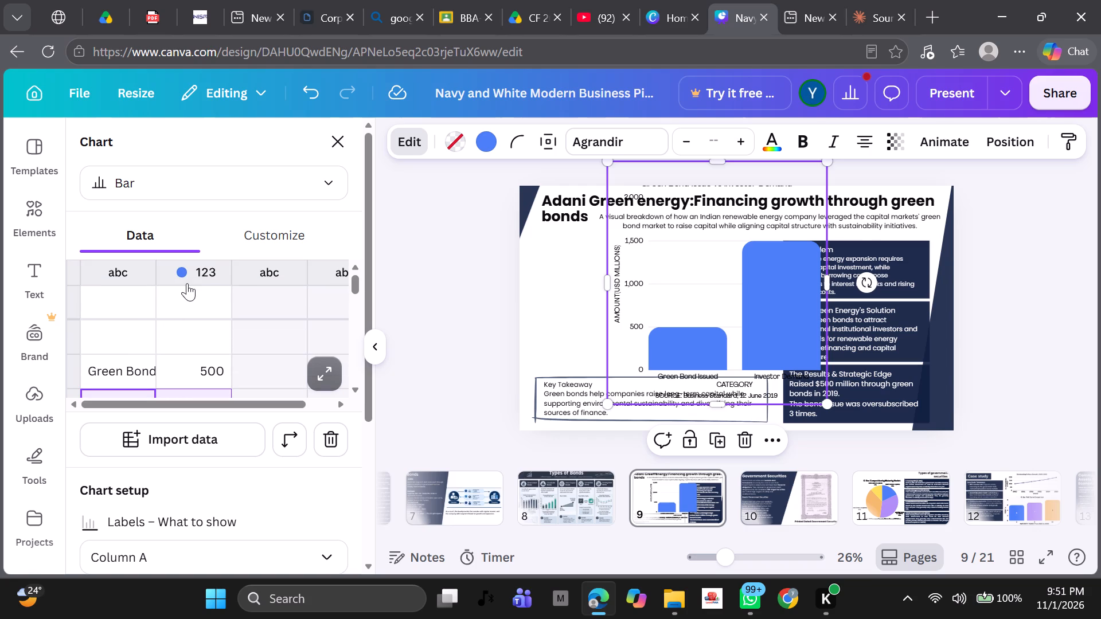
scroll(187, 283, "down", 1)
scroll(187, 283, "up", 1)
scroll(187, 283, "down", 2)
scroll(187, 283, "up", 1)
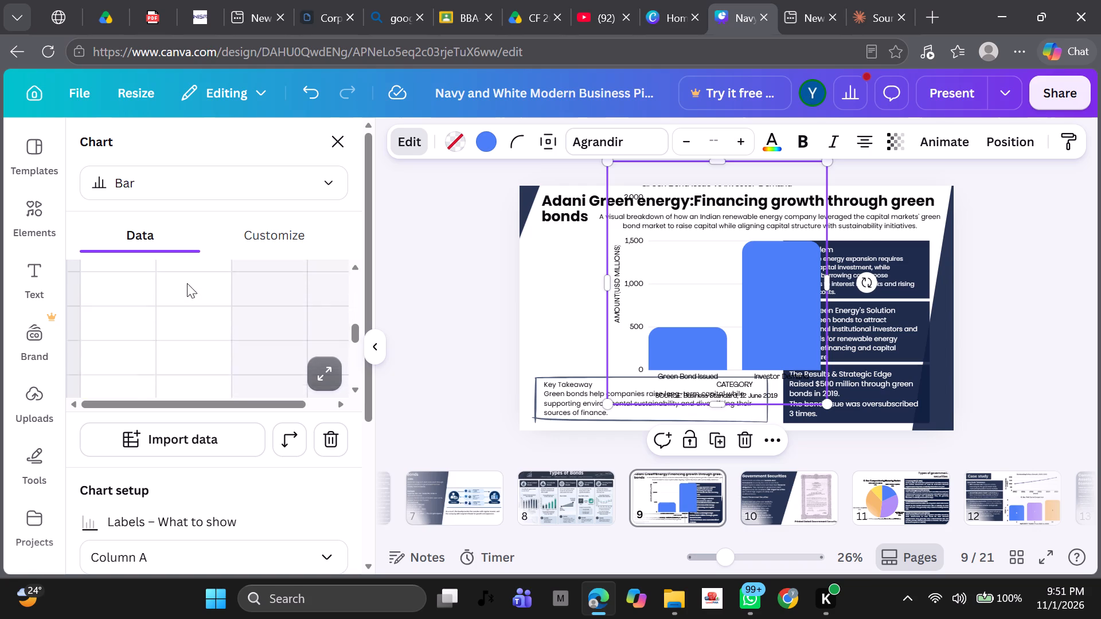
scroll(187, 283, "up", 1)
scroll(187, 283, "right", 1)
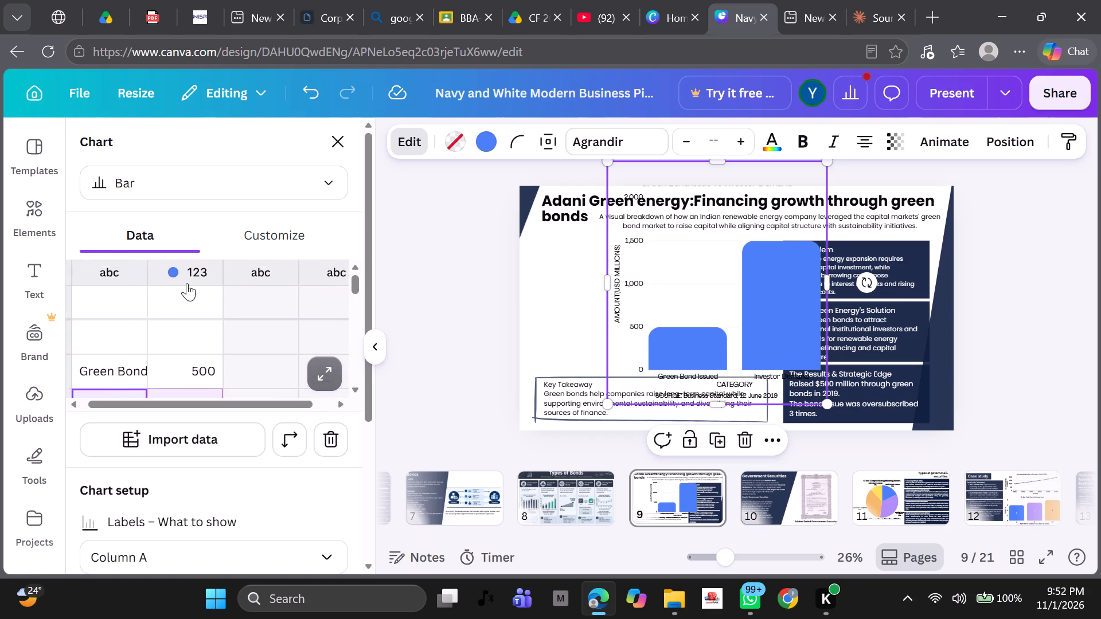
scroll(187, 283, "right", 1)
scroll(249, 287, "right", 1)
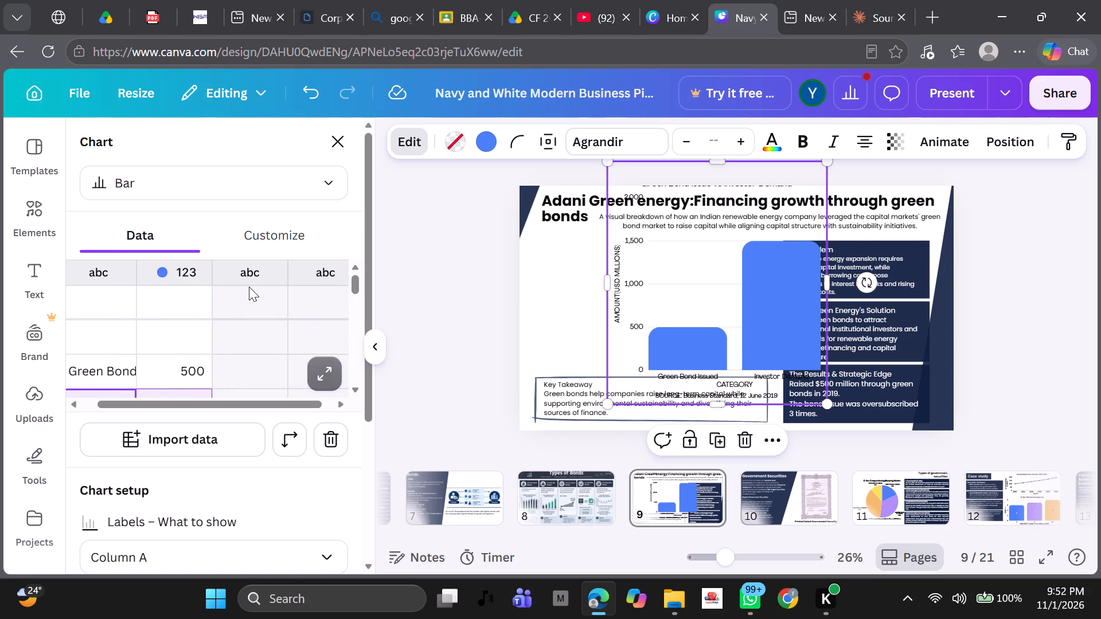
scroll(249, 287, "right", 1)
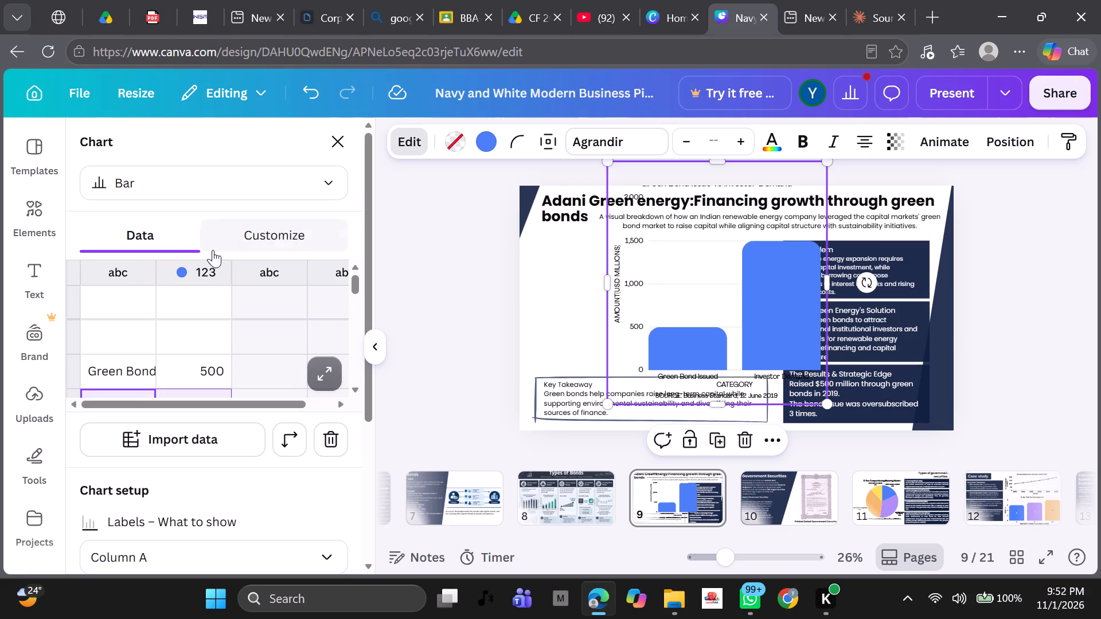
left_click(182, 275)
scroll(182, 275, "down", 1)
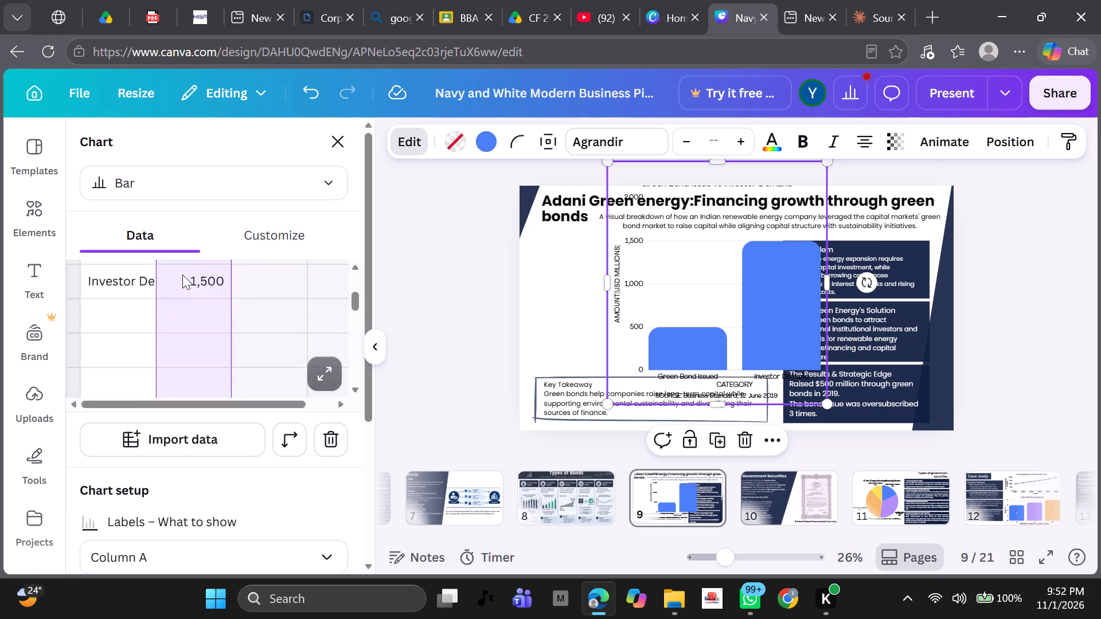
scroll(182, 275, "down", 1)
scroll(216, 276, "up", 1)
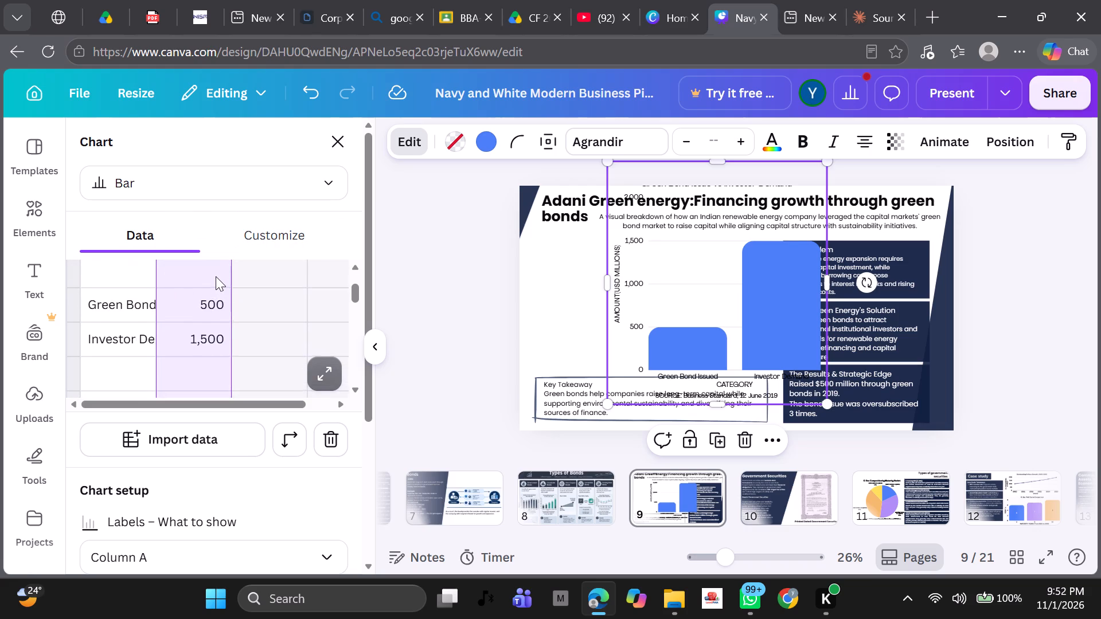
left_click(293, 311)
left_click(214, 375)
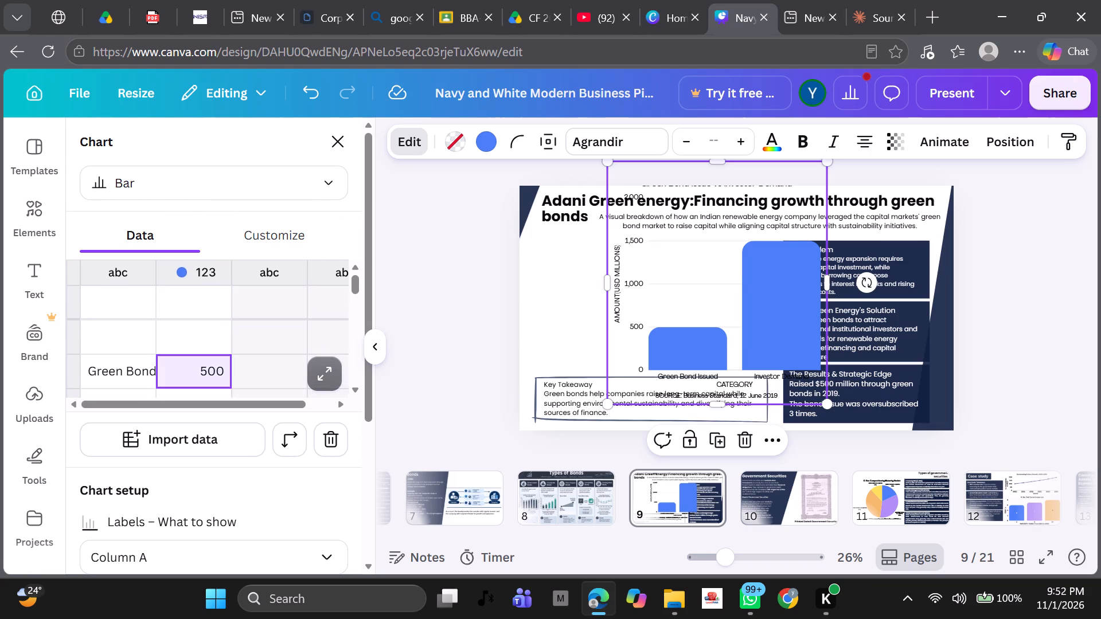
scroll(214, 375, "down", 1)
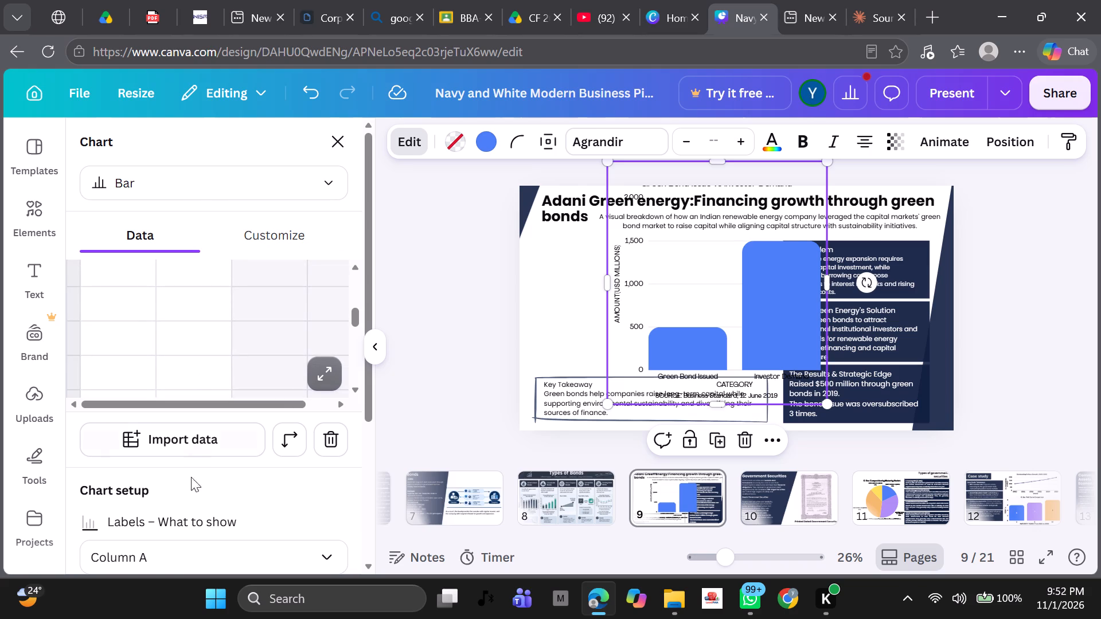
scroll(186, 511, "down", 4)
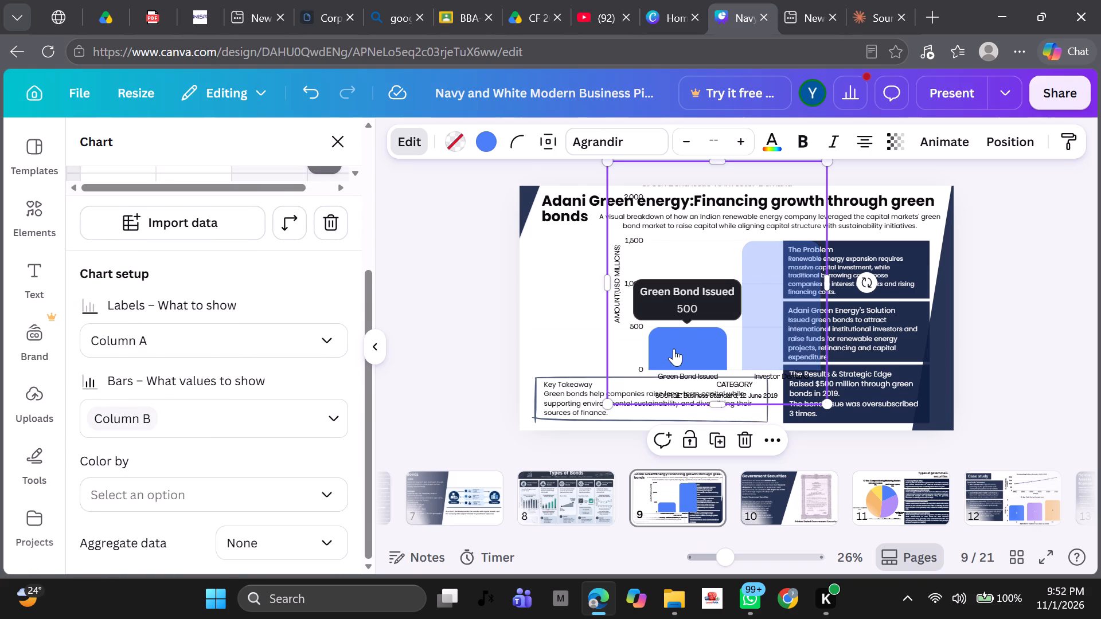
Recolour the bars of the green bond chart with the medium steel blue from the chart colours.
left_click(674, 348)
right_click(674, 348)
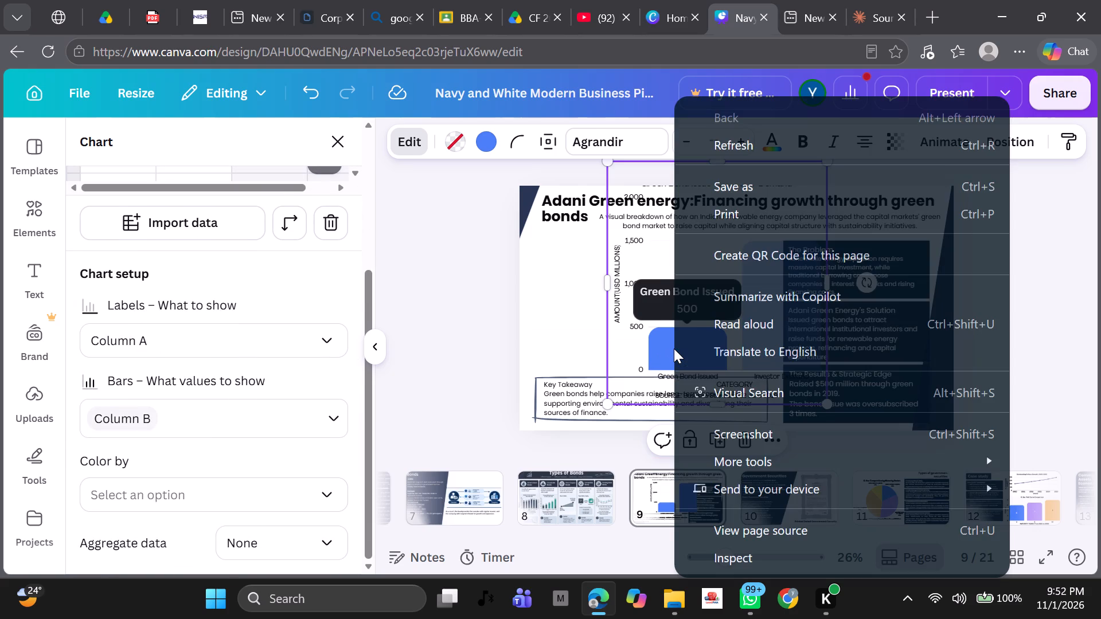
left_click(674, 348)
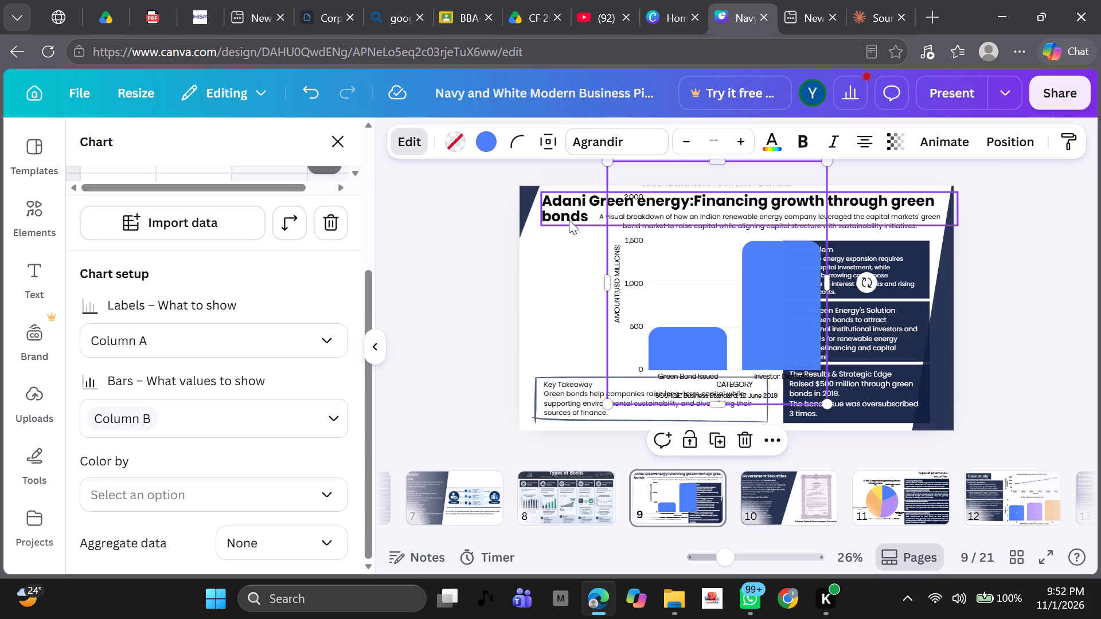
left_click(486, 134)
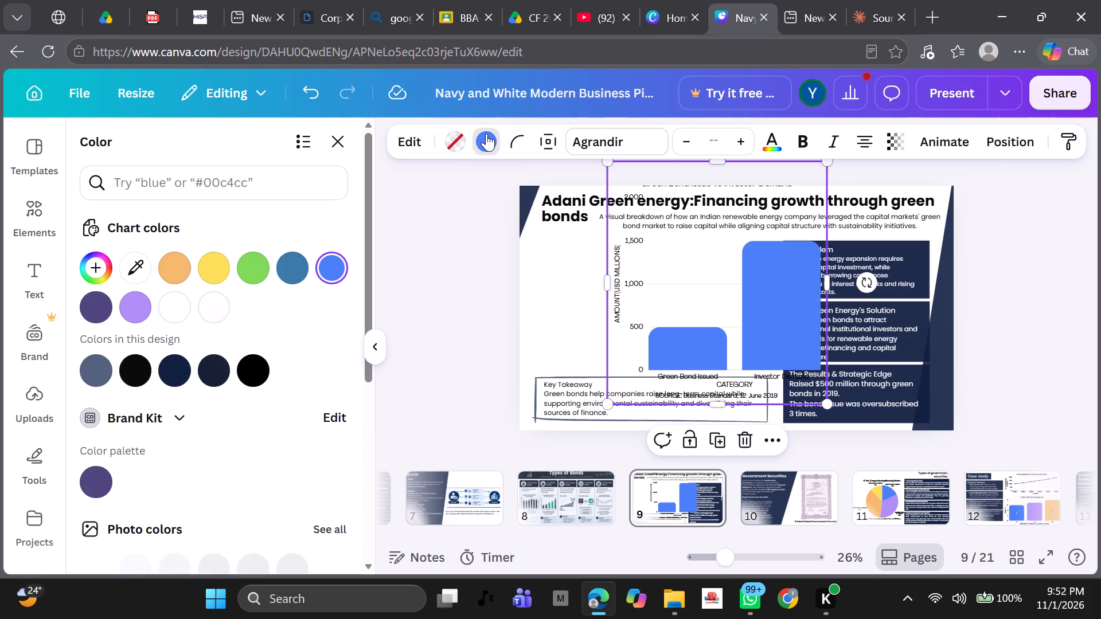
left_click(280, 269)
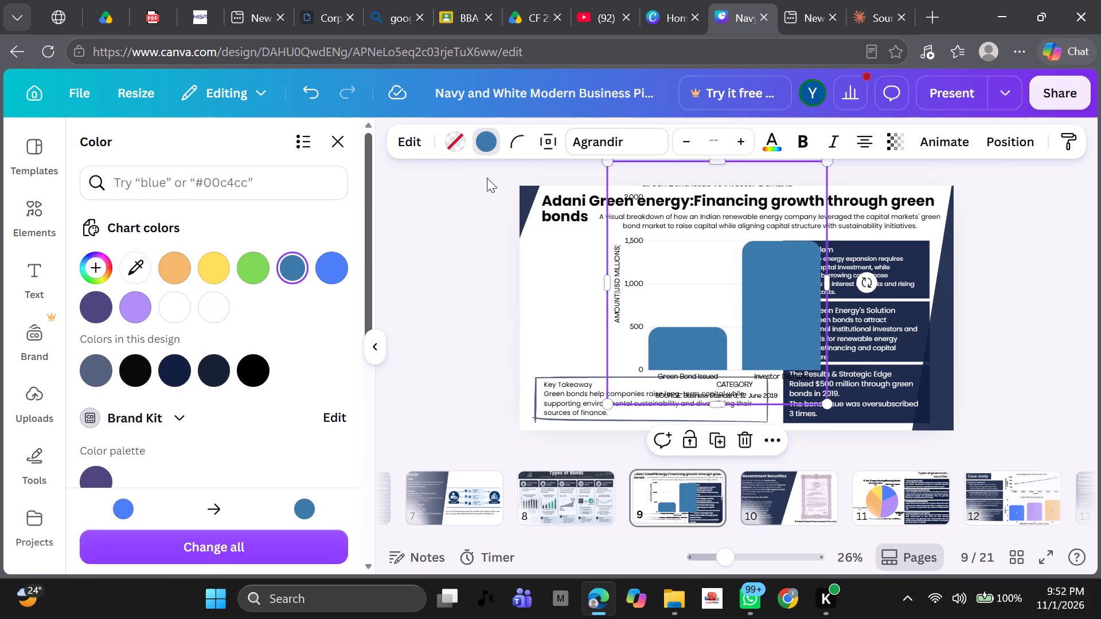
Set the chart's bar colour to the light teal blue from the photo colours.
left_click(710, 327)
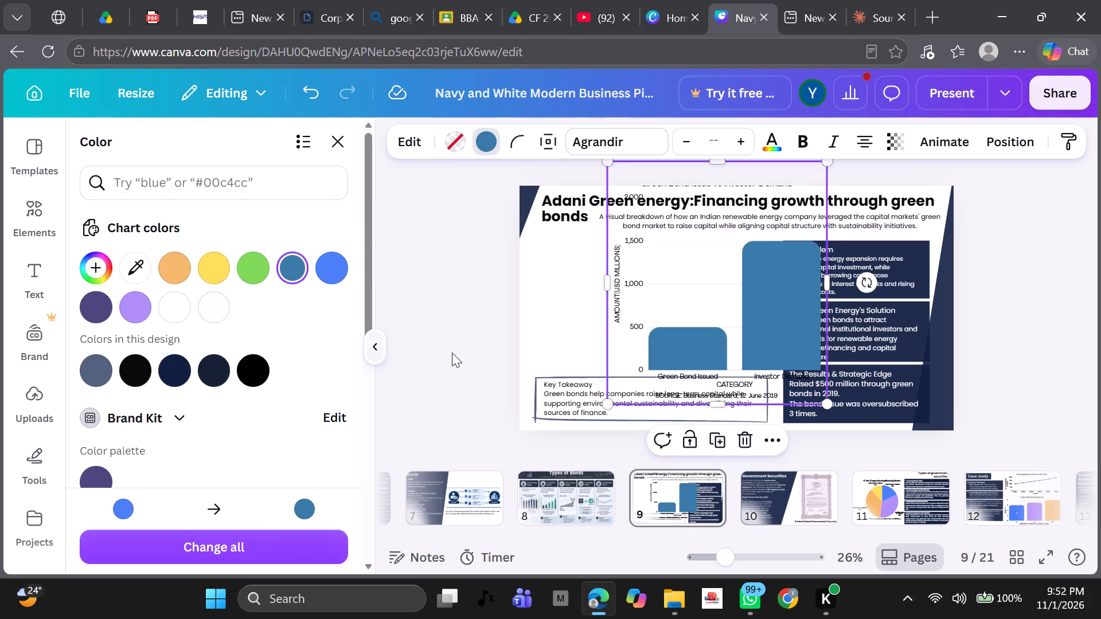
scroll(246, 503, "down", 2)
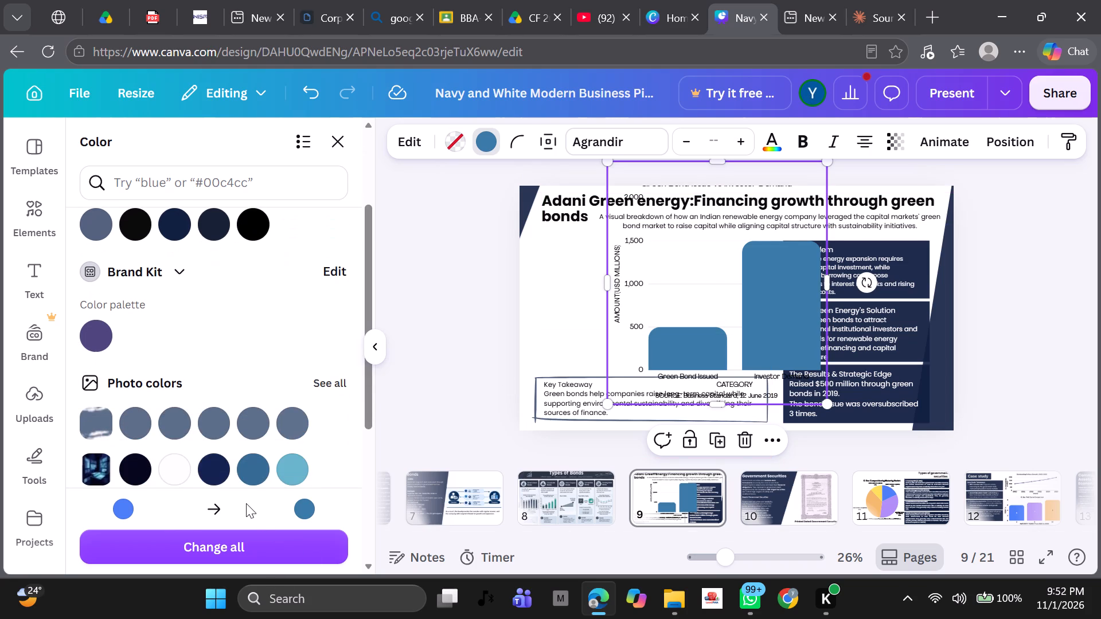
left_click(294, 476)
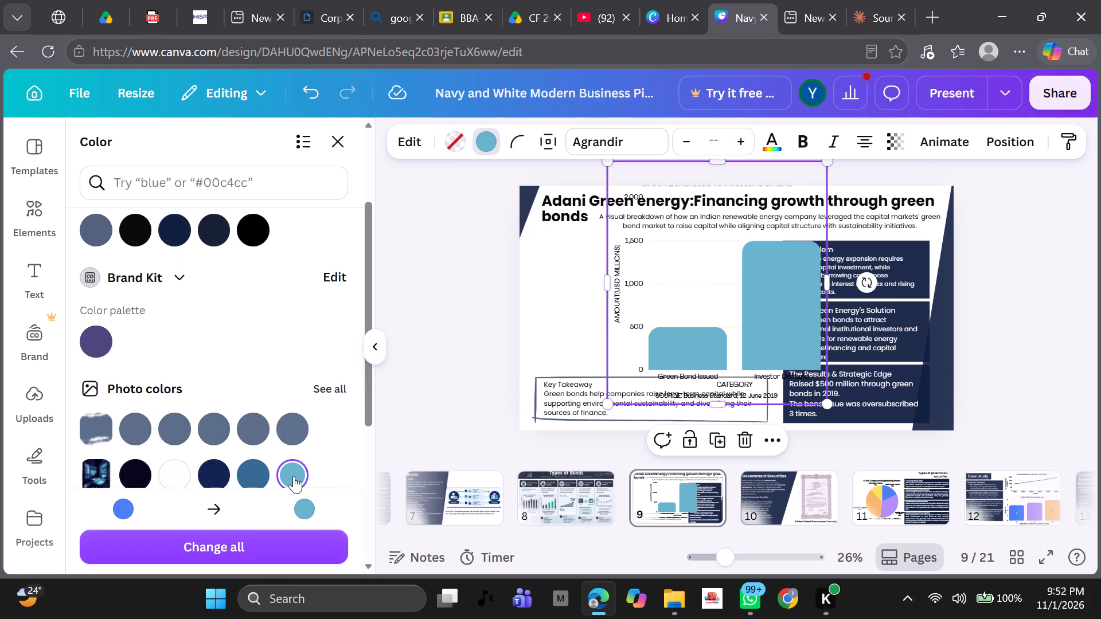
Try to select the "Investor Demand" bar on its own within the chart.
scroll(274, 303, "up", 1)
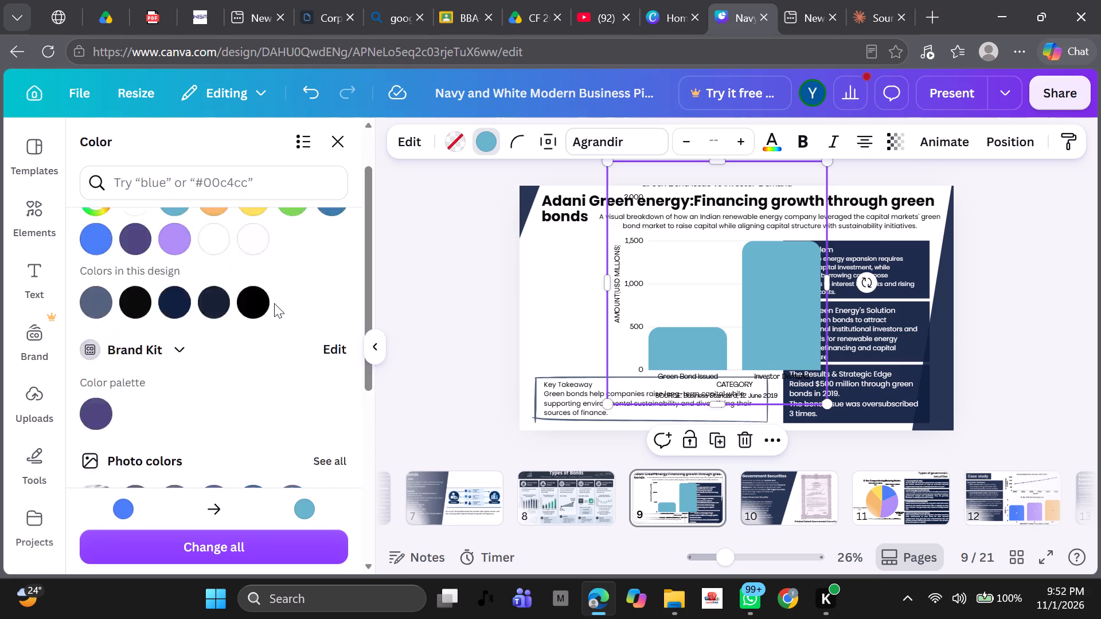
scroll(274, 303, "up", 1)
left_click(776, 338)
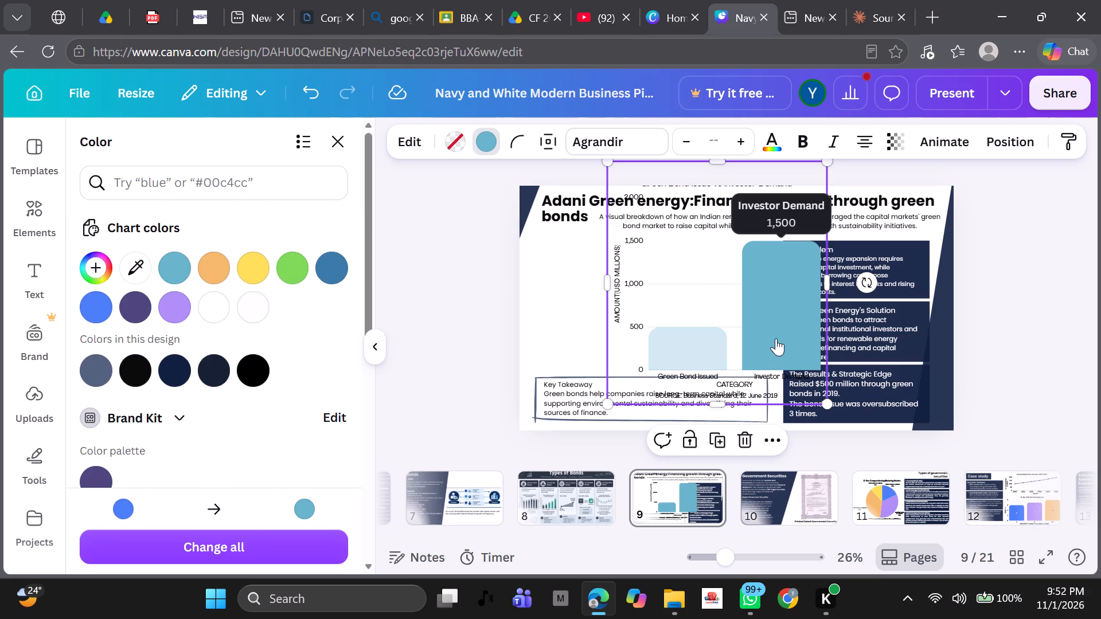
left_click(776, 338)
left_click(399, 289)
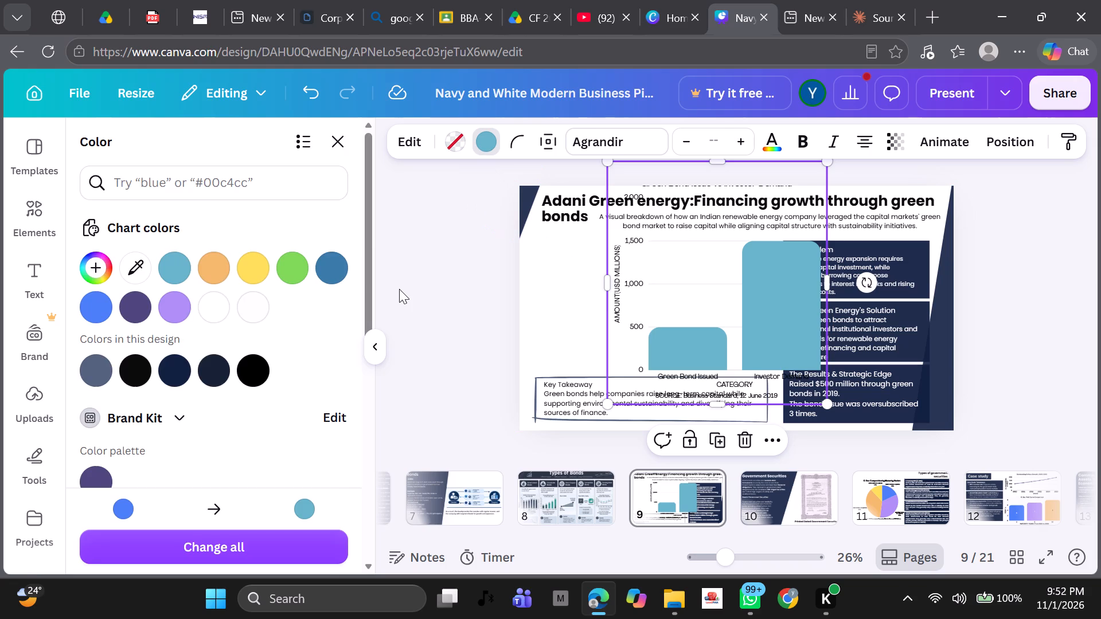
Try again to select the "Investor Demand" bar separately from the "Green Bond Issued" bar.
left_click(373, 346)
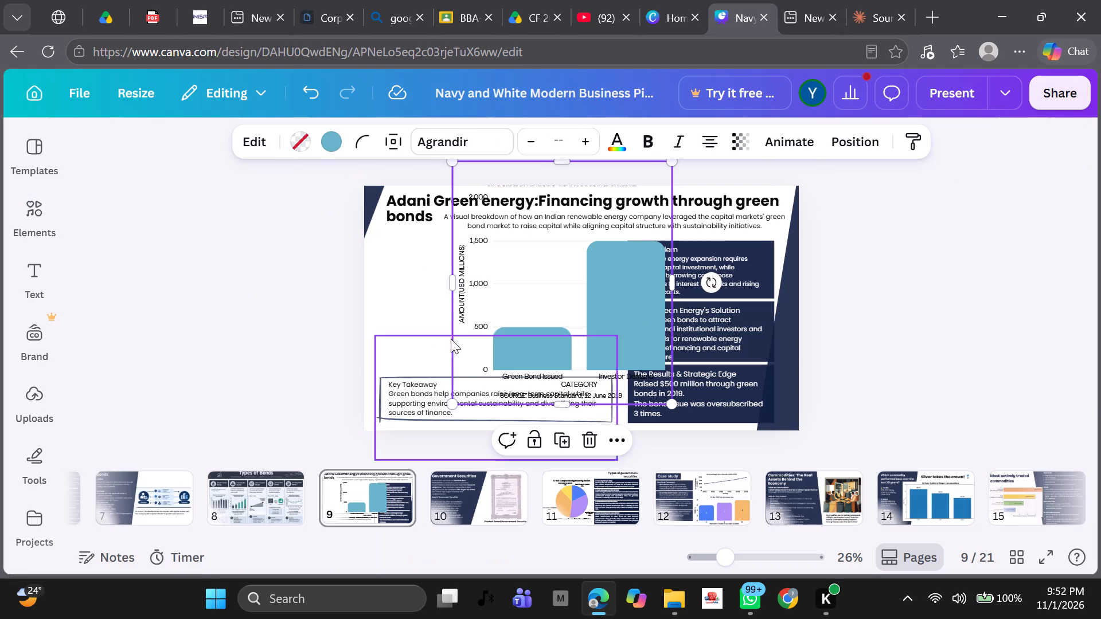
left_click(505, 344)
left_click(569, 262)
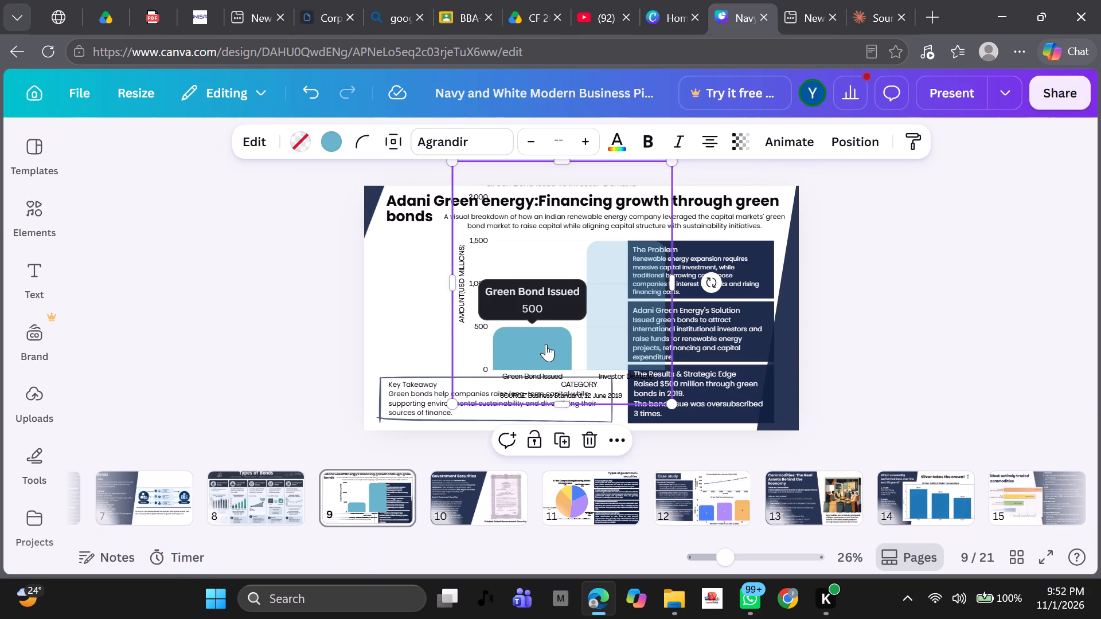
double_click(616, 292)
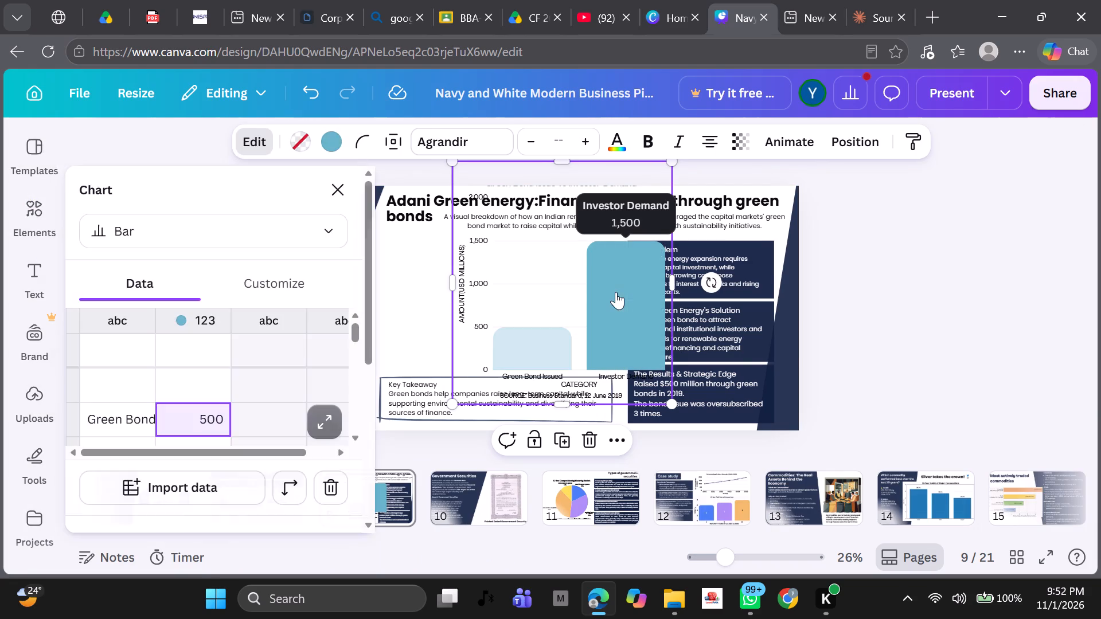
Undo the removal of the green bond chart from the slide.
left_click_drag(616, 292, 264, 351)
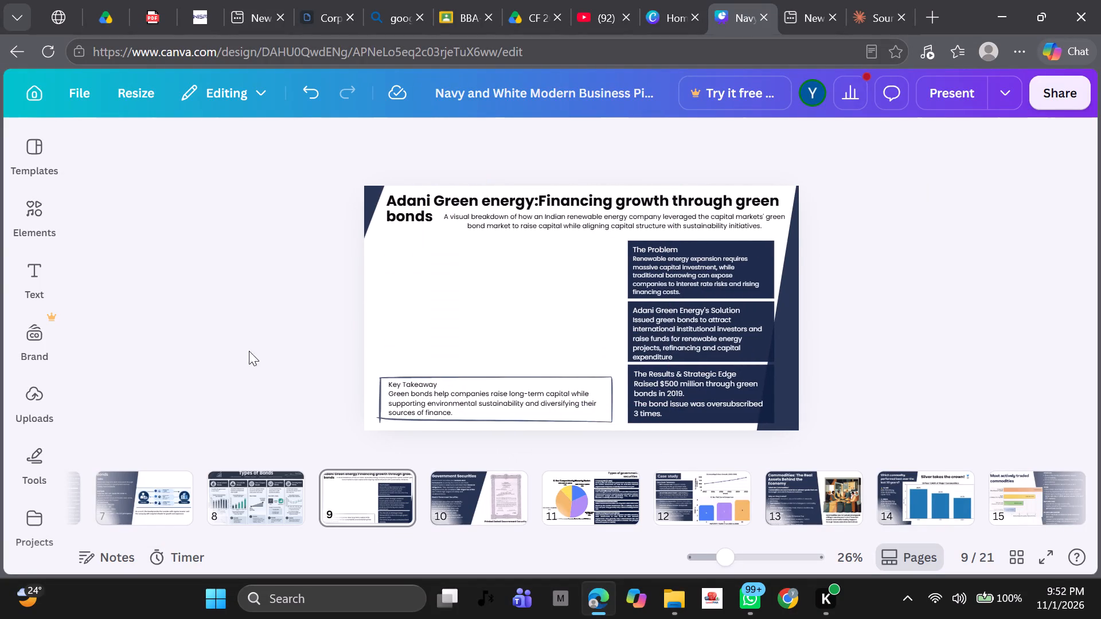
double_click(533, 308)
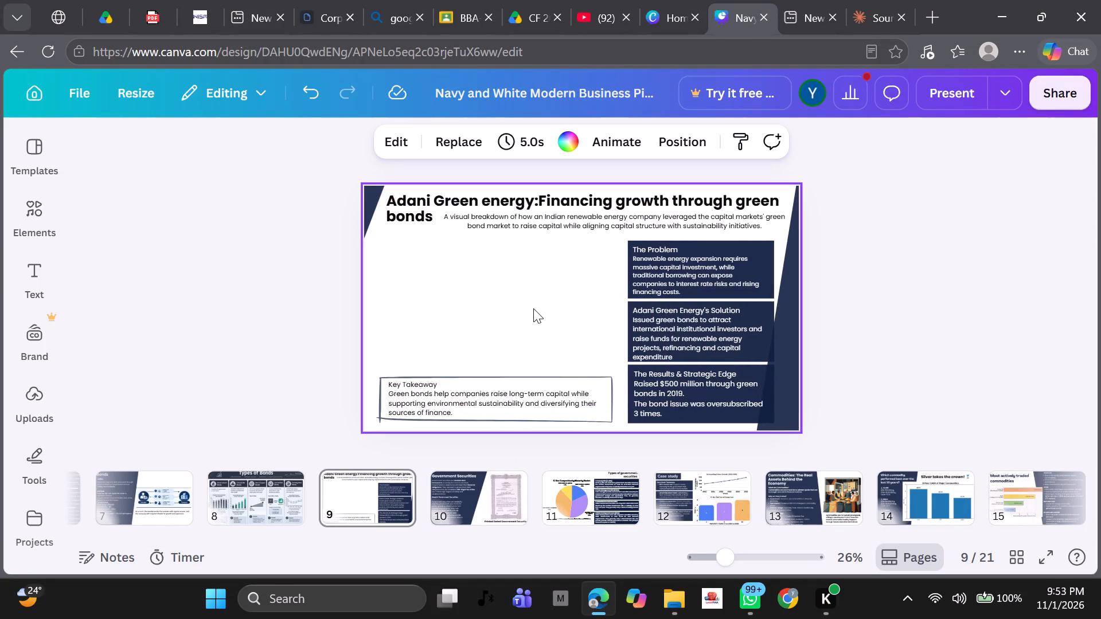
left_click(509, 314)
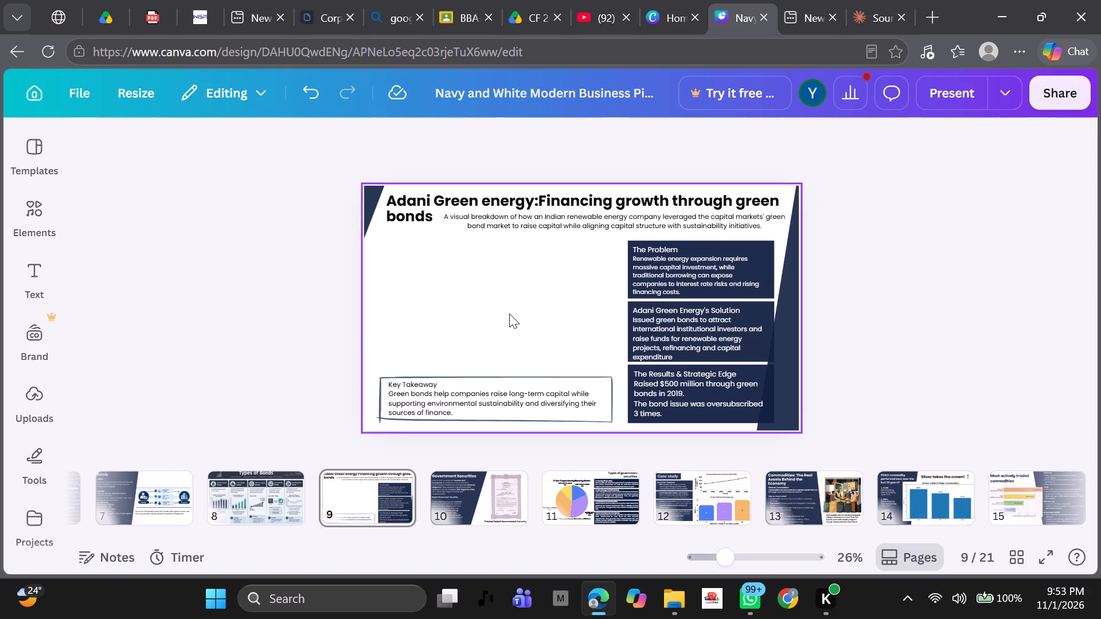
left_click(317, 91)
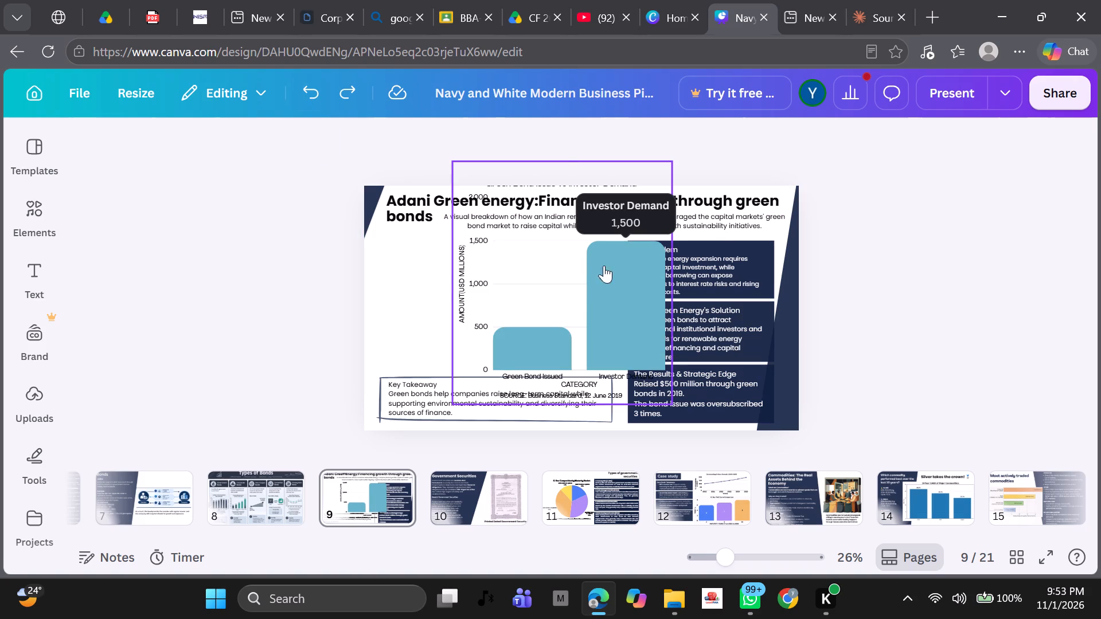
Look through the rows and columns of the green bond chart's data table and the options for its fourth column.
left_click(588, 301)
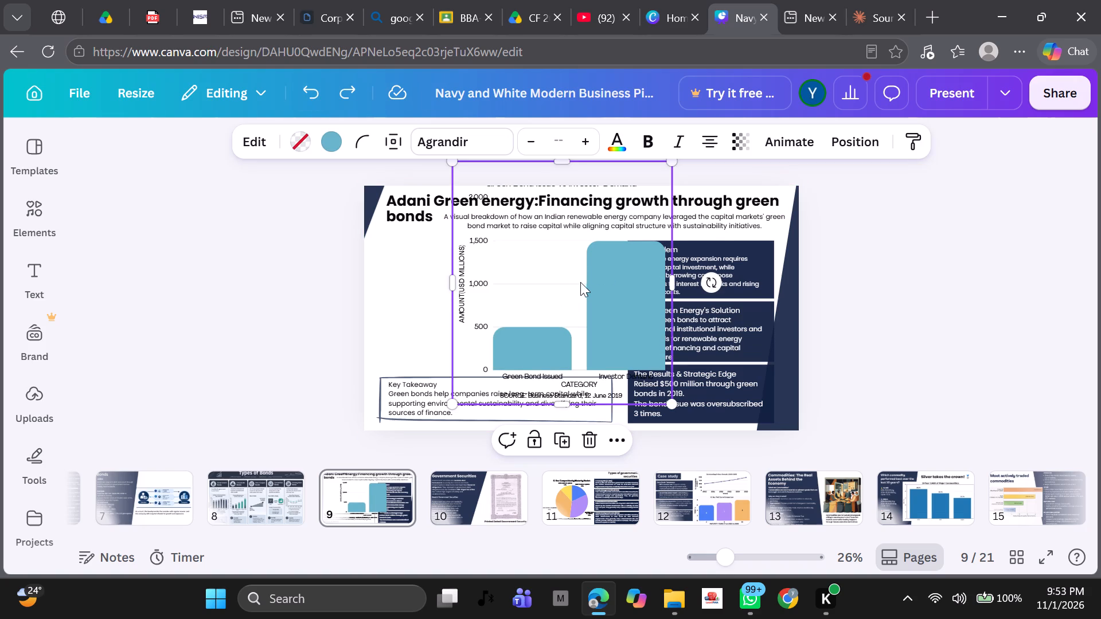
double_click(581, 284)
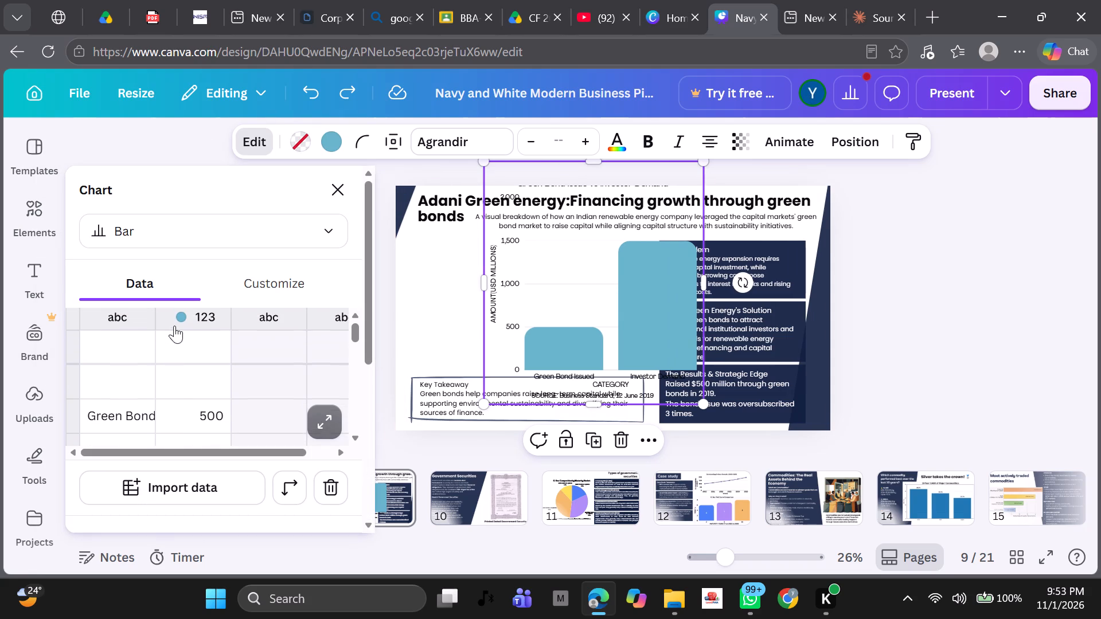
scroll(252, 342, "left", 1)
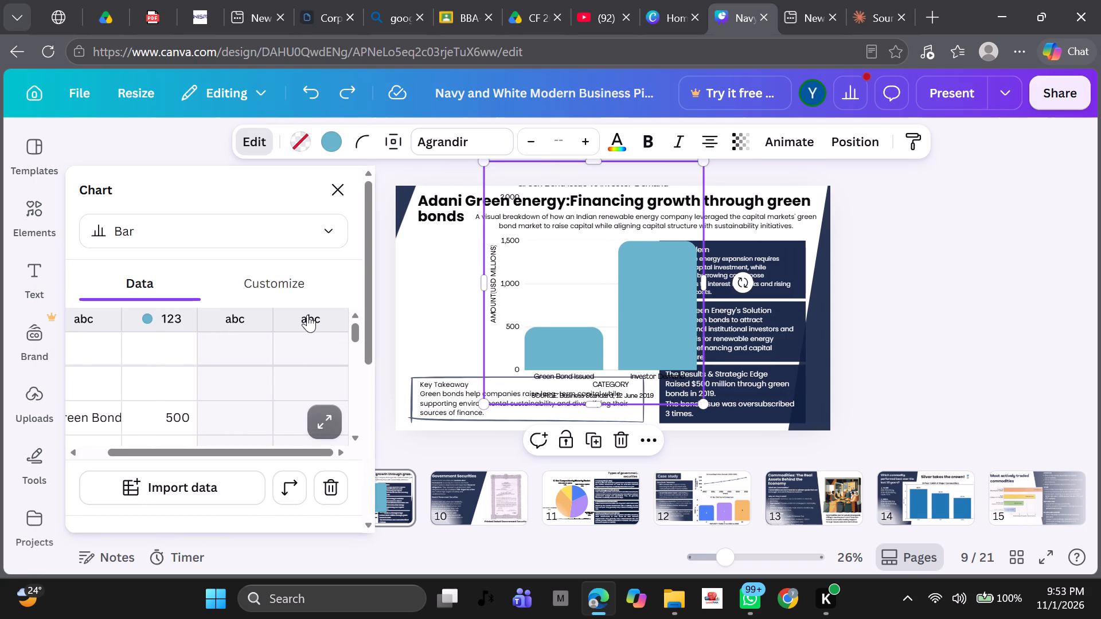
left_click(309, 316)
double_click(309, 316)
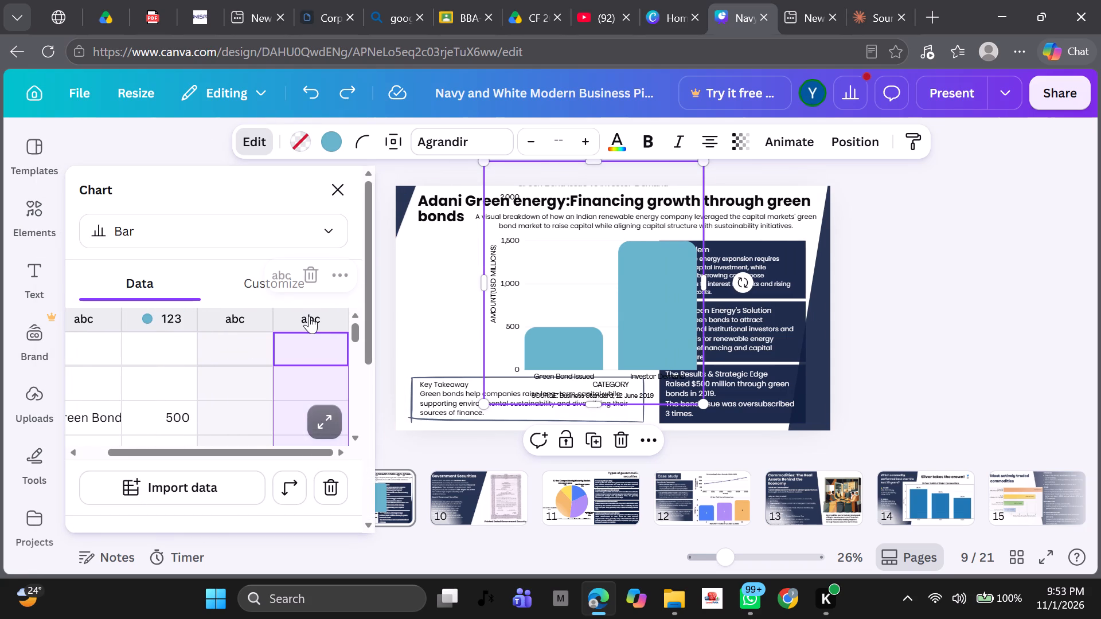
right_click(313, 309)
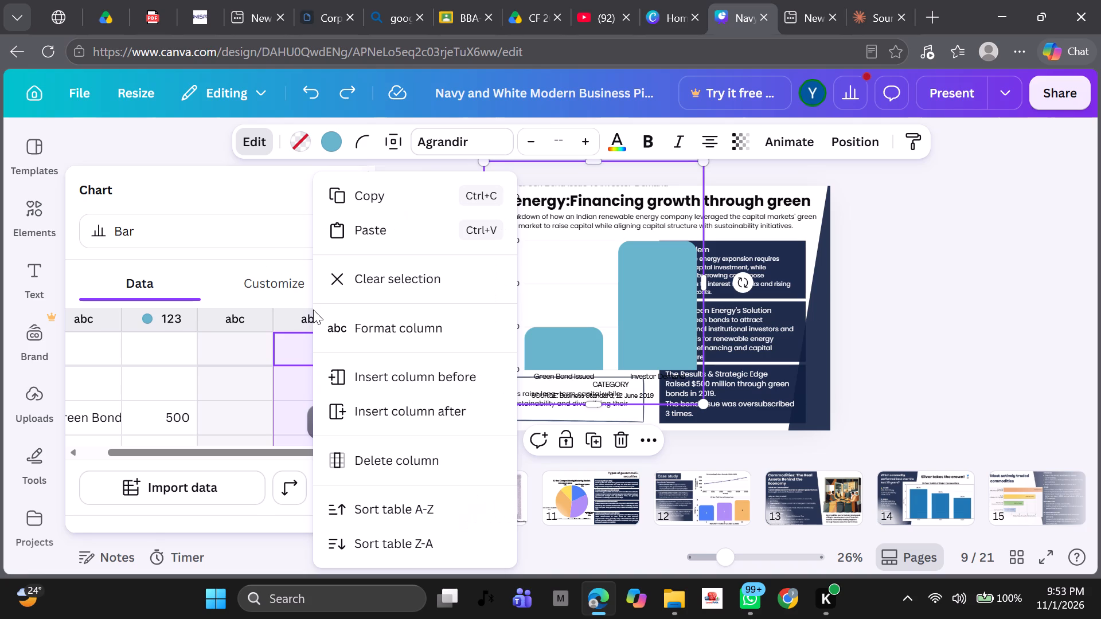
left_click(292, 327)
left_click(292, 327)
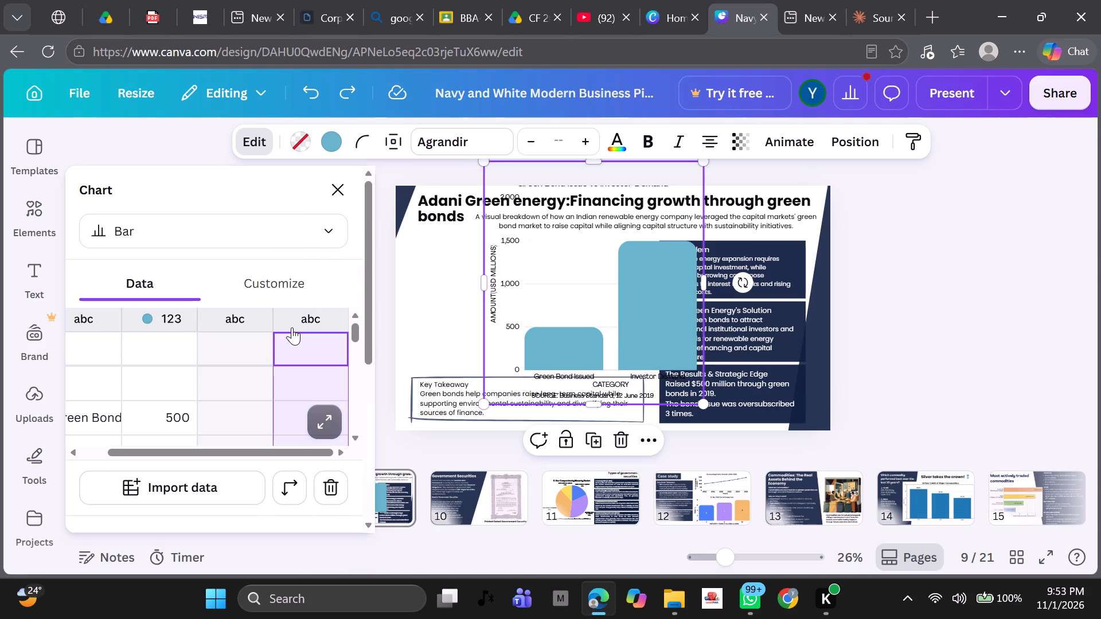
scroll(236, 318, "left", 4)
scroll(236, 318, "right", 2)
scroll(236, 318, "down", 1)
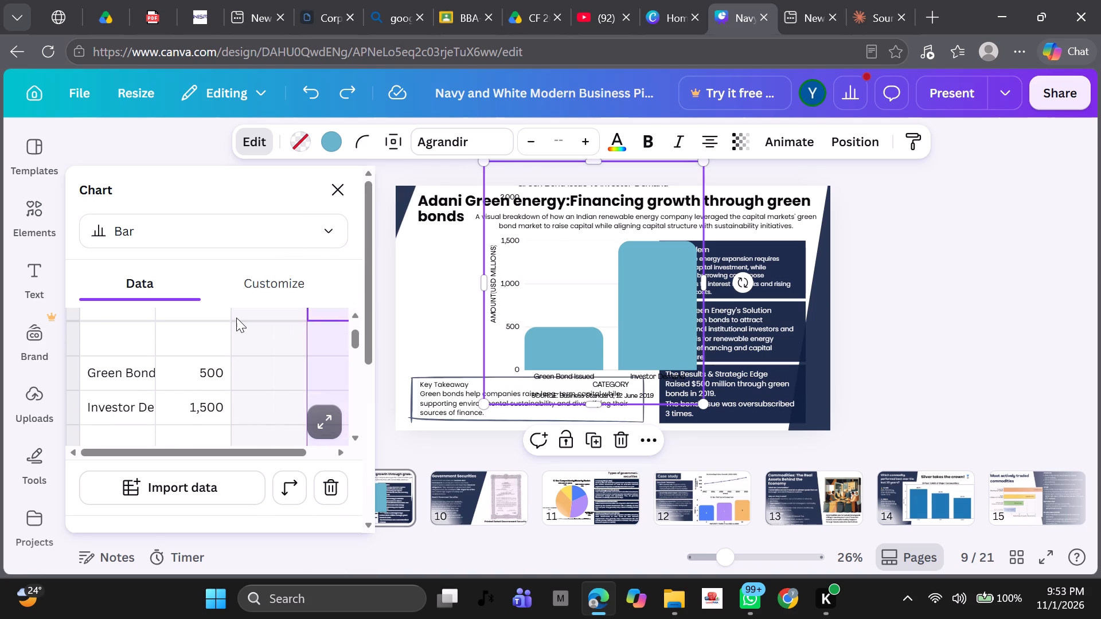
scroll(236, 318, "down", 1)
scroll(236, 318, "up", 2)
scroll(224, 366, "up", 1)
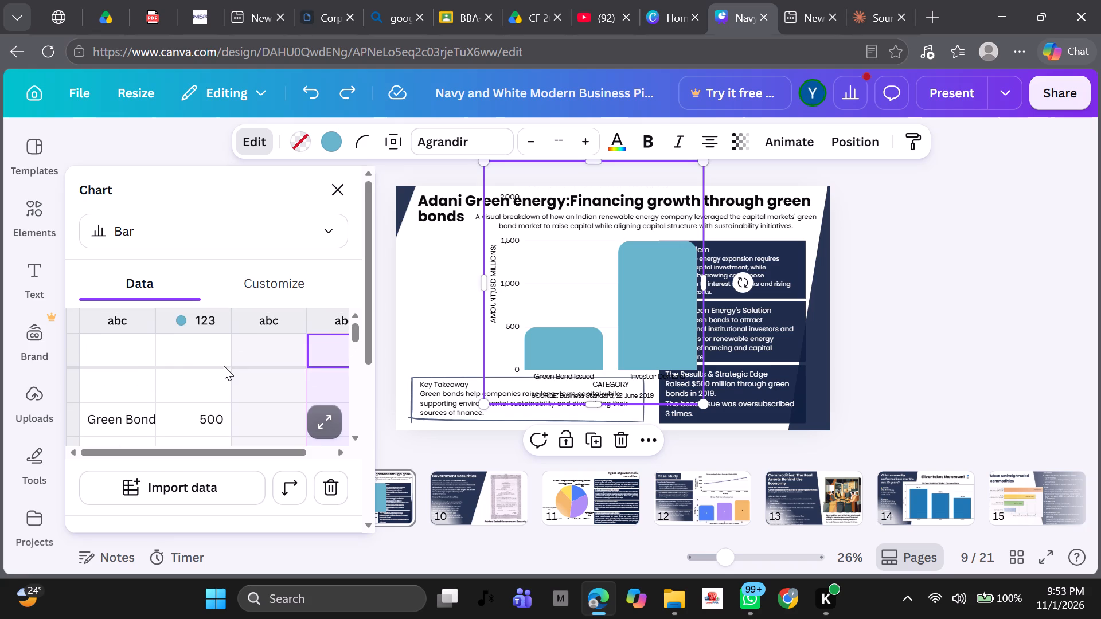
scroll(224, 366, "down", 1)
scroll(224, 366, "up", 2)
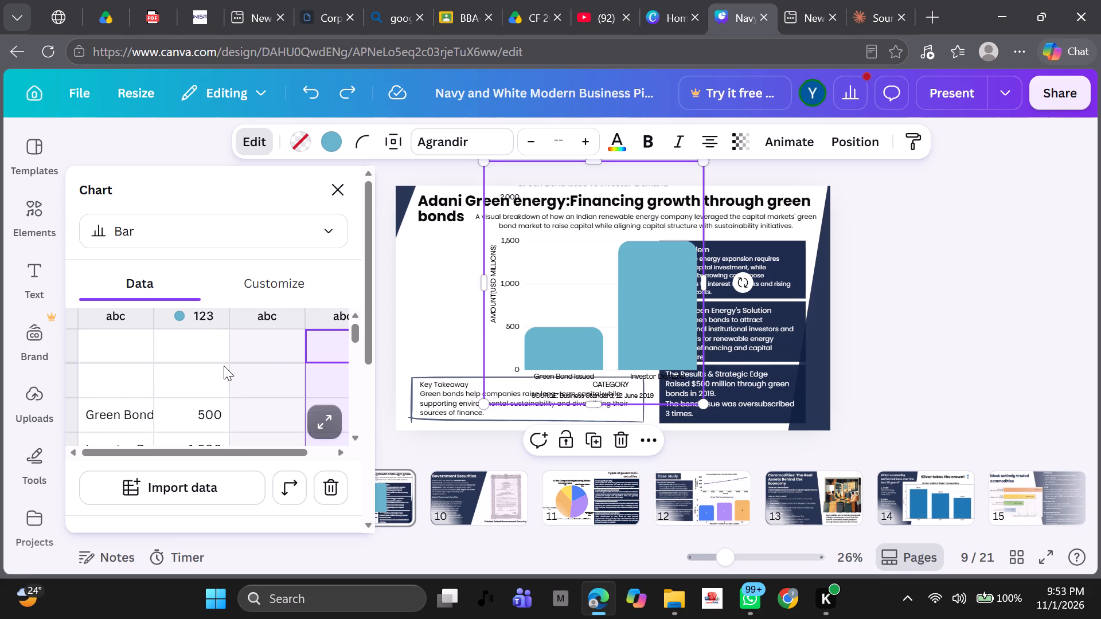
Change the data type of the fourth column in the chart's data table to Number.
scroll(265, 345, "left", 1)
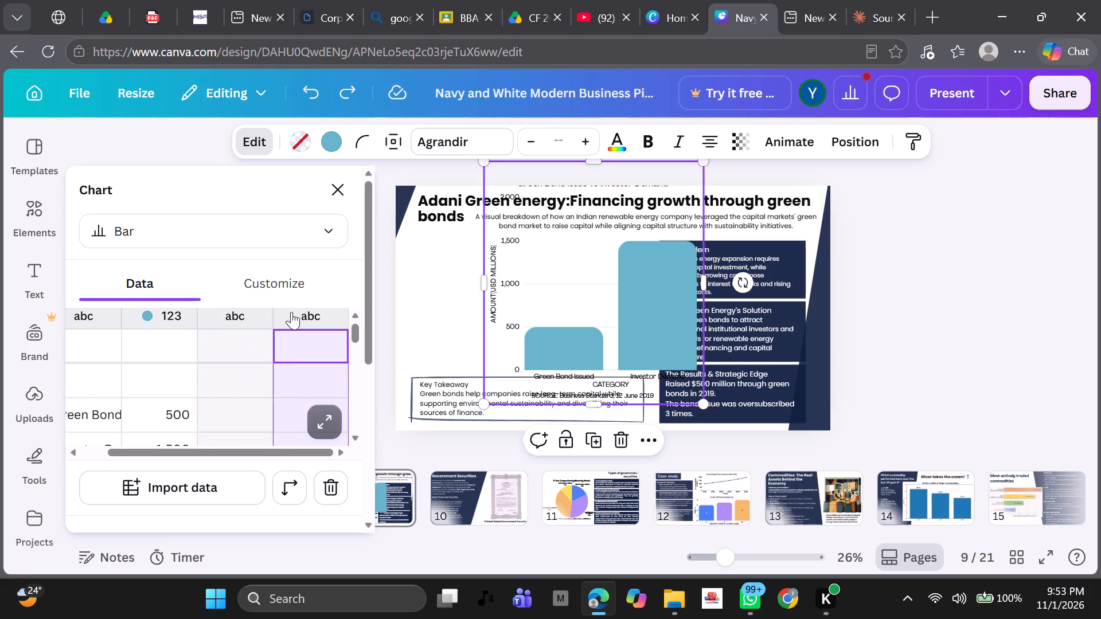
left_click(291, 312)
right_click(291, 312)
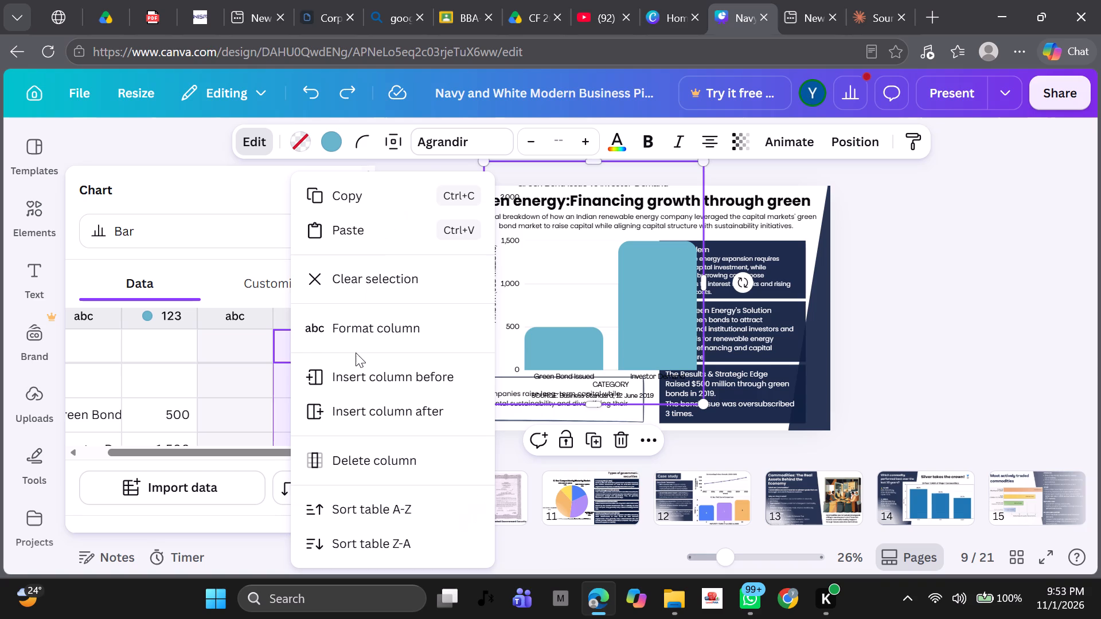
left_click(355, 337)
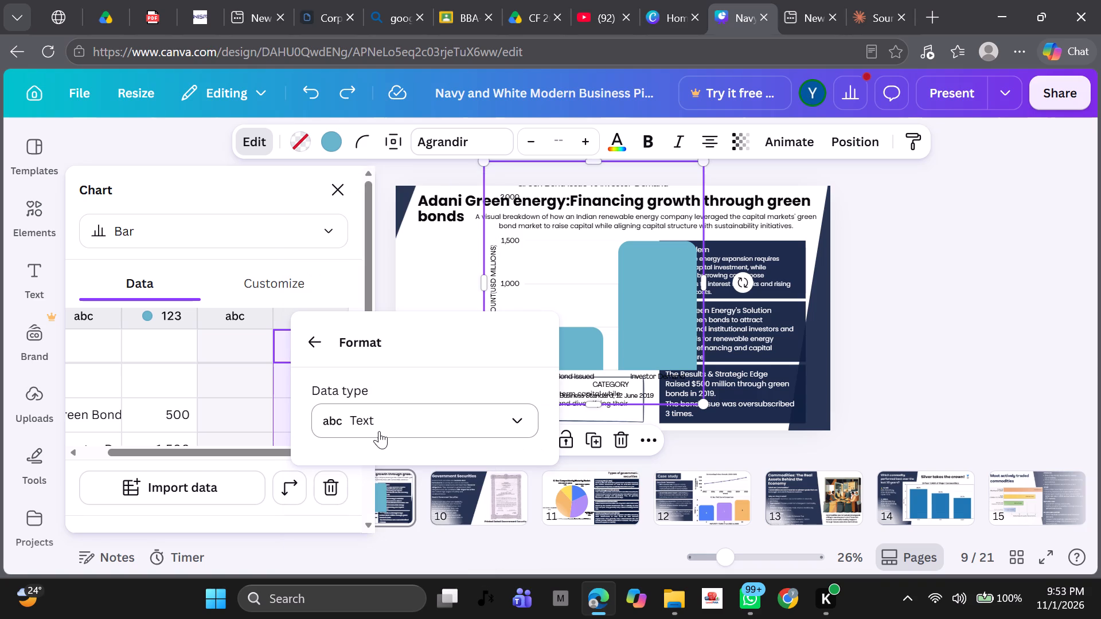
left_click(381, 433)
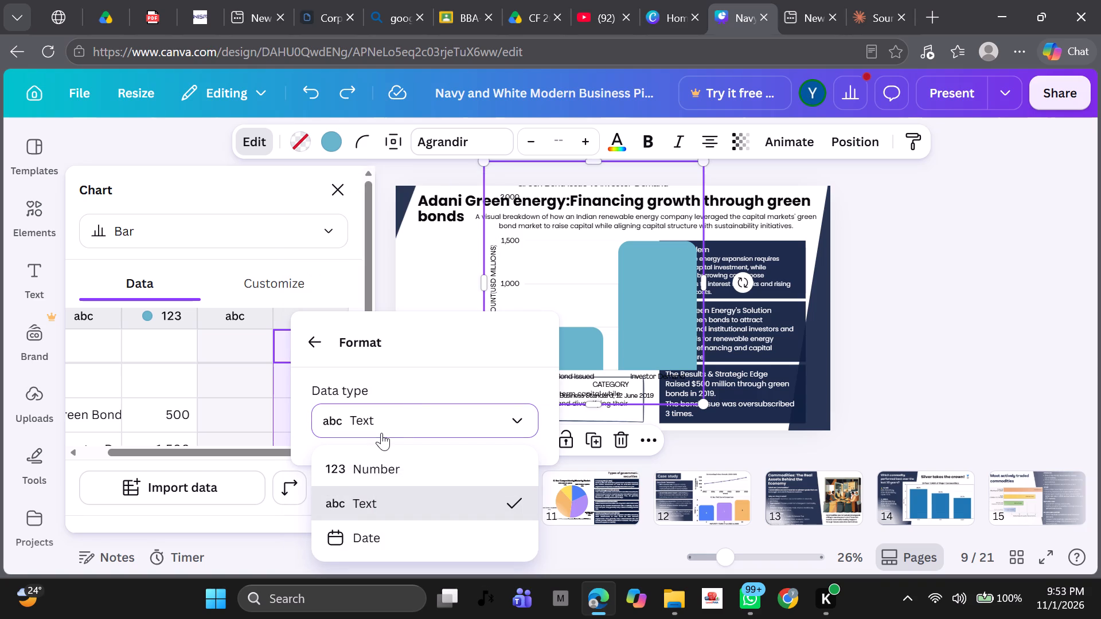
left_click(376, 467)
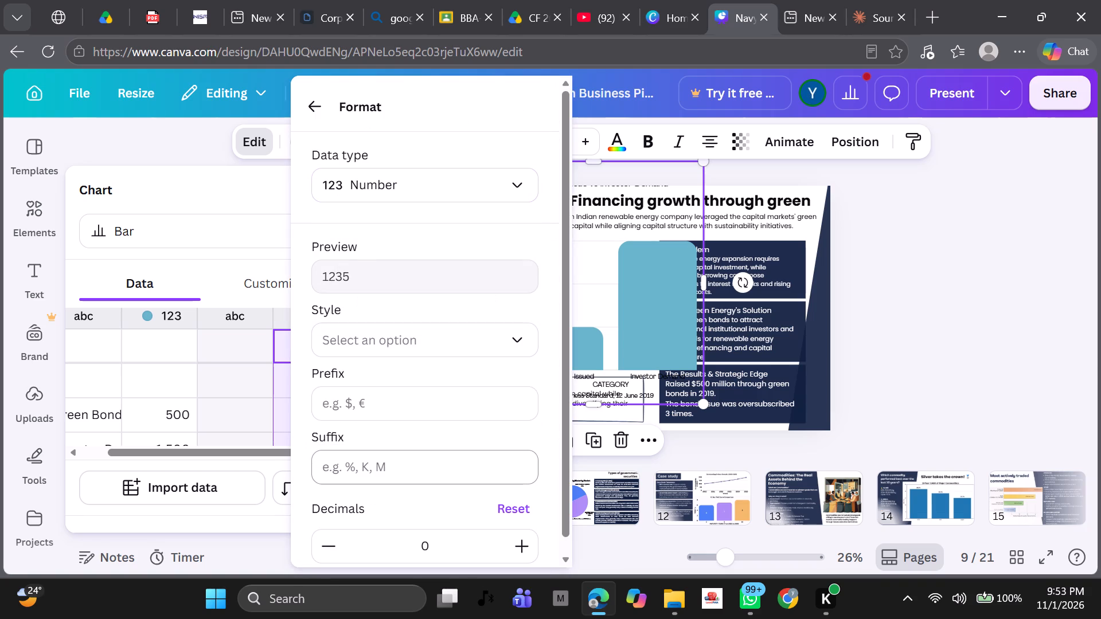
left_click(254, 336)
left_click(318, 326)
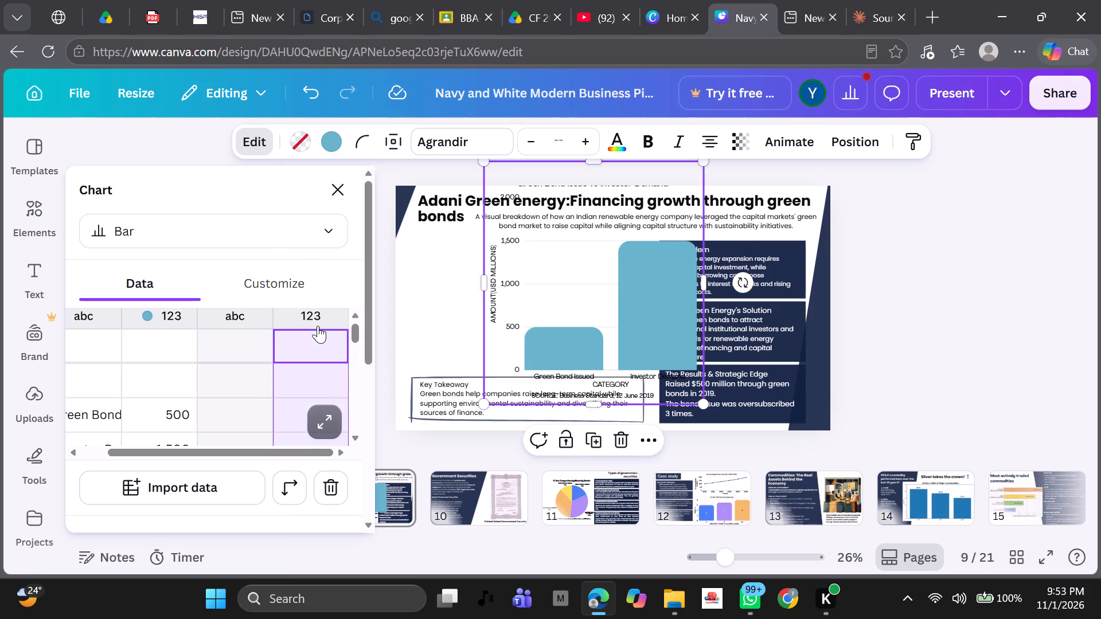
Review the number format options of the data table's fourth column.
left_click(315, 317)
right_click(315, 317)
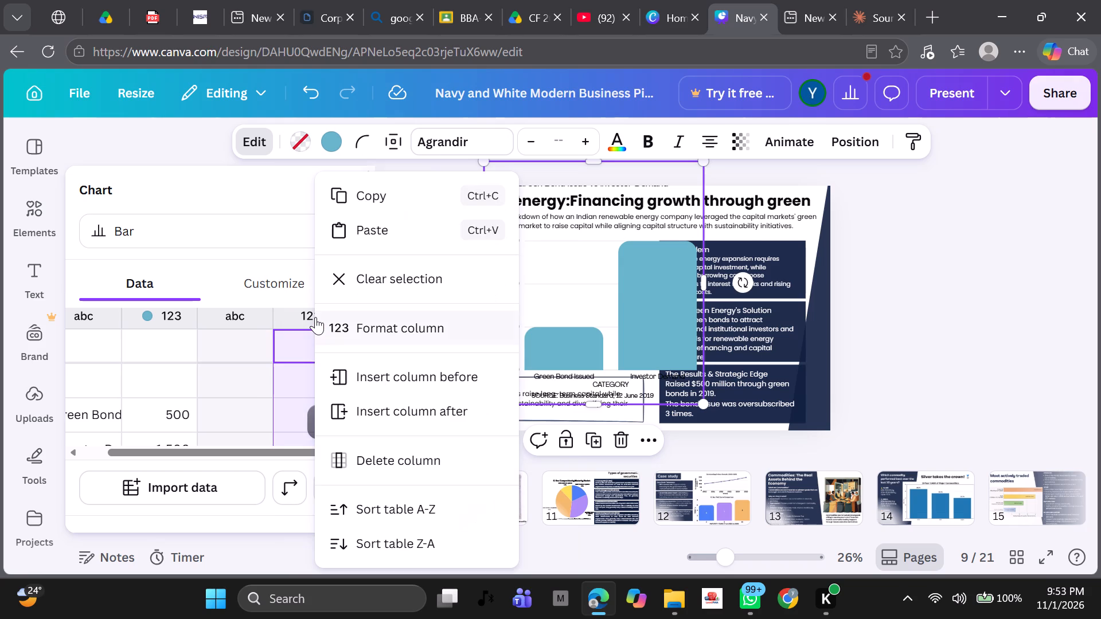
left_click(387, 322)
scroll(440, 307, "down", 2)
scroll(440, 307, "up", 1)
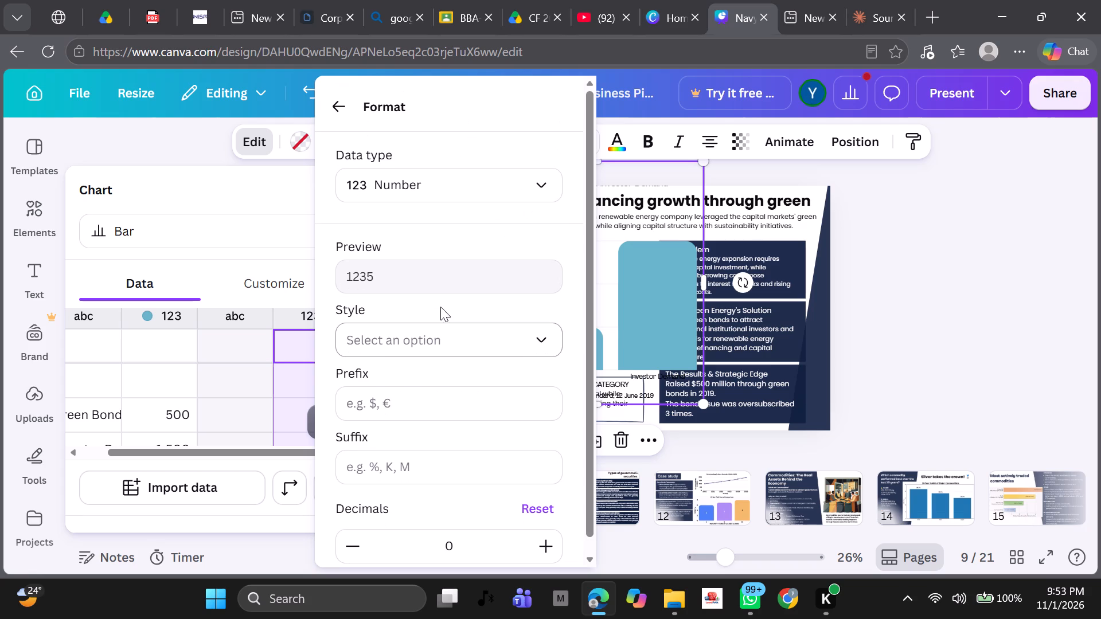
left_click(170, 453)
Move the "Investor Demand" label and its 1,500 value into the third and fourth columns of the "Green Bond Issued" row.
scroll(233, 397, "down", 1)
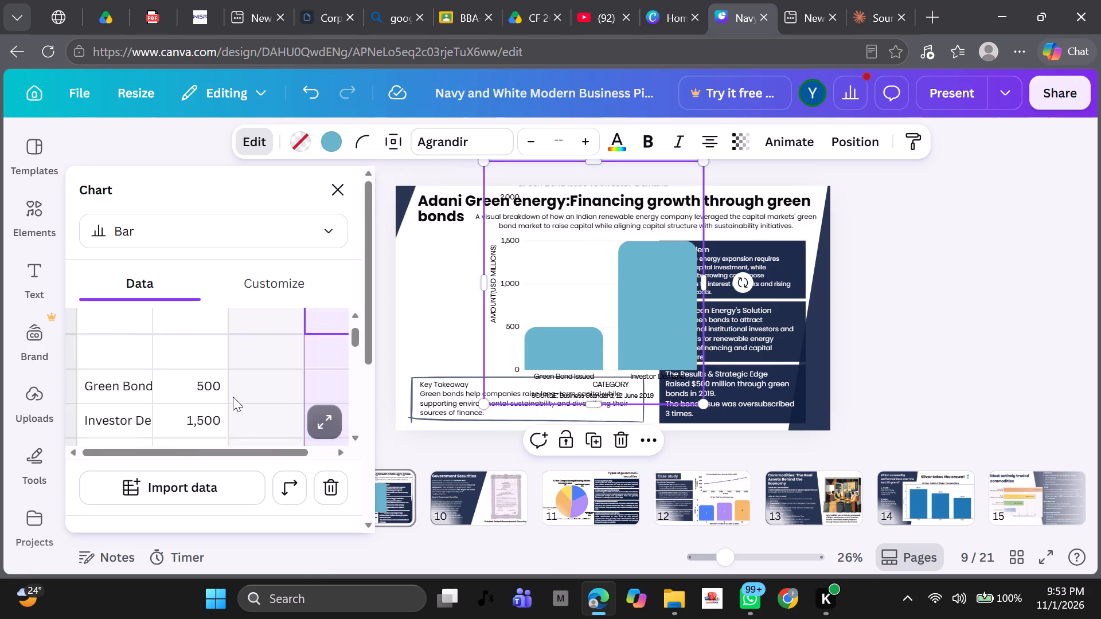
scroll(233, 397, "down", 1)
left_click_drag(91, 400, 209, 427)
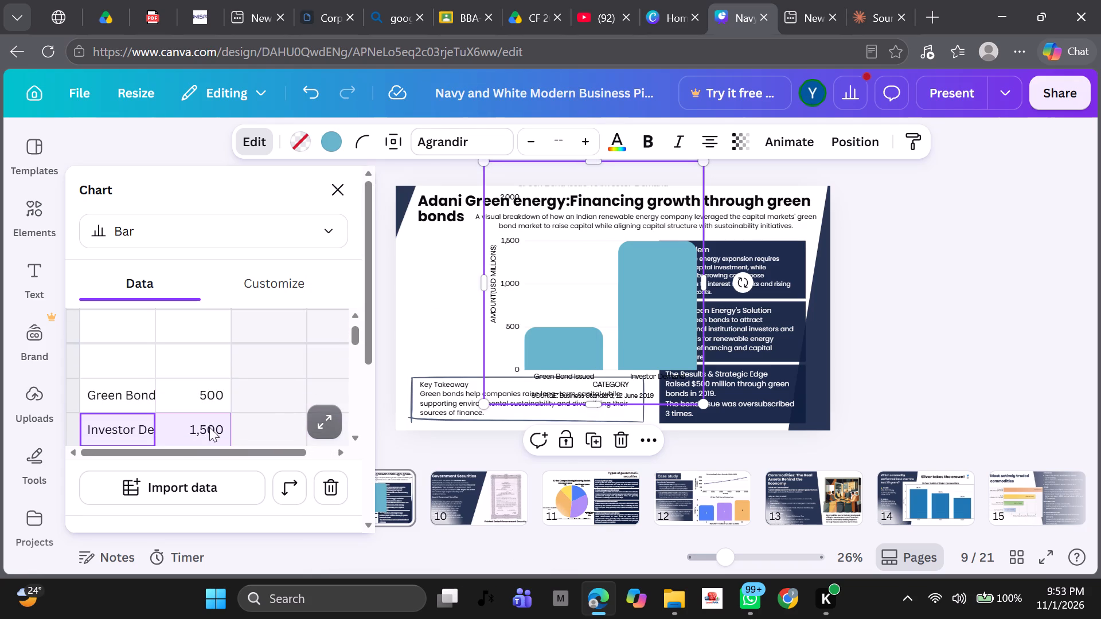
left_click_drag(209, 427, 229, 441)
key("ctrl+c")
key("BackSpace")
scroll(229, 441, "left", 2)
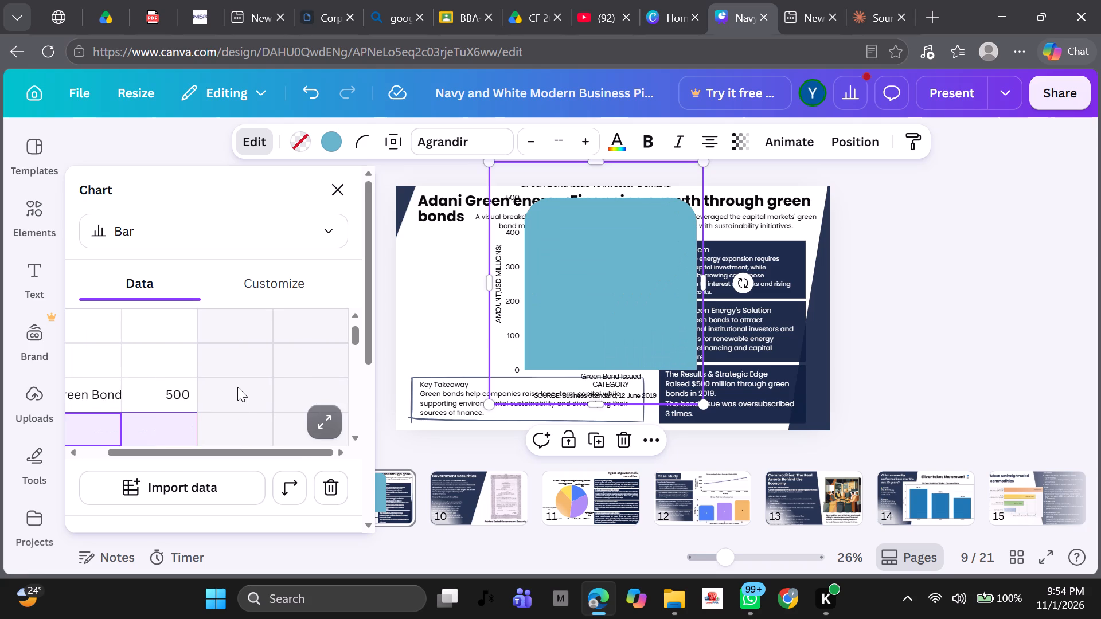
left_click(237, 387)
key("ctrl+v")
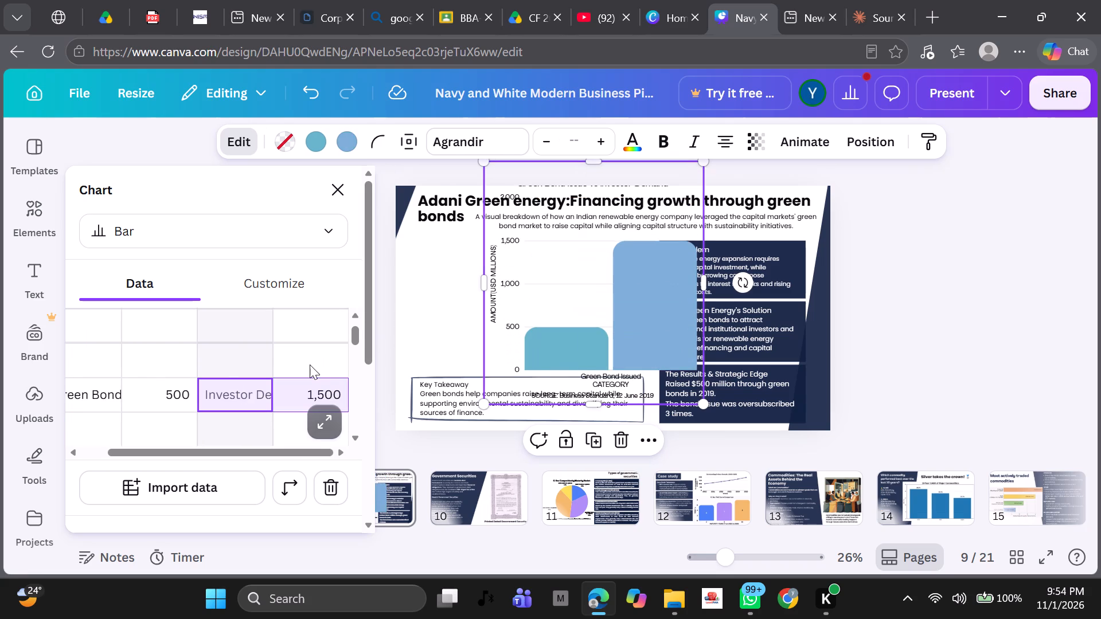
Open the colour choices for the azure "Investor Demand" series.
scroll(310, 365, "up", 3)
left_click(302, 314)
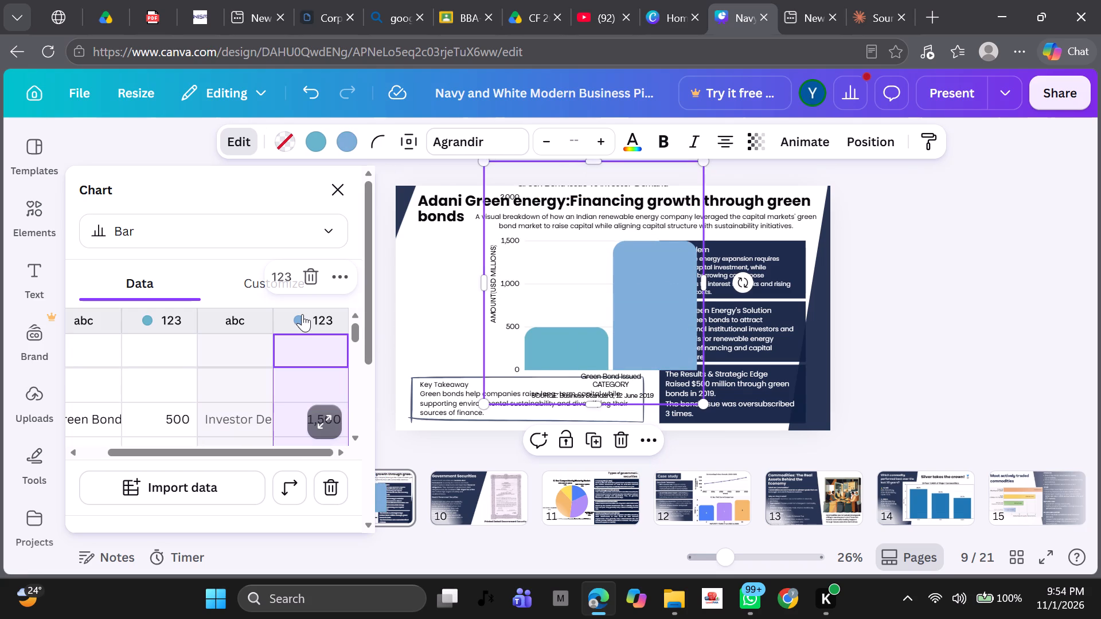
left_click(354, 143)
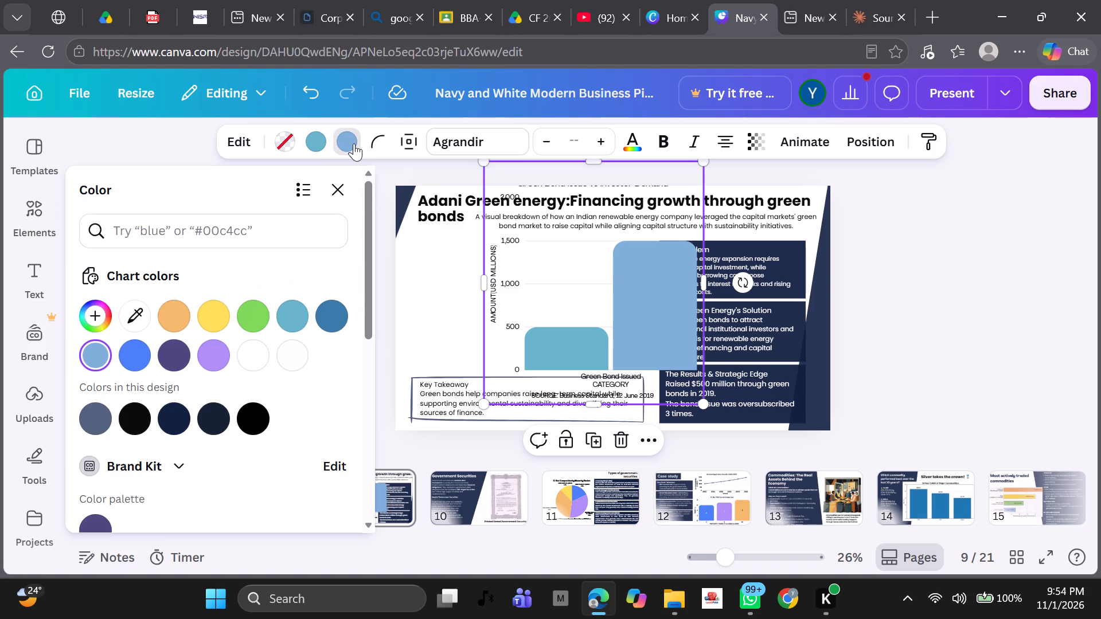
Make the green bond chart's text bold and set its font size to 20.
left_click(665, 148)
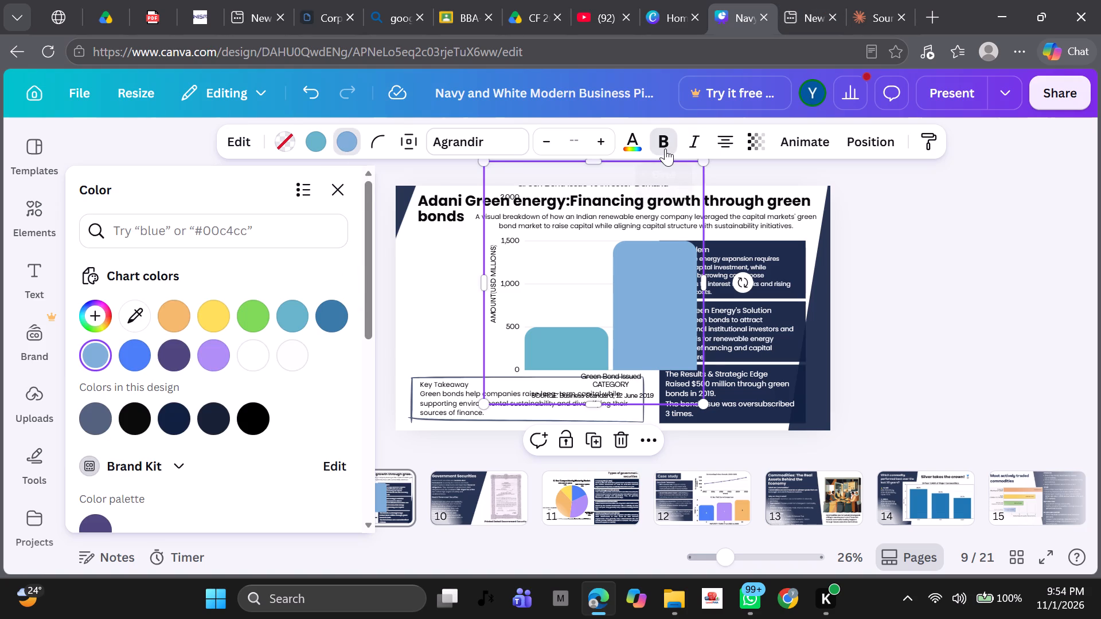
double_click(573, 144)
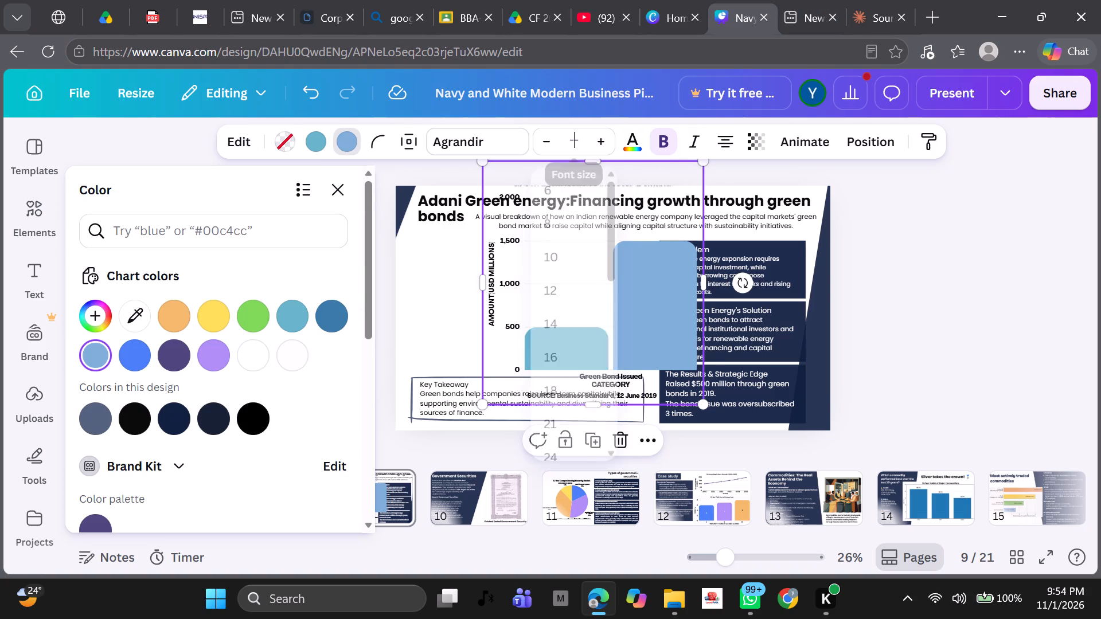
type("20")
key("Return")
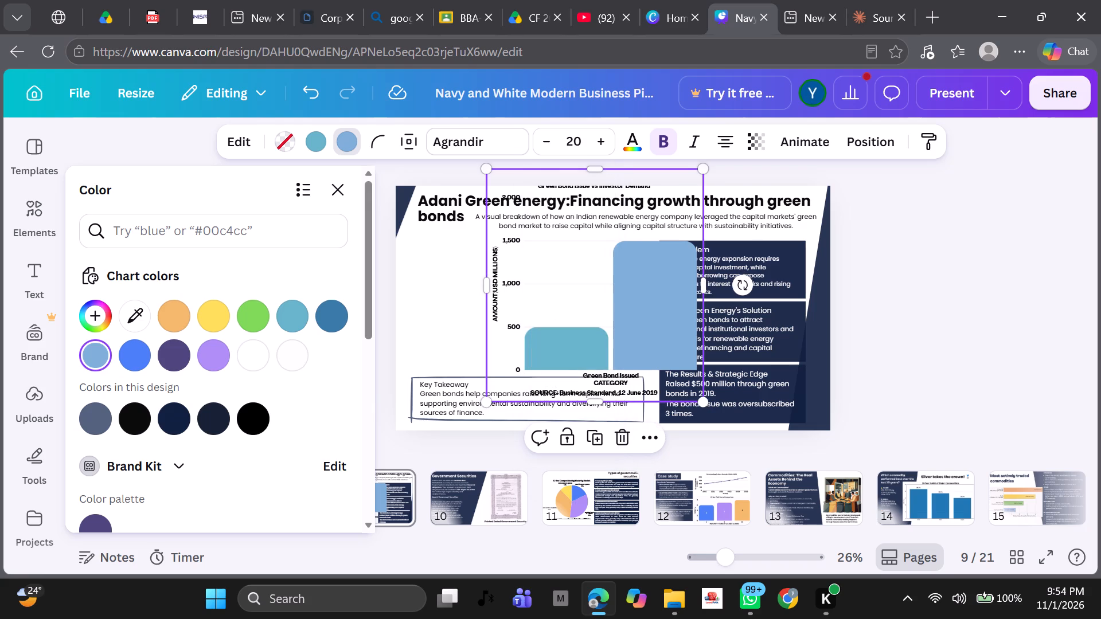
Shrink the Adani green bond chart from its upper corner and widen it towards the slide's left margin.
left_click_drag(487, 170, 521, 263)
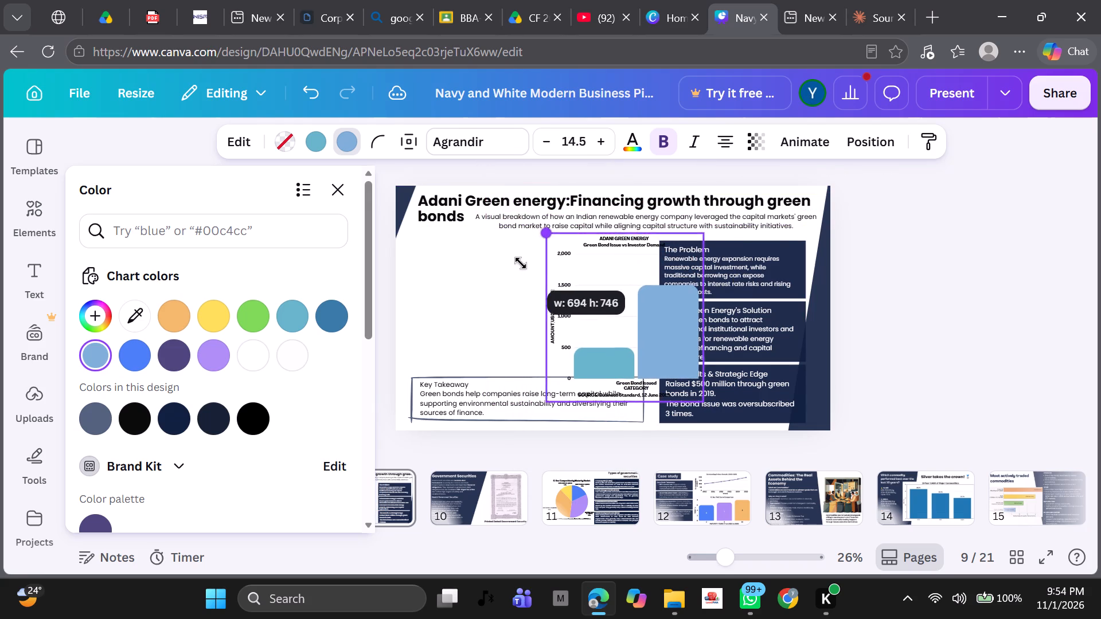
left_click_drag(521, 263, 522, 264)
left_click_drag(553, 318, 425, 323)
left_click(644, 331)
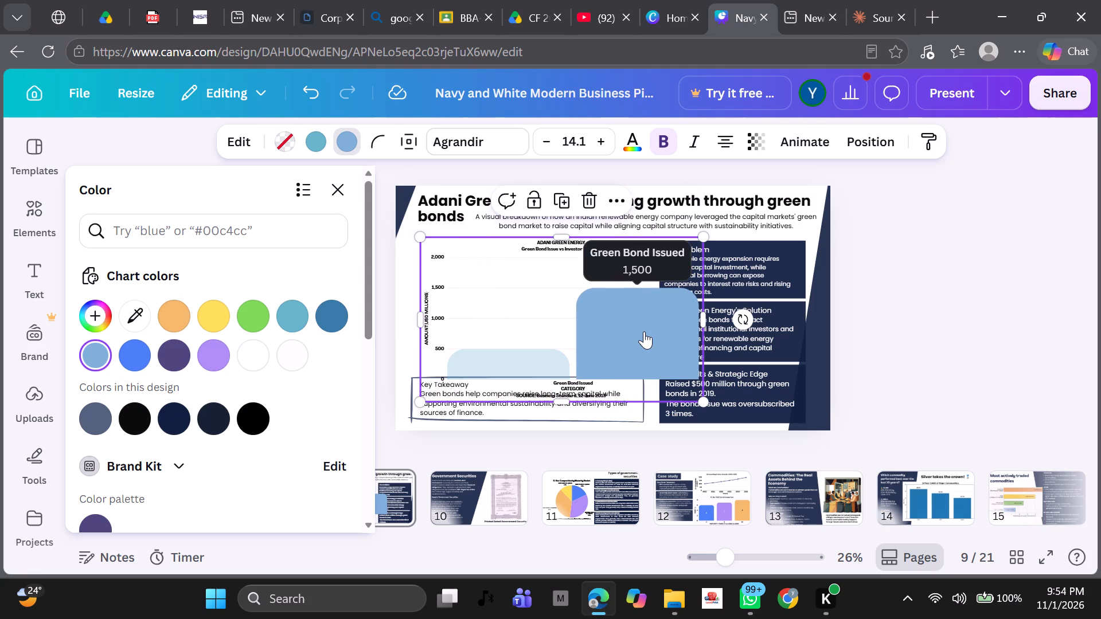
Try orange and azure on the taller 1,500 bar, and settle on light purple.
left_click(176, 308)
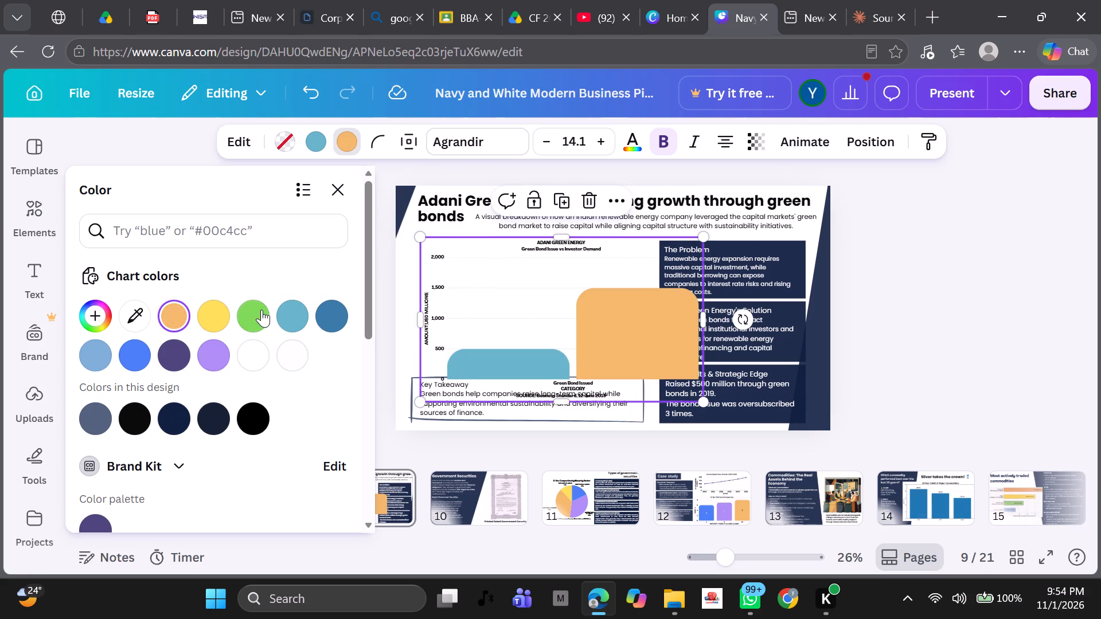
left_click(193, 356)
left_click(206, 356)
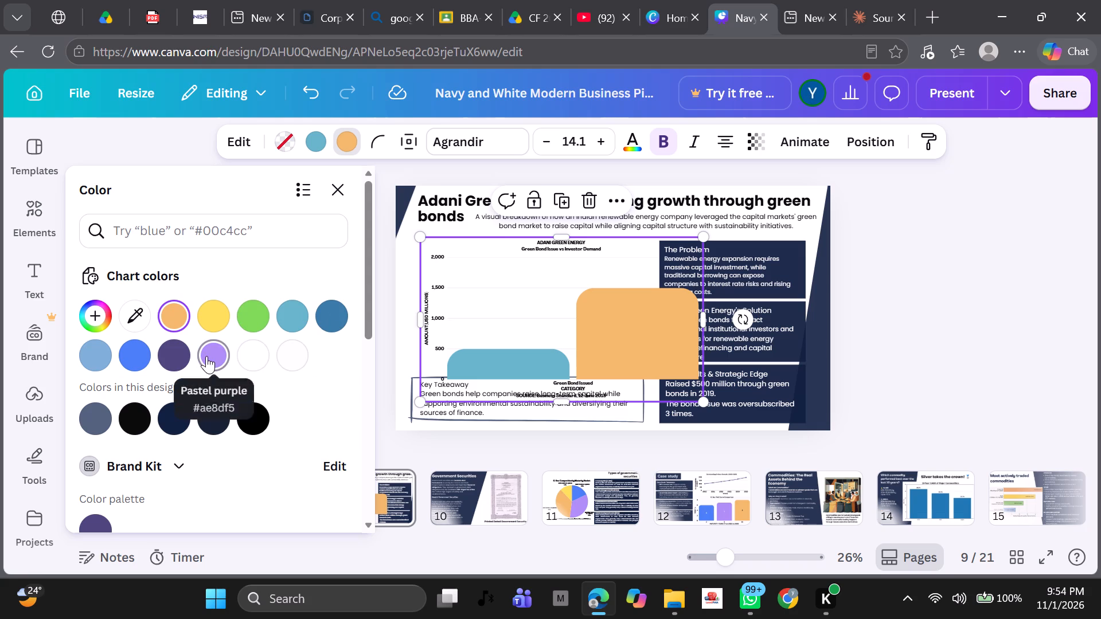
left_click(86, 361)
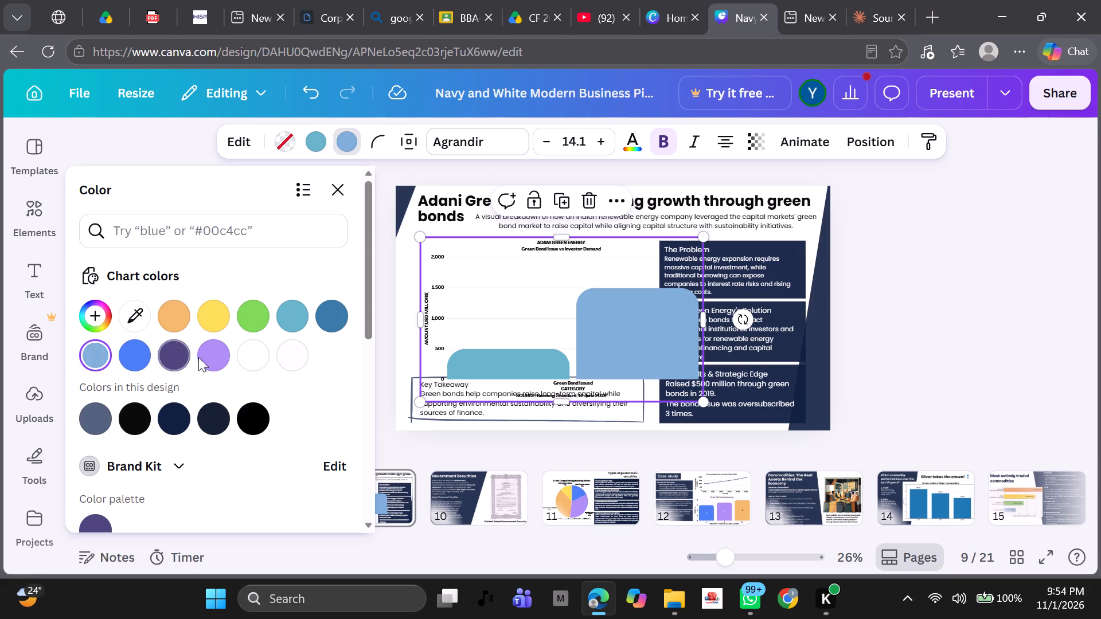
left_click(210, 357)
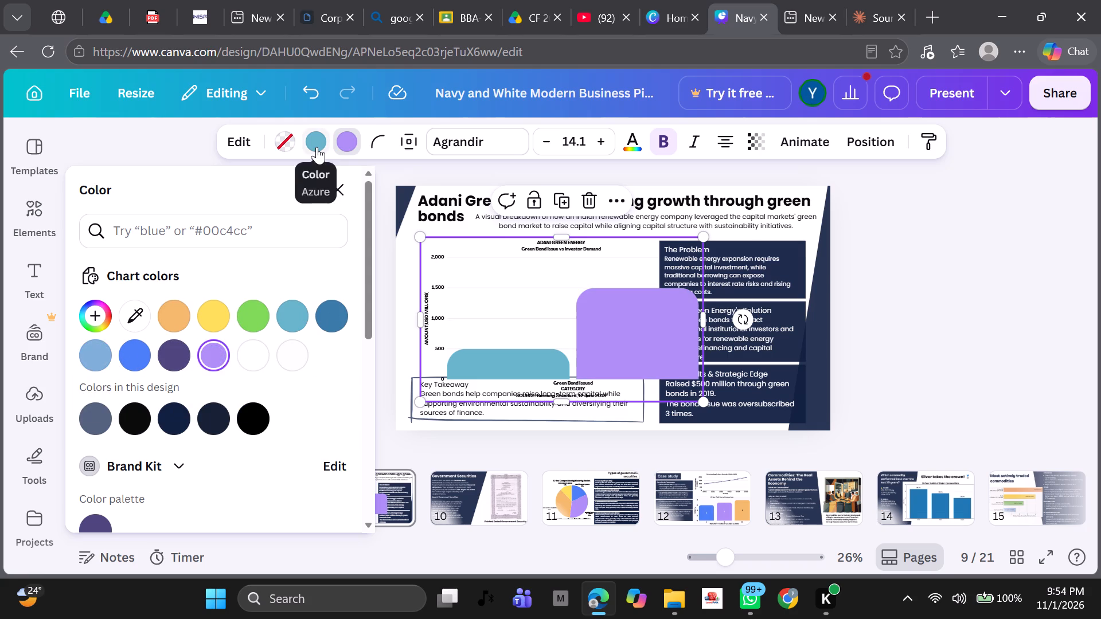
Recolour the shorter 500 bar bright blue (#38b6ff) and stretch the chart down towards the slide's bottom edge.
left_click(317, 147)
scroll(255, 374, "down", 1)
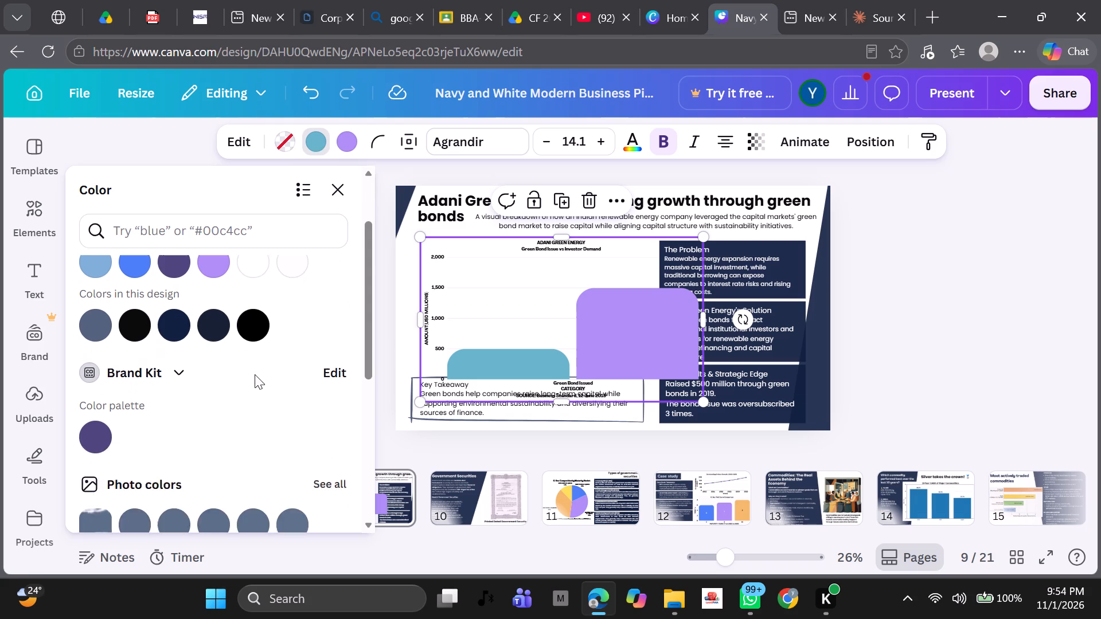
scroll(255, 374, "down", 2)
left_click(292, 397)
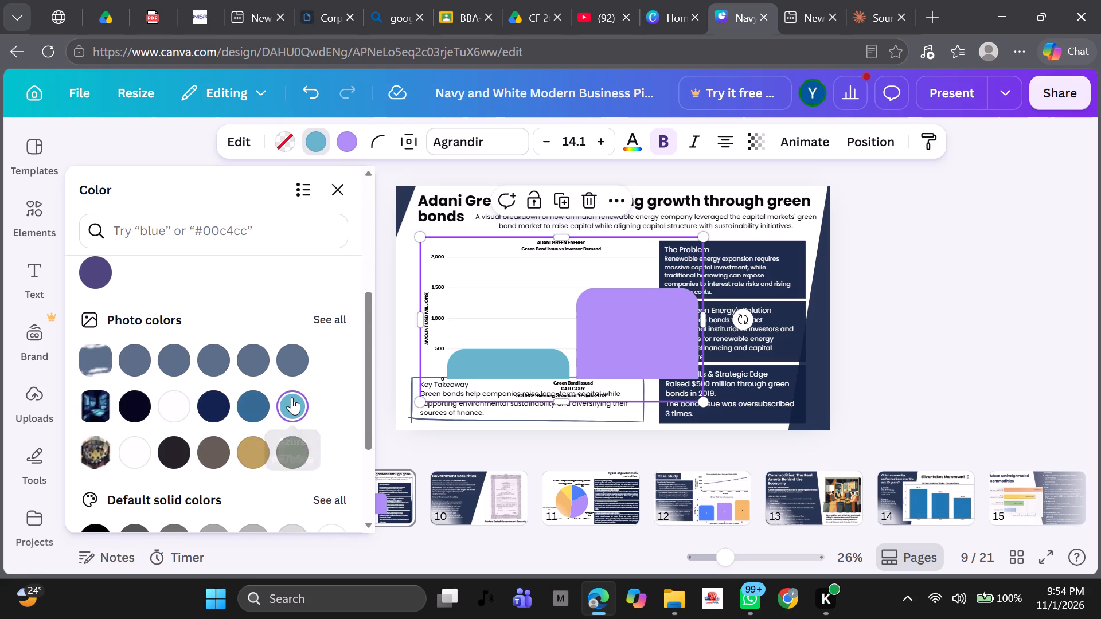
left_click(599, 401)
left_click_drag(599, 401, 241, 434)
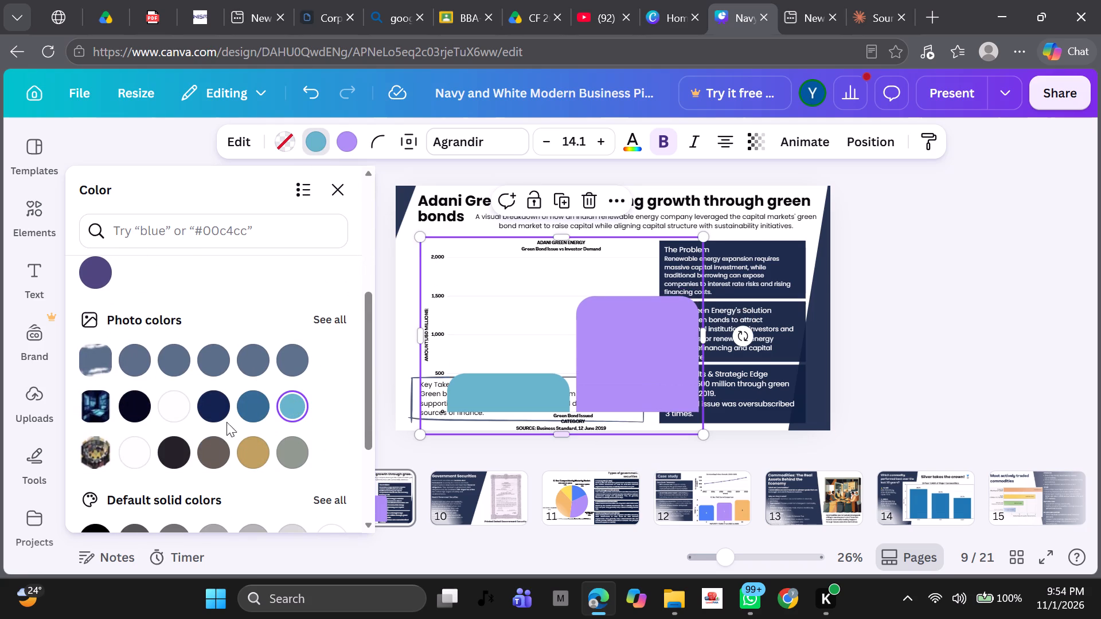
left_click(216, 405)
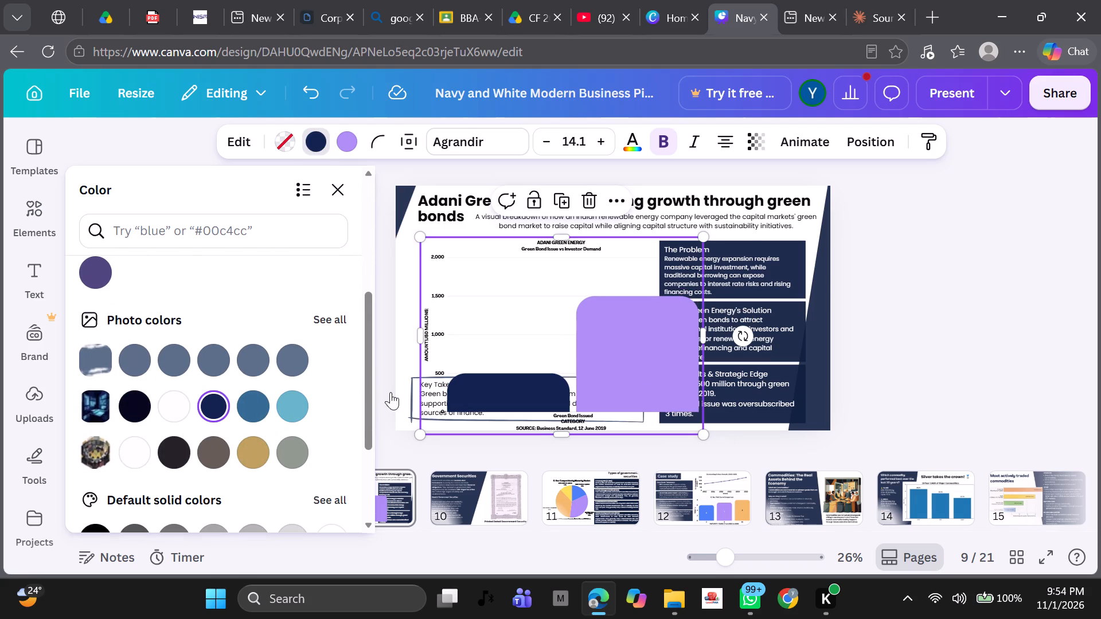
scroll(288, 464, "down", 1)
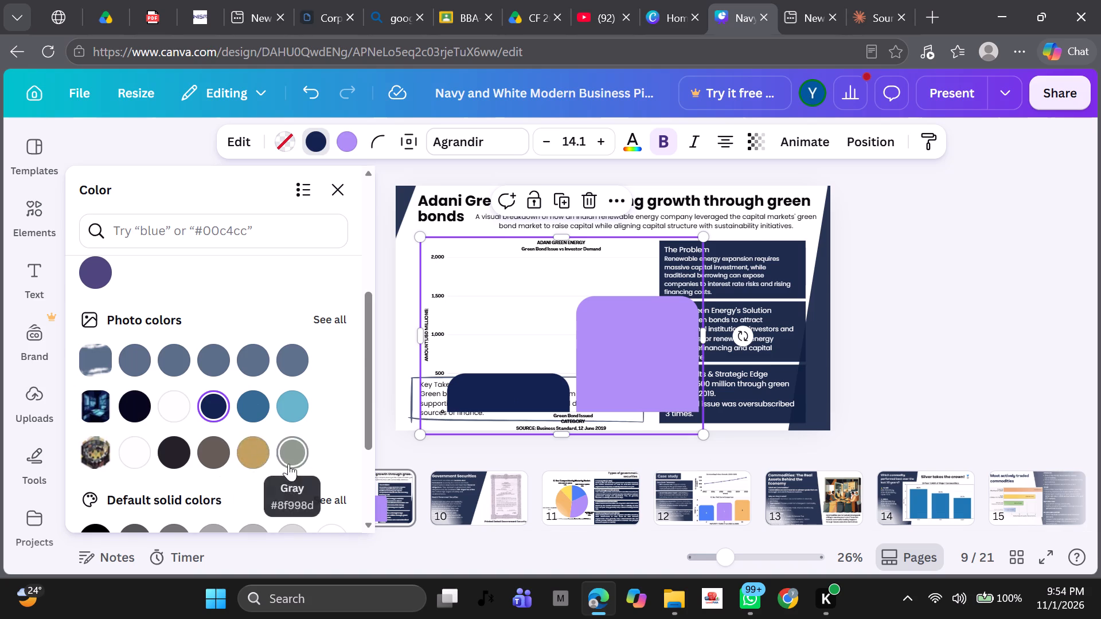
scroll(288, 464, "down", 1)
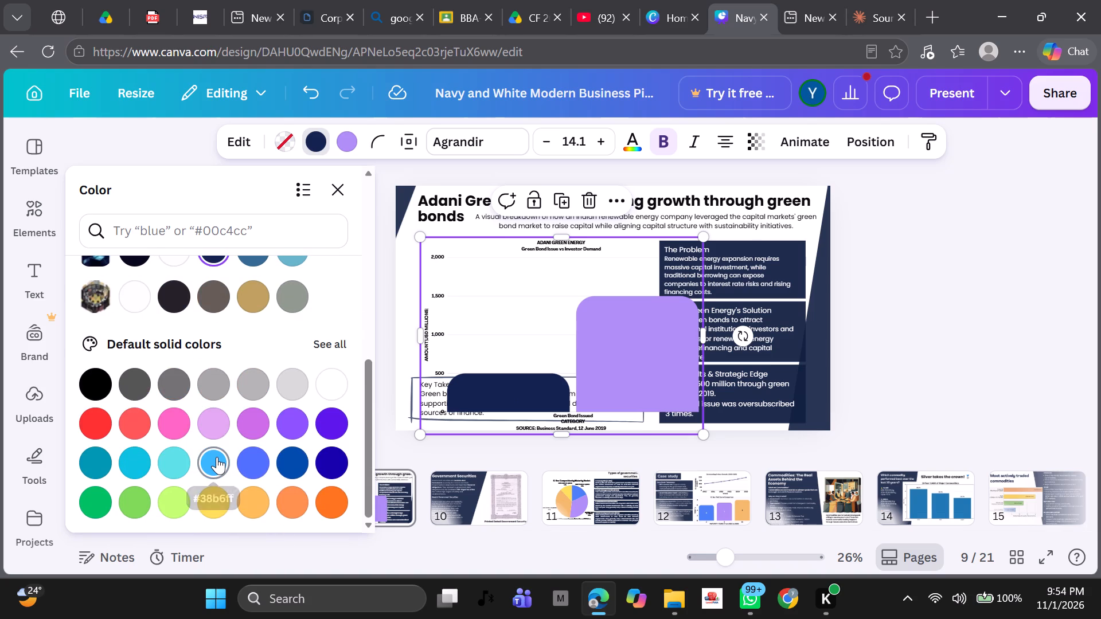
left_click(217, 457)
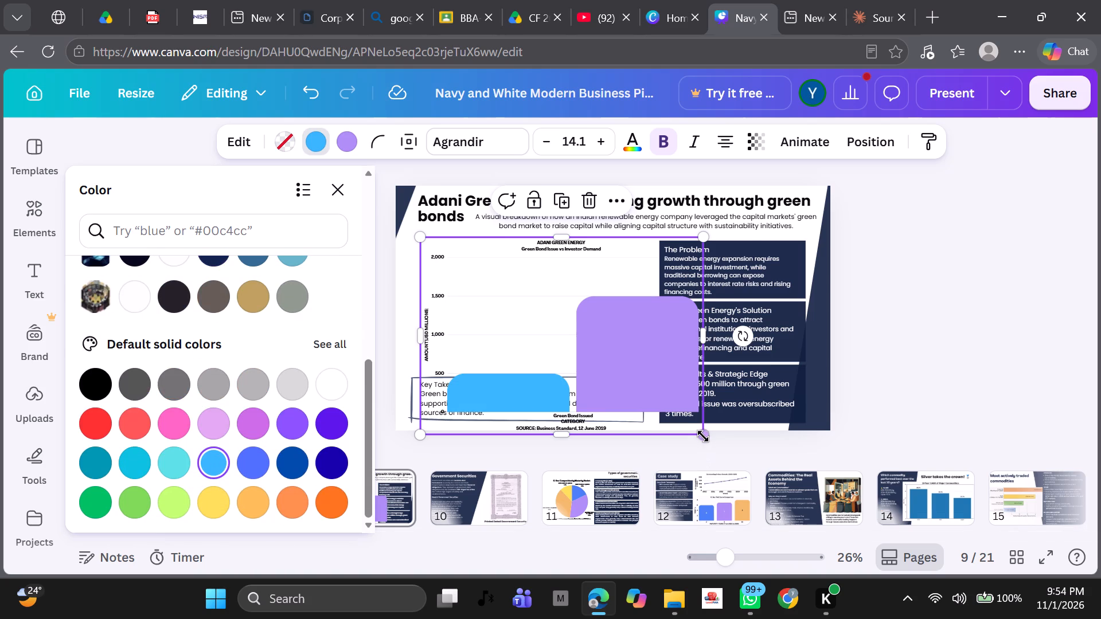
Resize the chart to about 1,068 by 606 so it fits above the Key Takeaway box and beside the text boxes.
left_click_drag(702, 435, 633, 367)
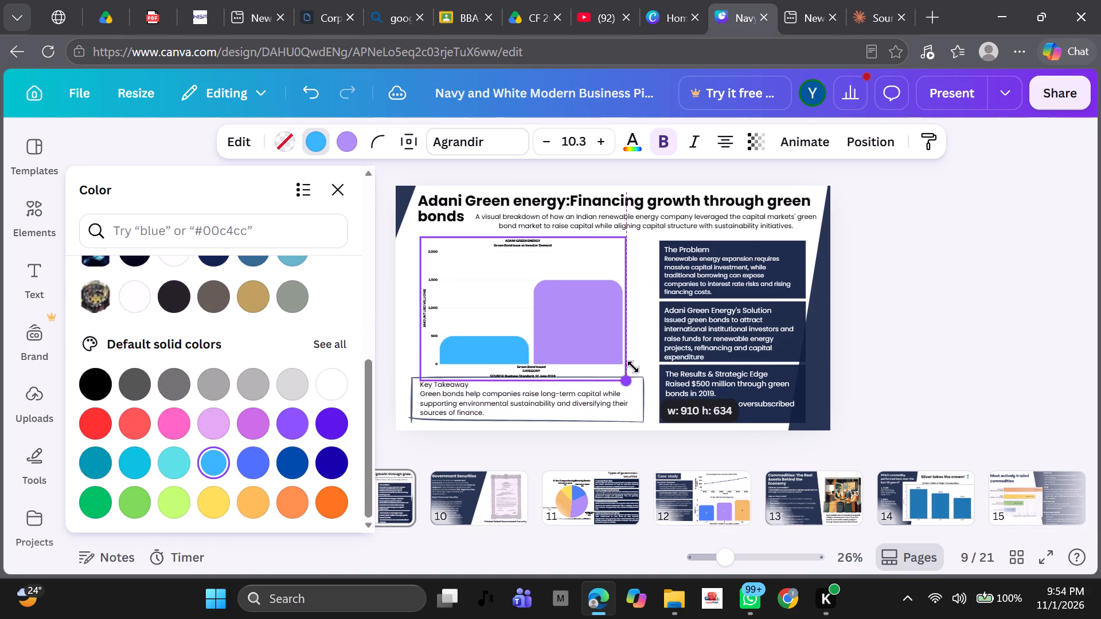
left_click_drag(633, 367, 627, 357)
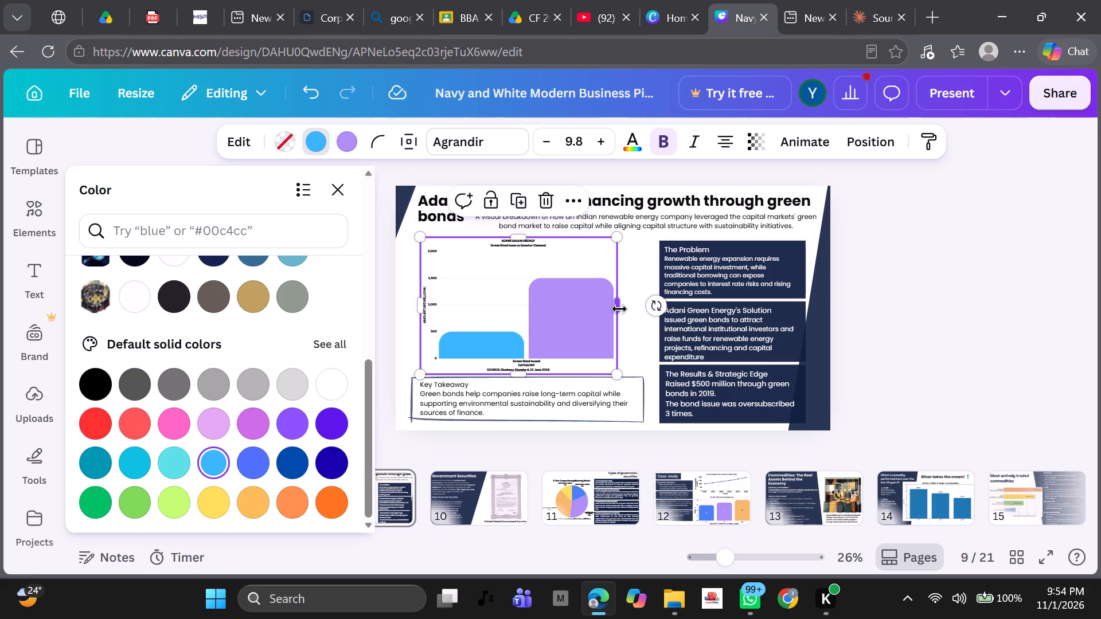
left_click_drag(619, 308, 670, 312)
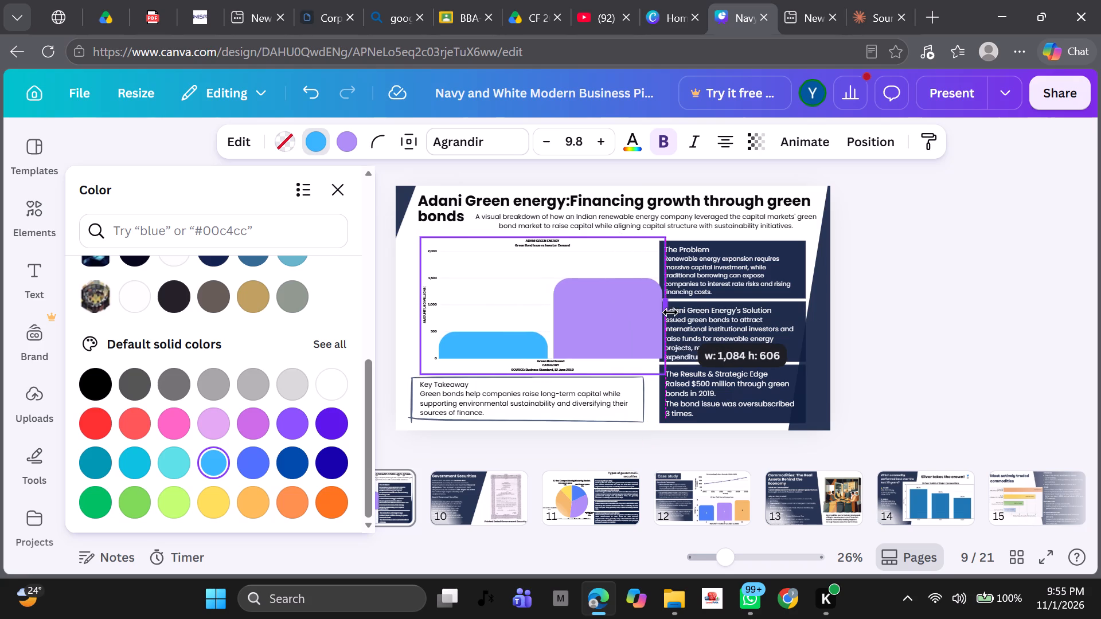
left_click_drag(670, 312, 655, 312)
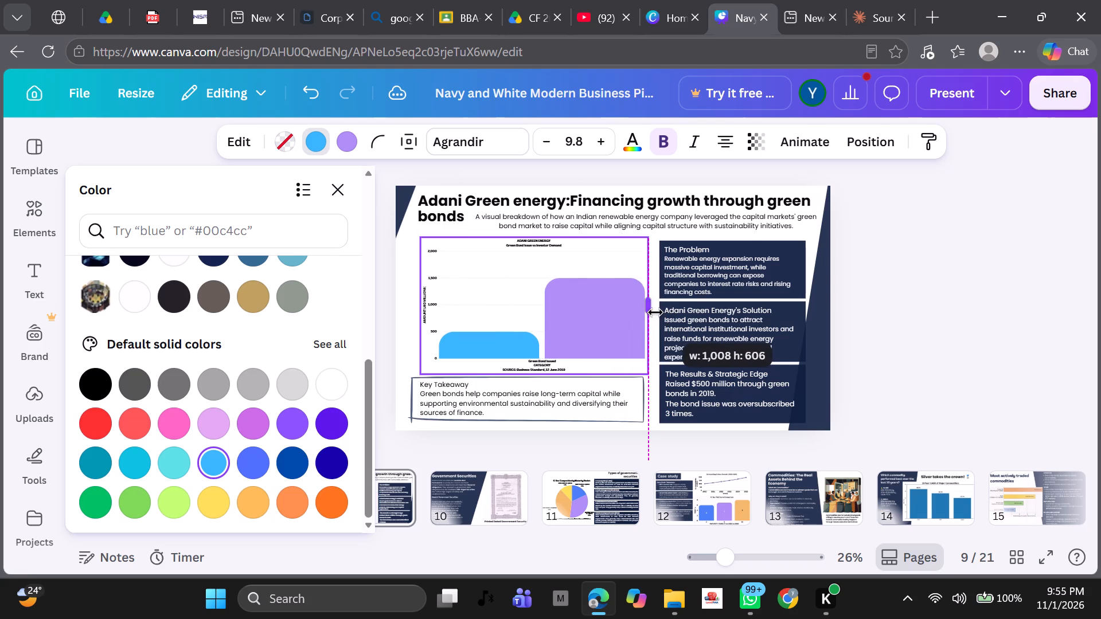
left_click_drag(655, 312, 657, 312)
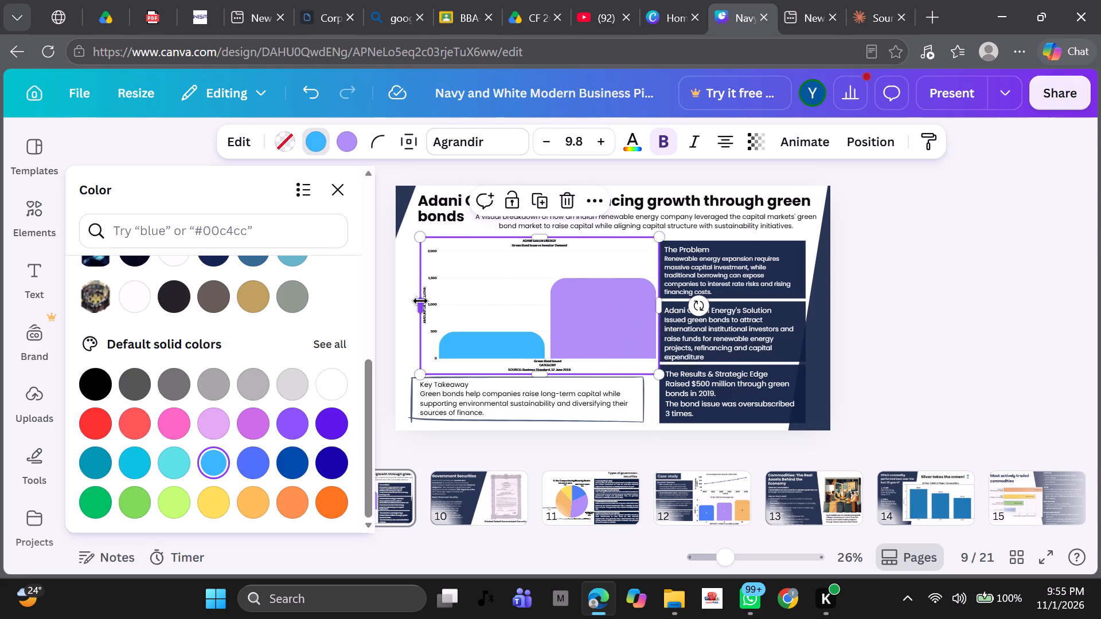
left_click_drag(420, 301, 404, 301)
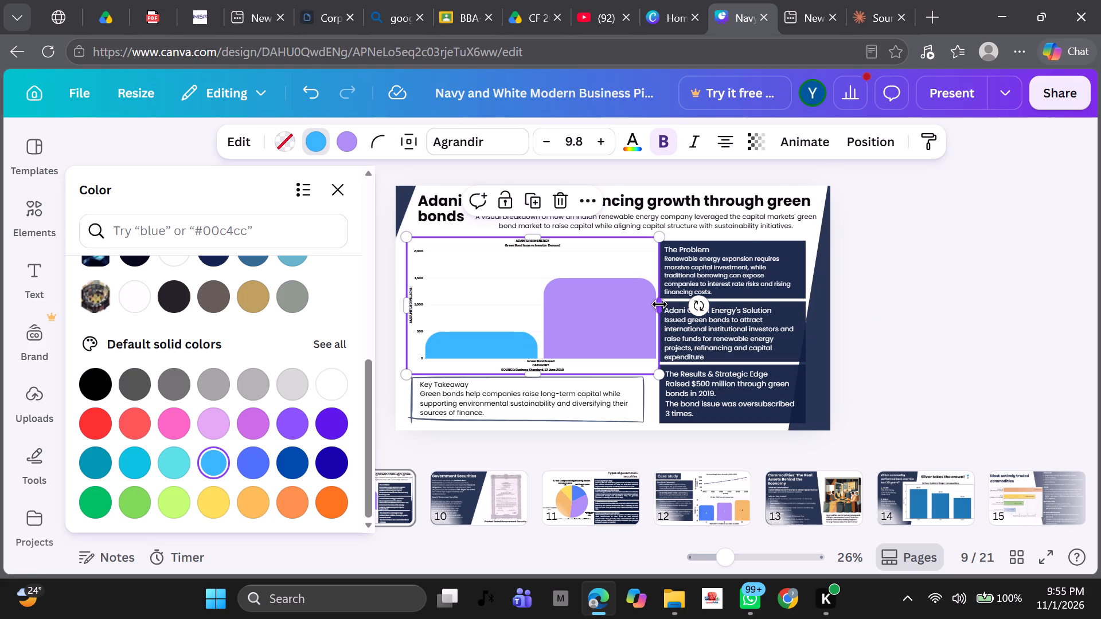
left_click_drag(659, 304, 647, 304)
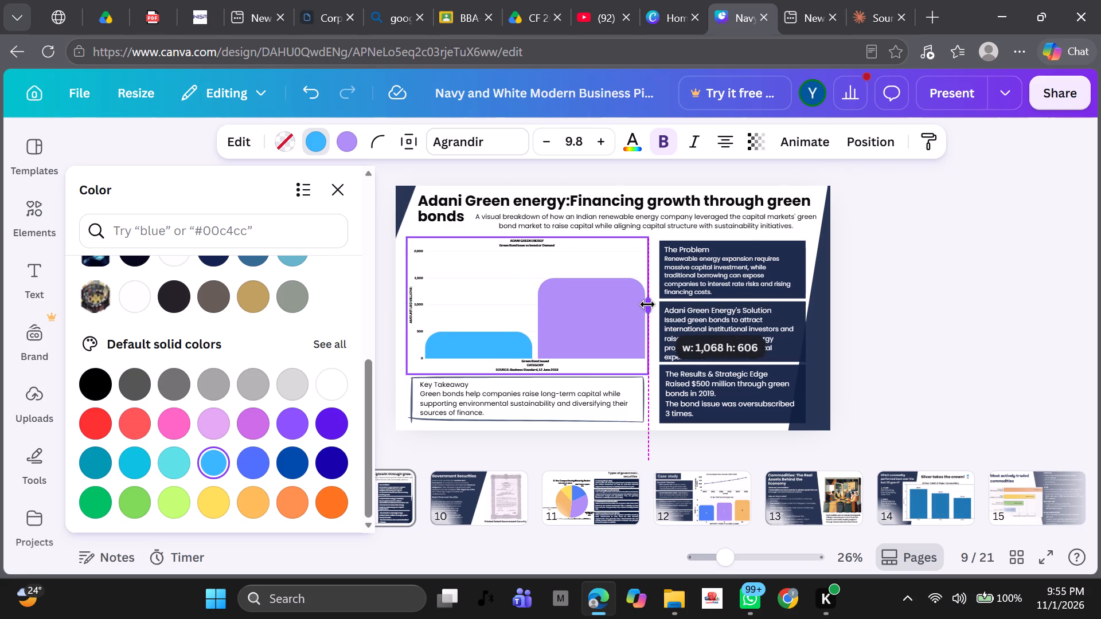
left_click_drag(647, 304, 651, 304)
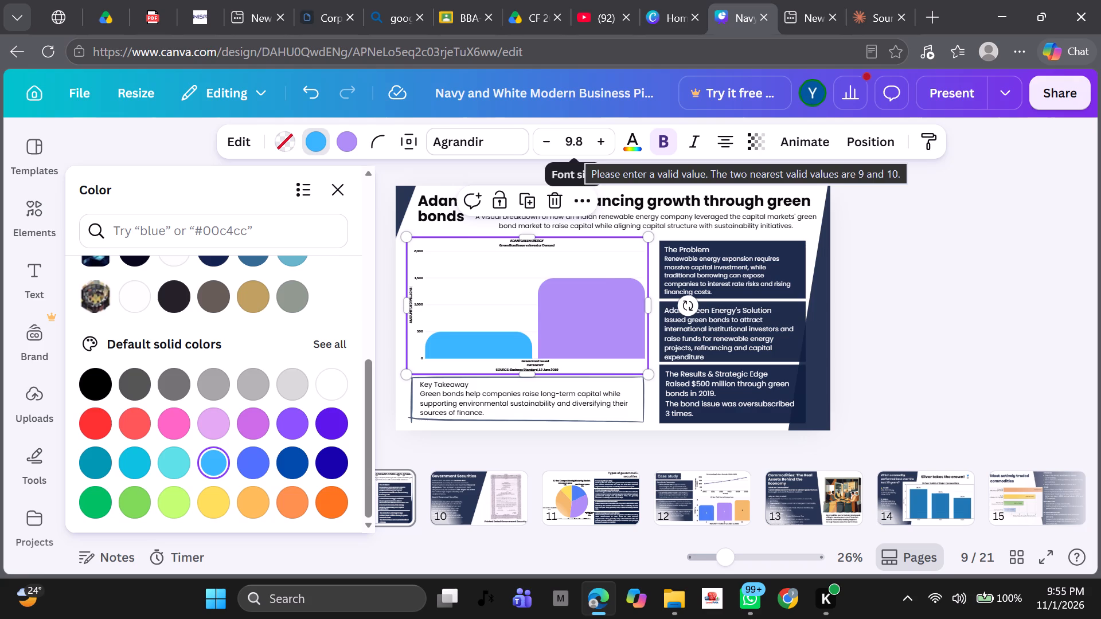
Set the green bond chart's font size to 20.
double_click(576, 149)
type("20")
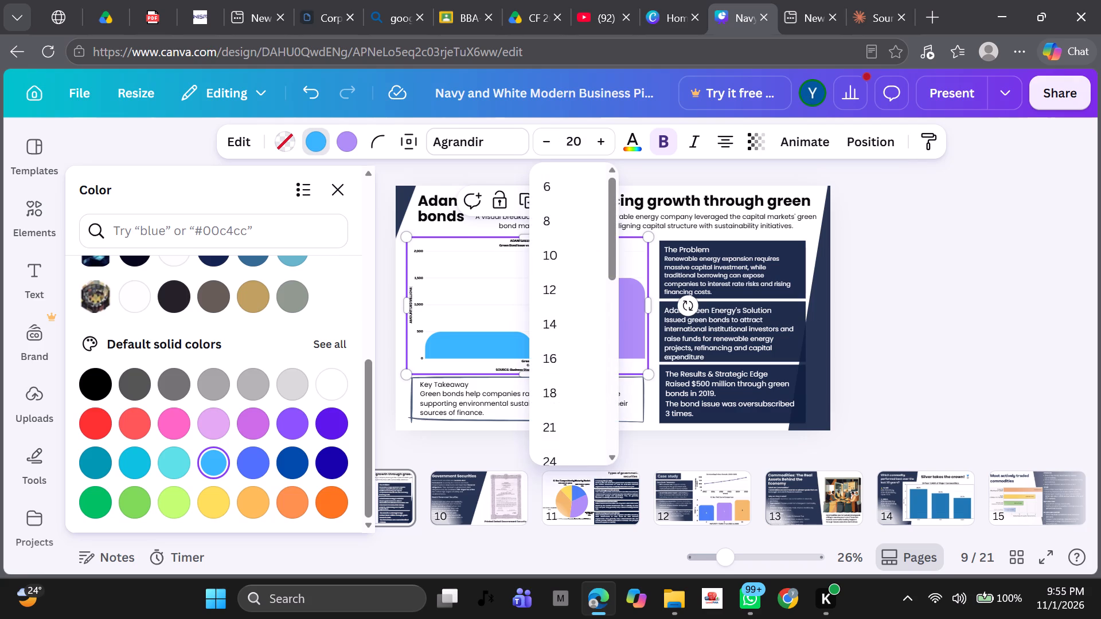
key("Return")
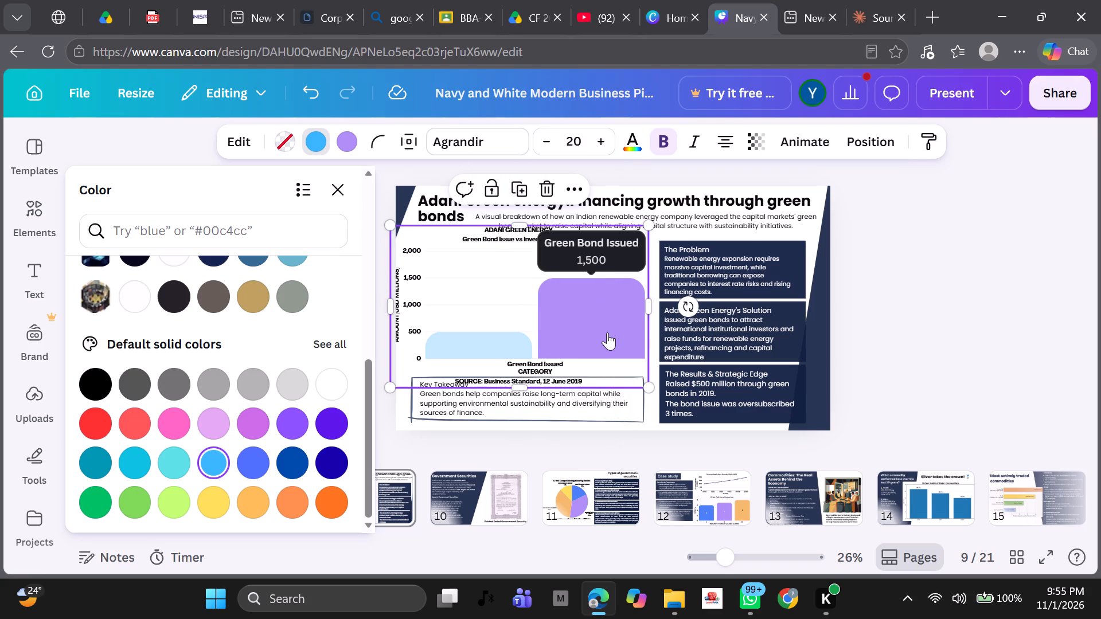
Reposition the chart against the dark text boxes and shorten it from the bottom to clear the Key Takeaway text.
left_click_drag(607, 332, 618, 330)
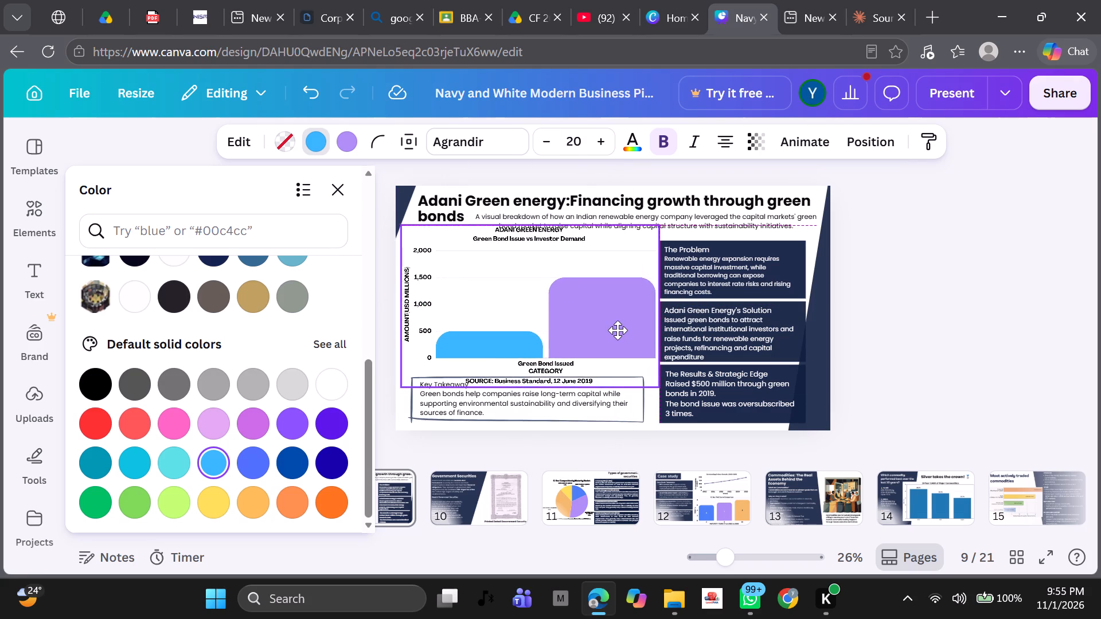
left_click_drag(618, 330, 622, 336)
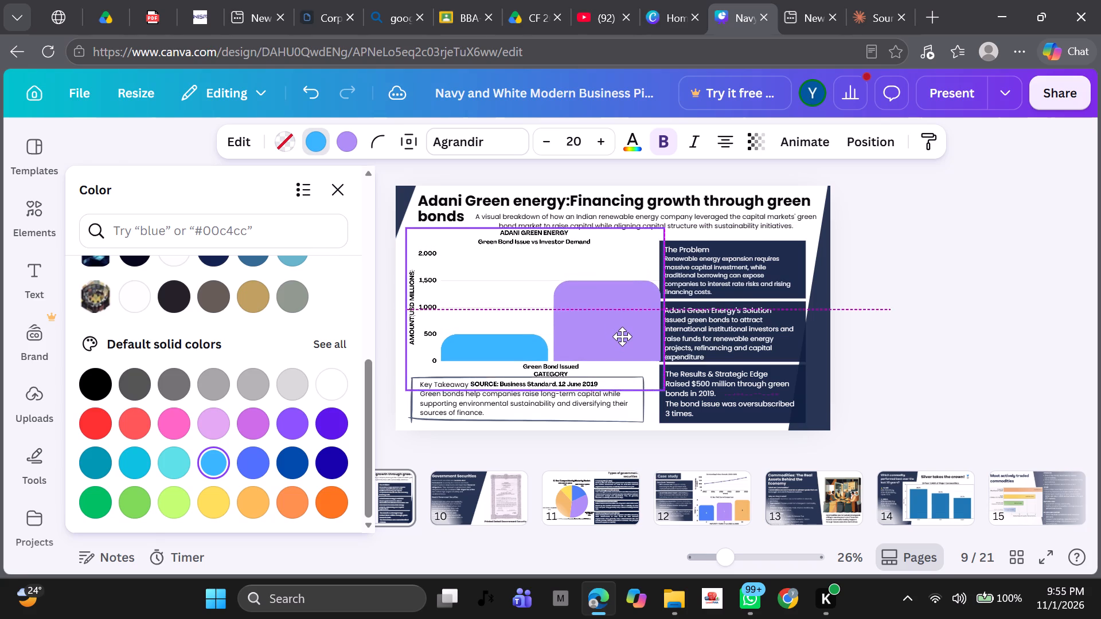
left_click_drag(622, 336, 618, 335)
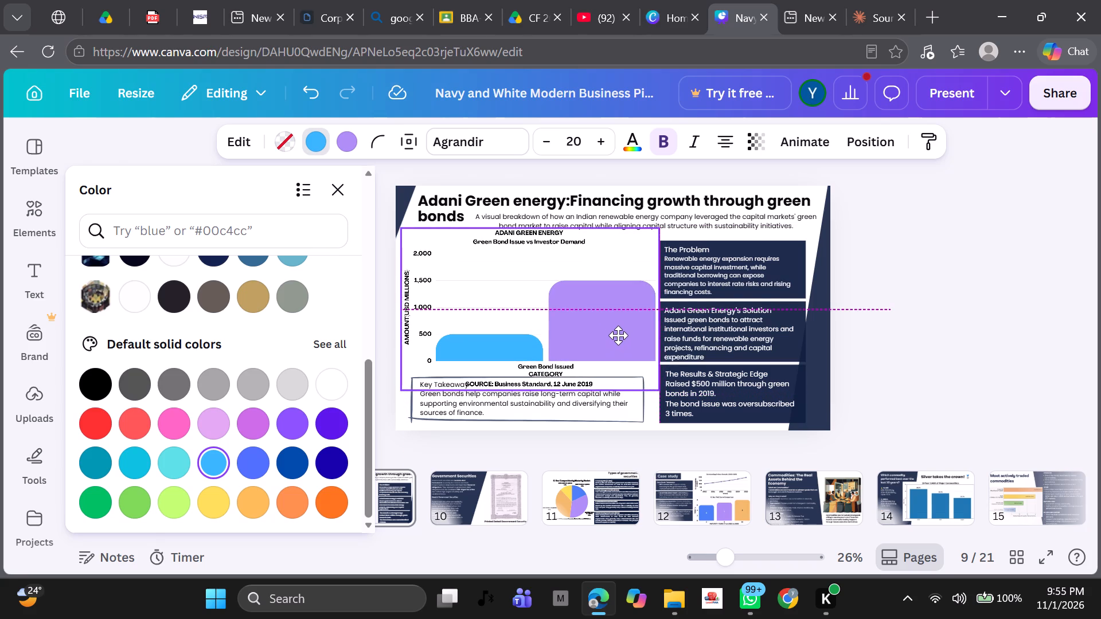
left_click_drag(618, 335, 619, 335)
left_click(930, 342)
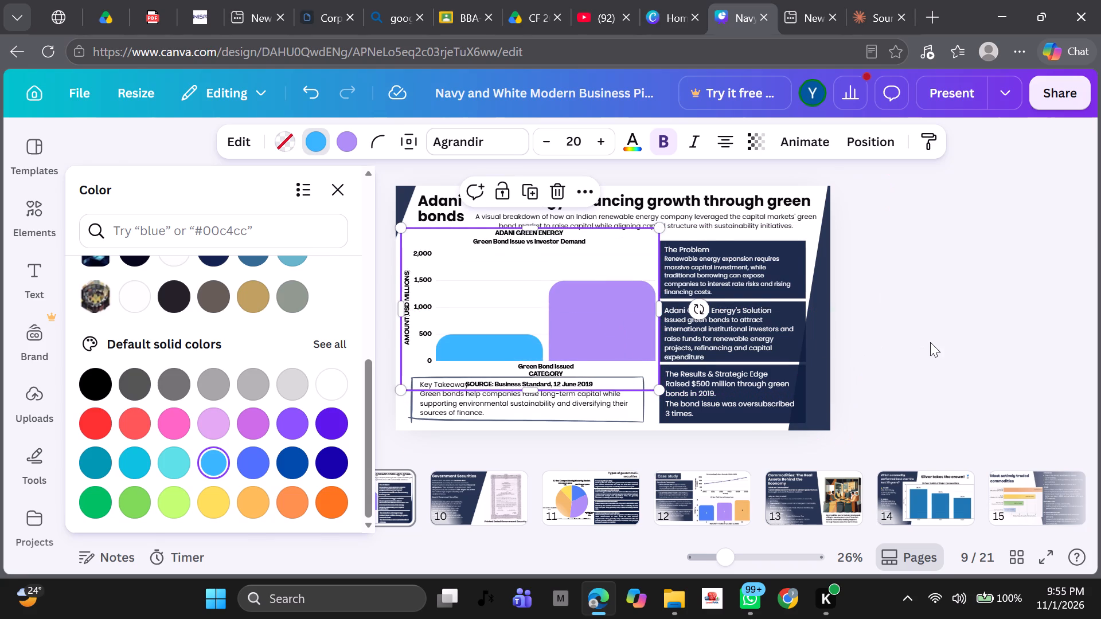
left_click(866, 343)
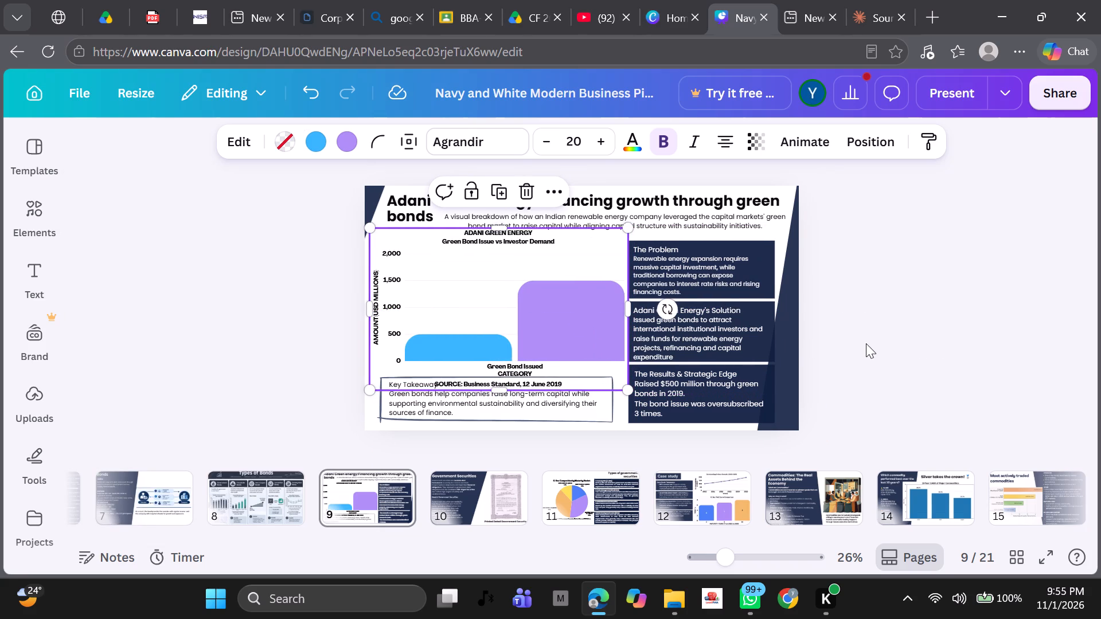
left_click(524, 363)
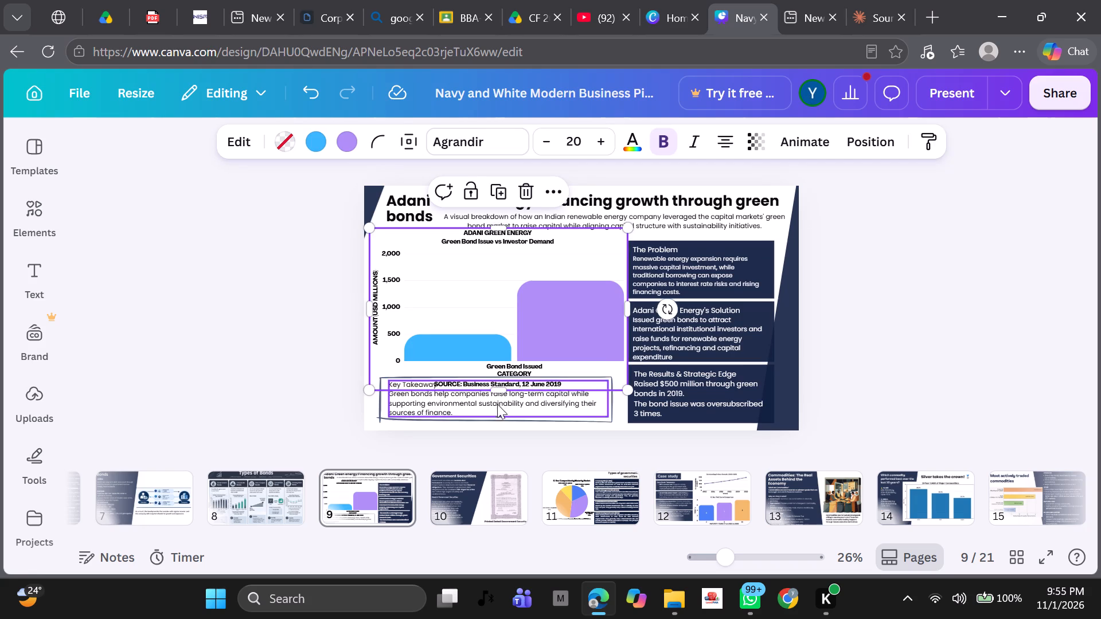
left_click_drag(498, 388, 498, 376)
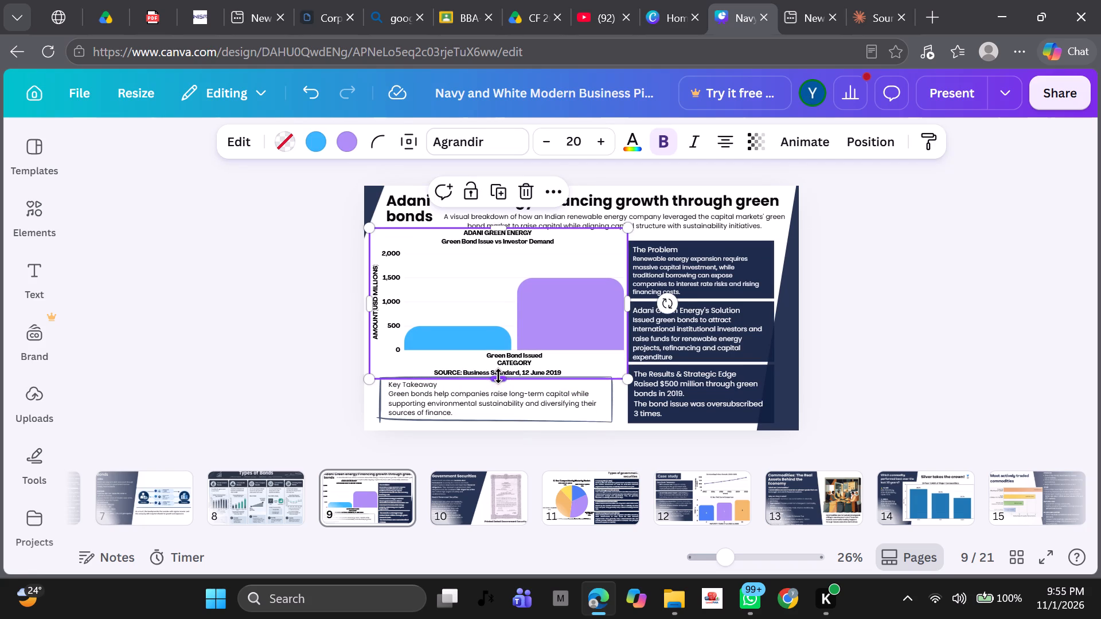
left_click(923, 398)
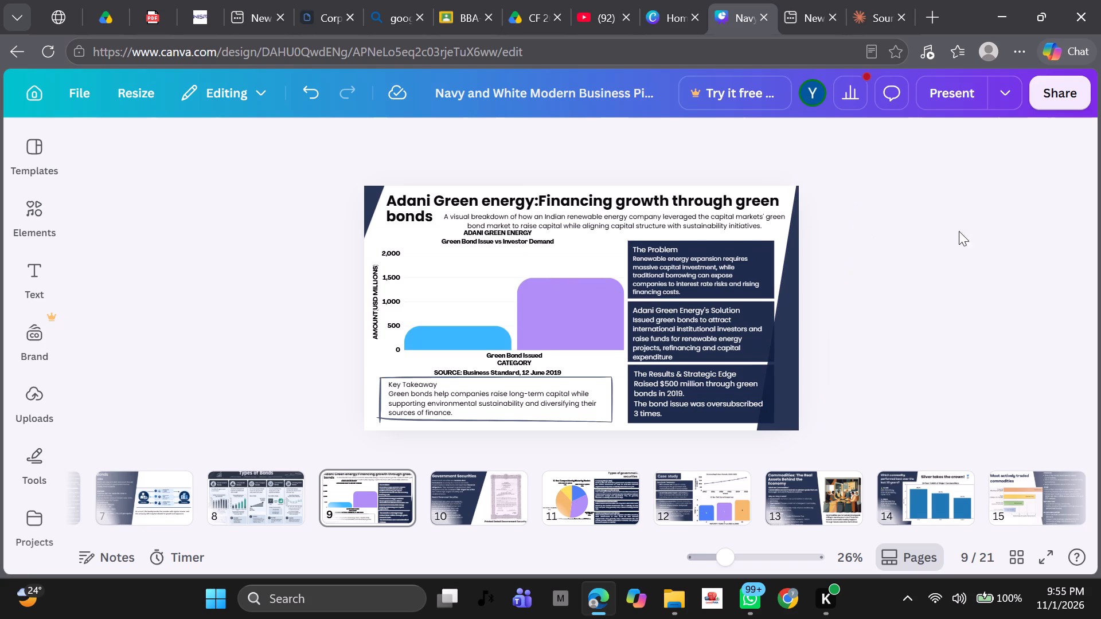
Delete the "A visual breakdown of how an Indian renewable energy company..." subtitle from the slide.
left_click(641, 232)
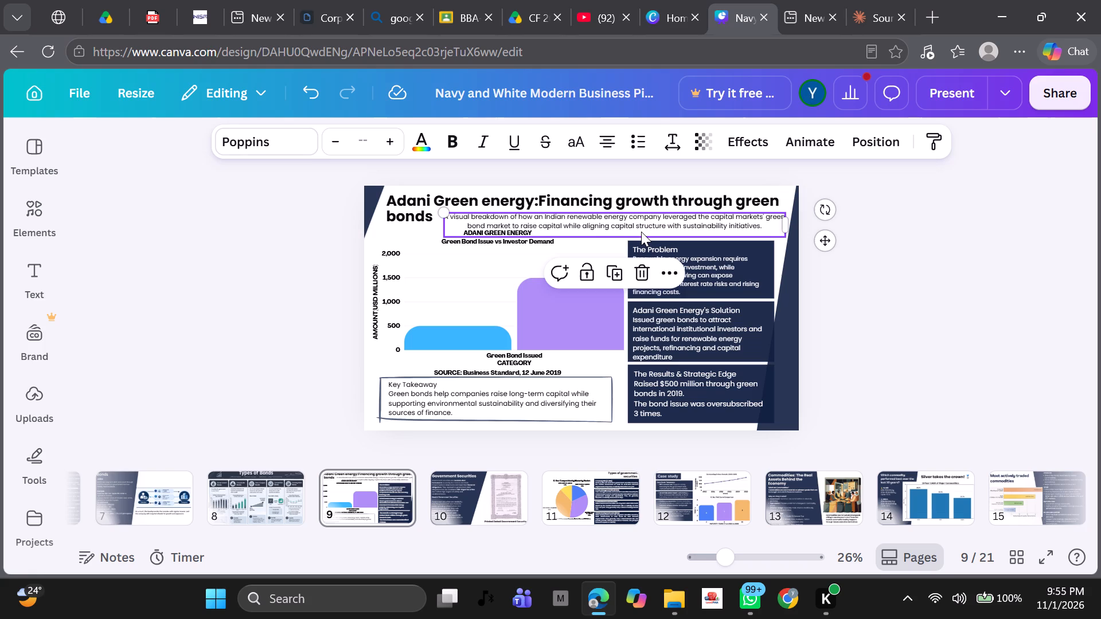
key("BackSpace")
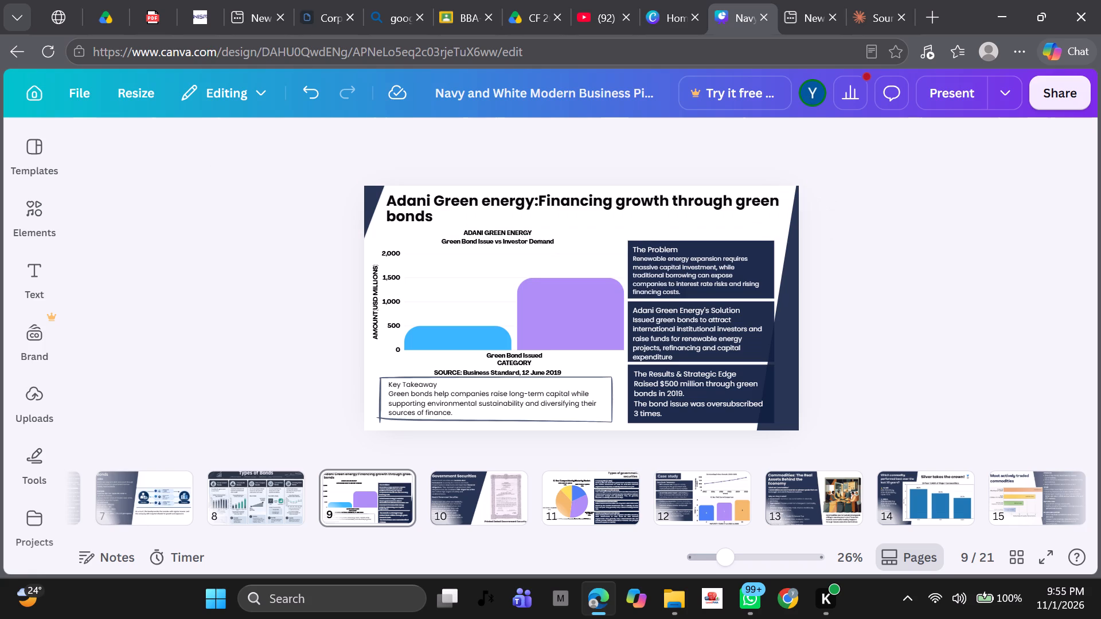
Remove Column A from the green bond chart's label setup, leaving no category label column selected.
left_click(501, 201)
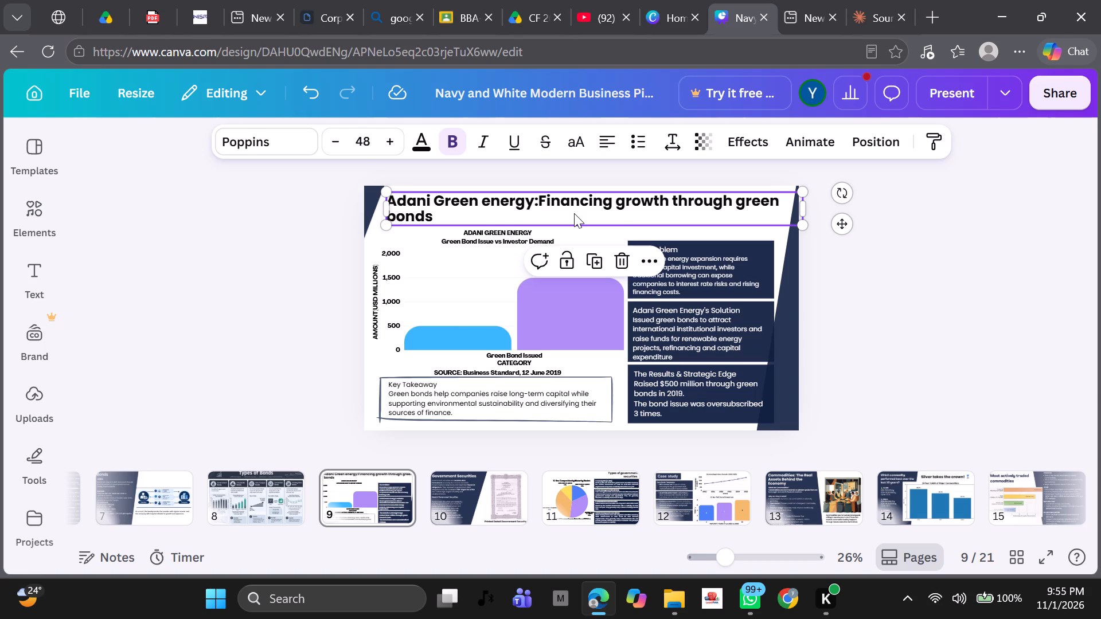
left_click(479, 338)
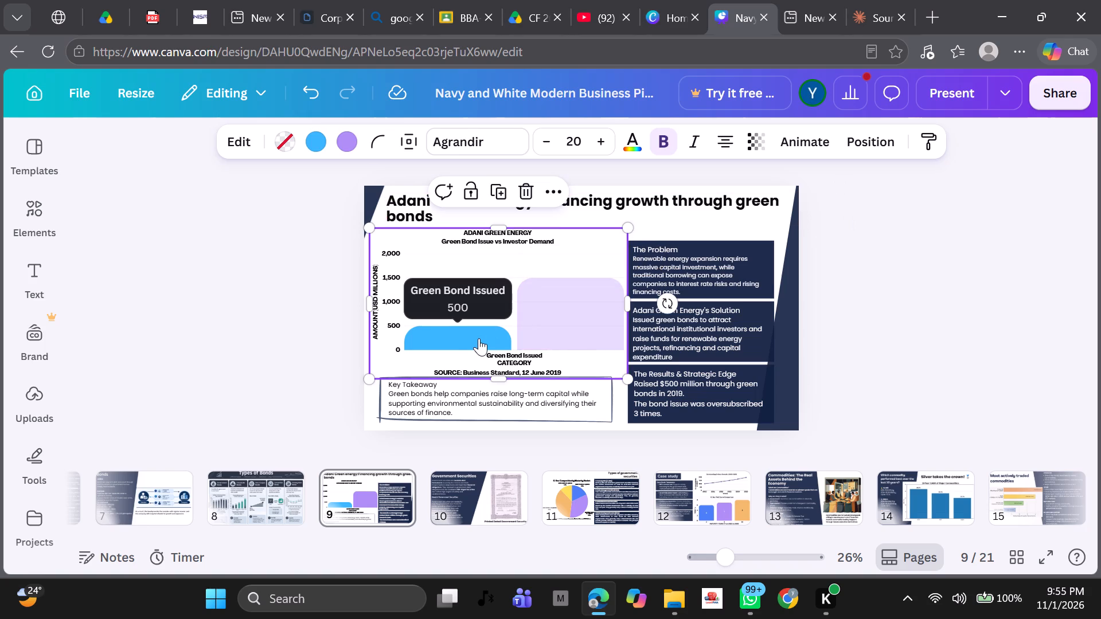
double_click(446, 307)
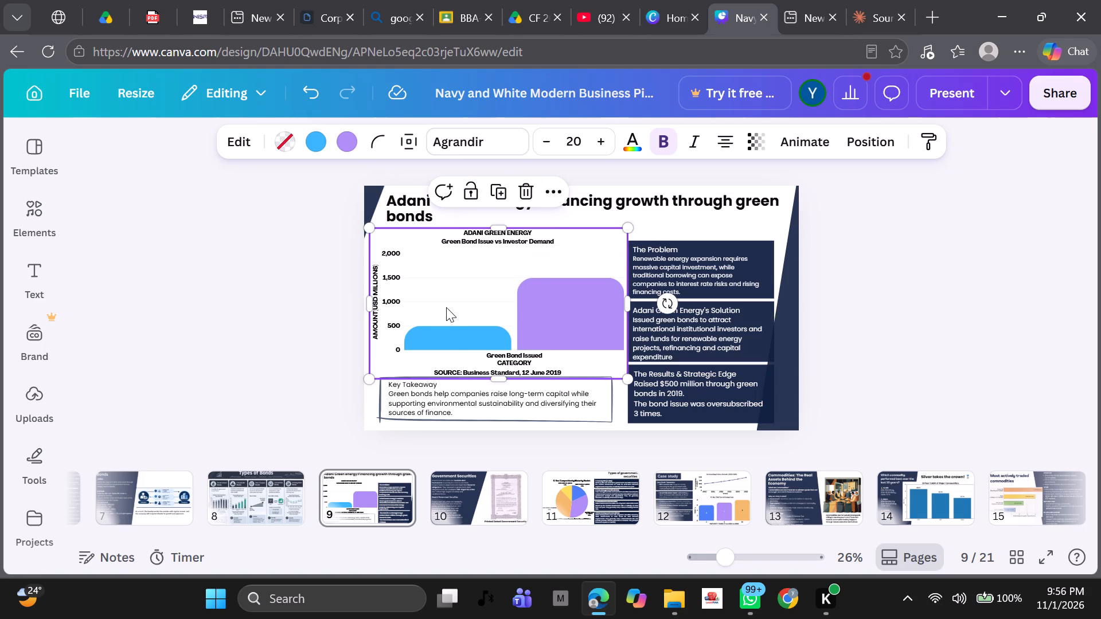
scroll(236, 390, "down", 1)
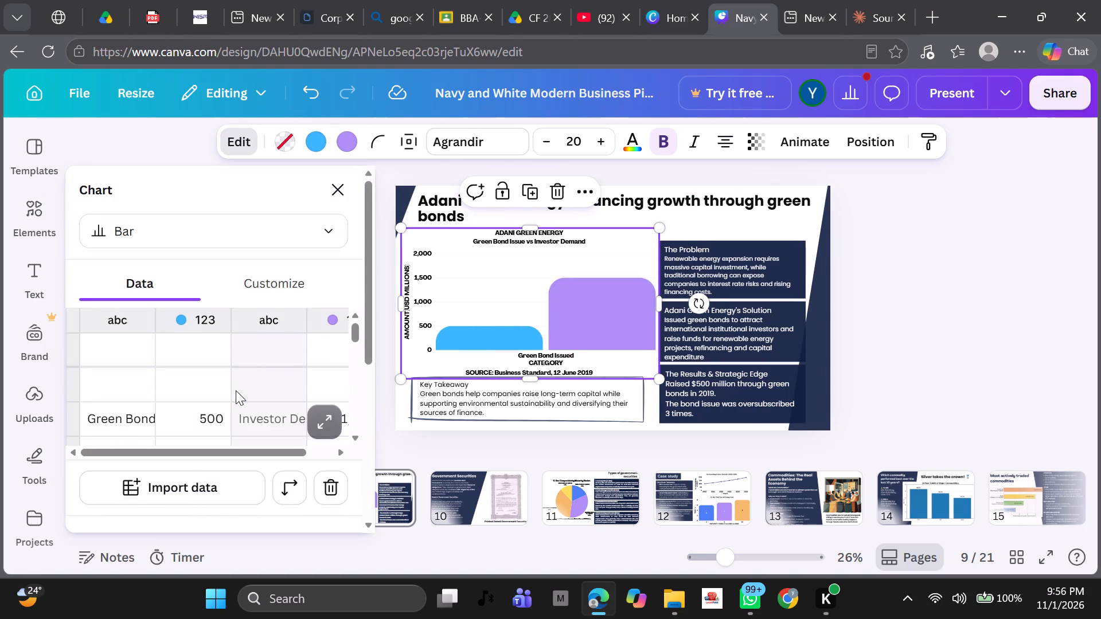
scroll(236, 390, "down", 6)
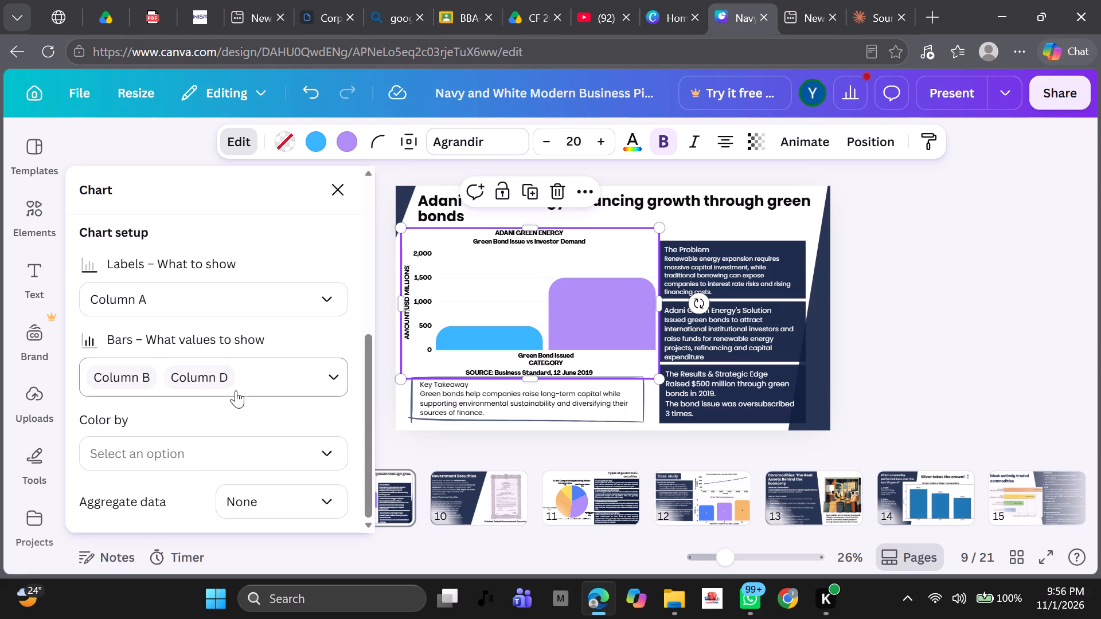
scroll(236, 390, "down", 1)
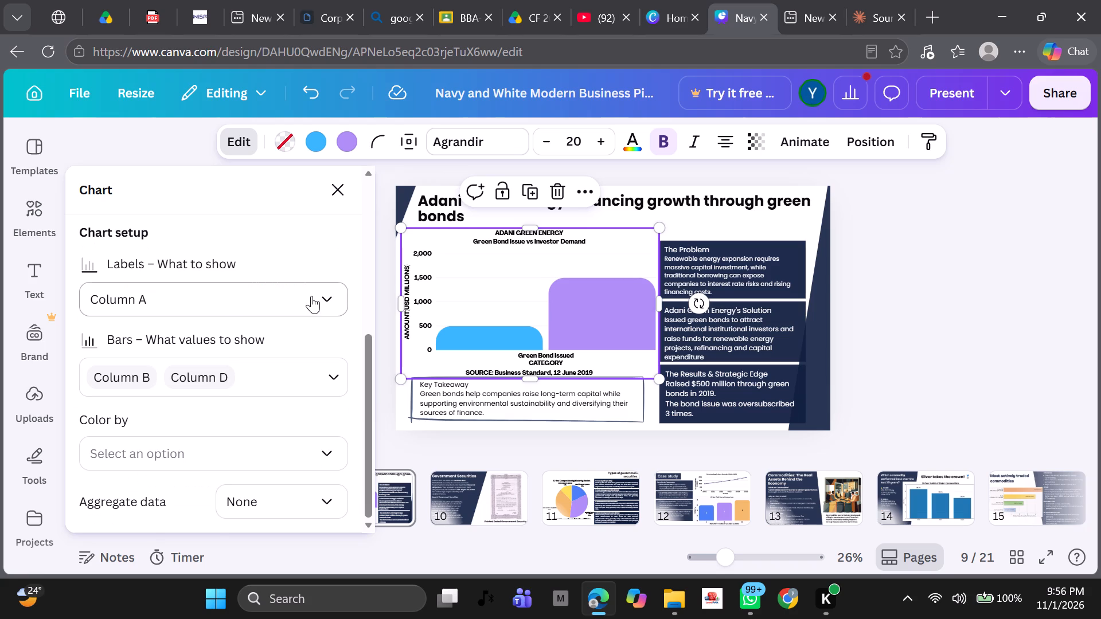
left_click(310, 296)
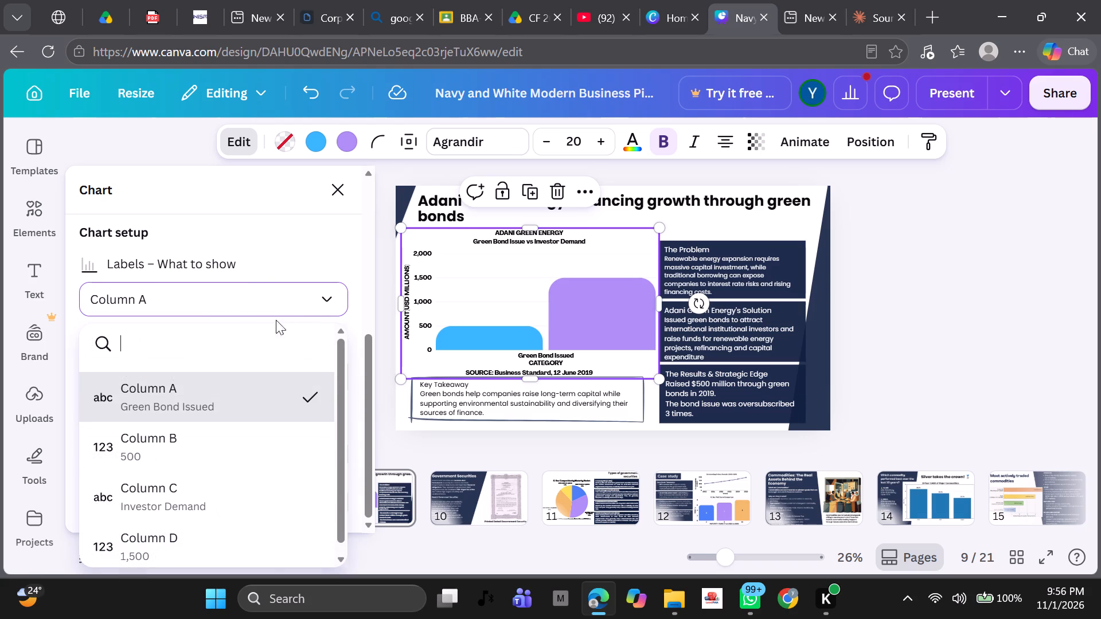
left_click(236, 395)
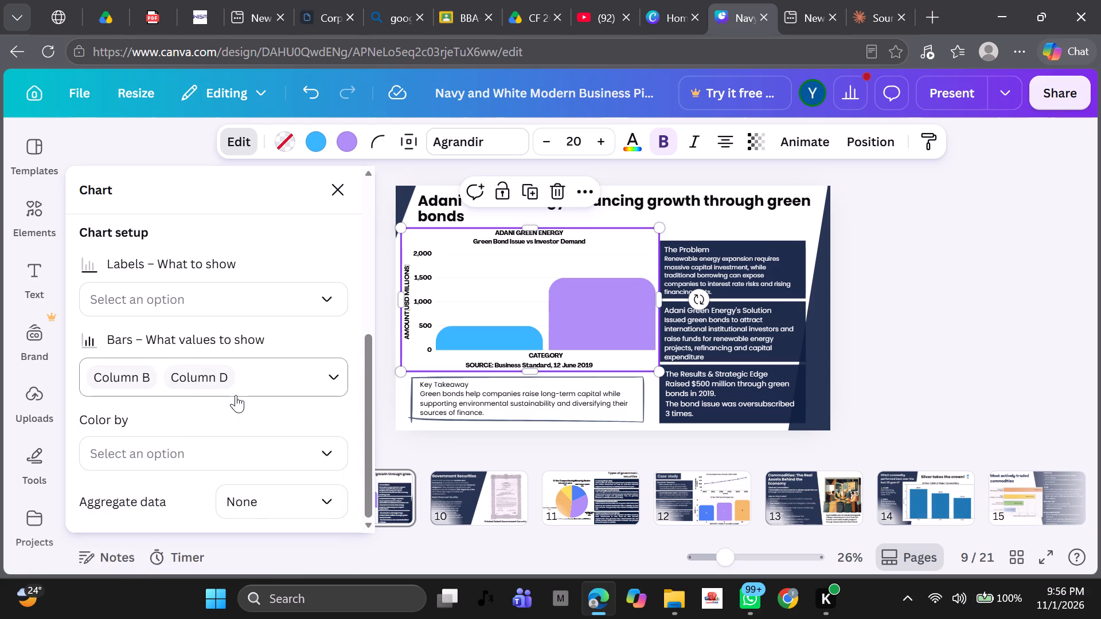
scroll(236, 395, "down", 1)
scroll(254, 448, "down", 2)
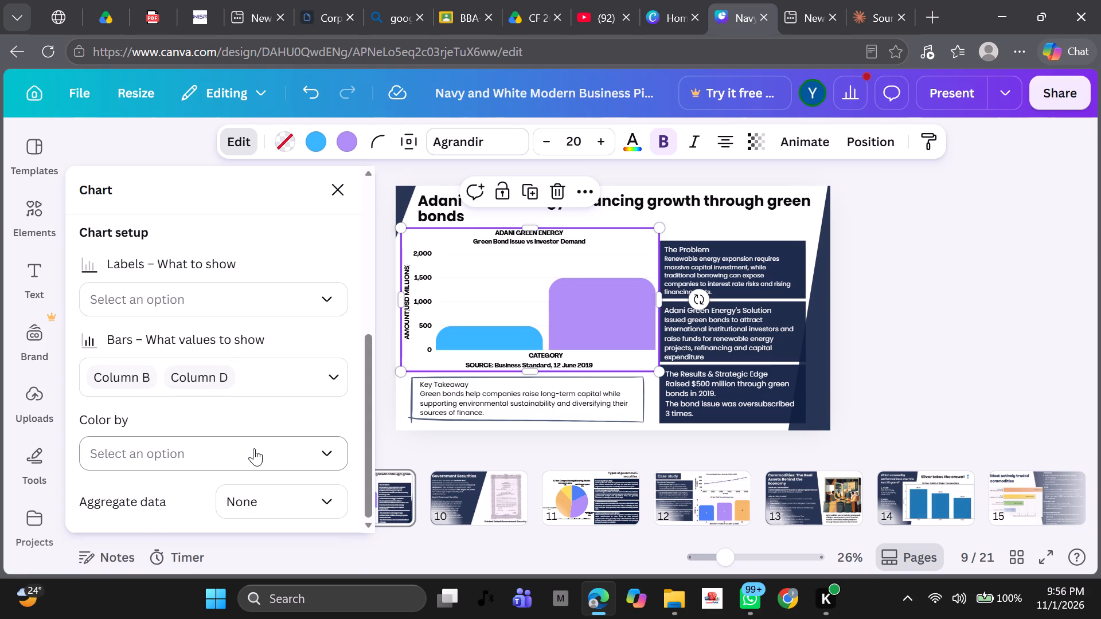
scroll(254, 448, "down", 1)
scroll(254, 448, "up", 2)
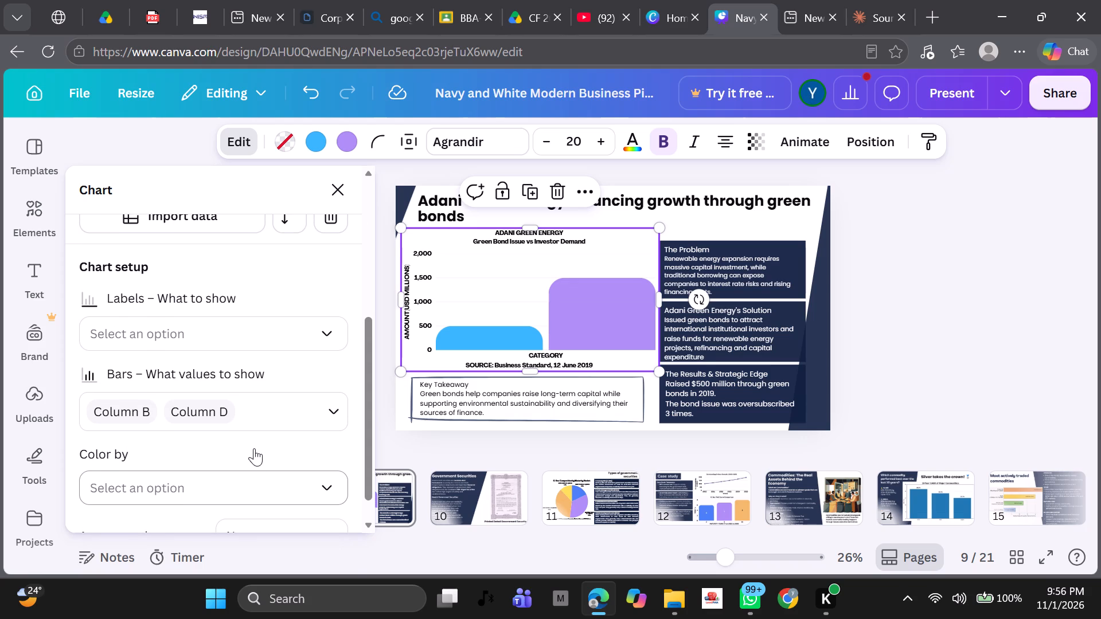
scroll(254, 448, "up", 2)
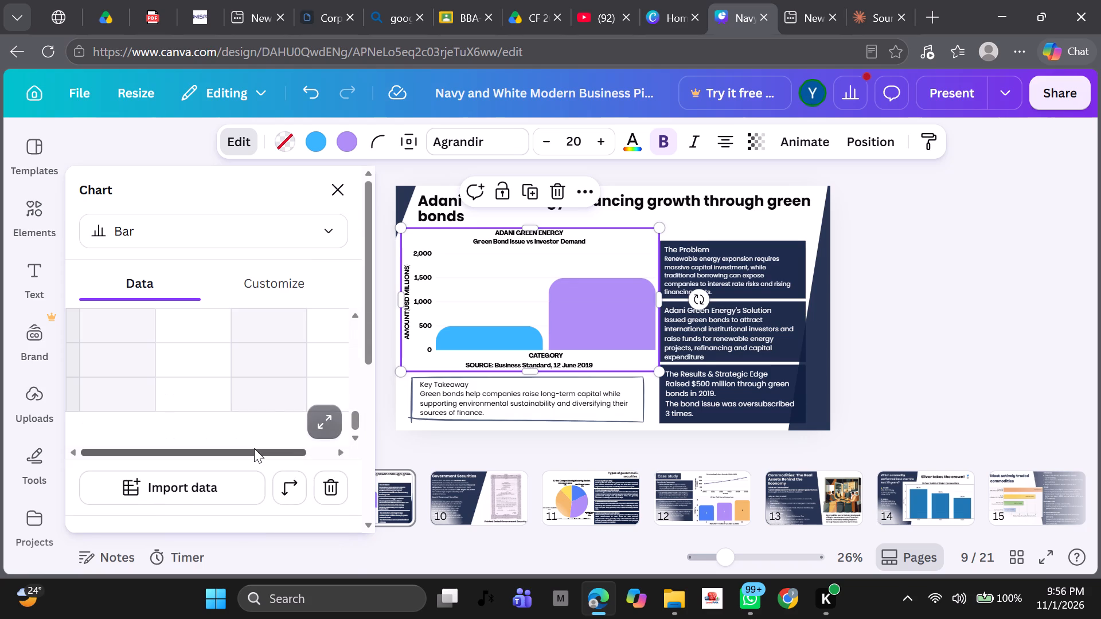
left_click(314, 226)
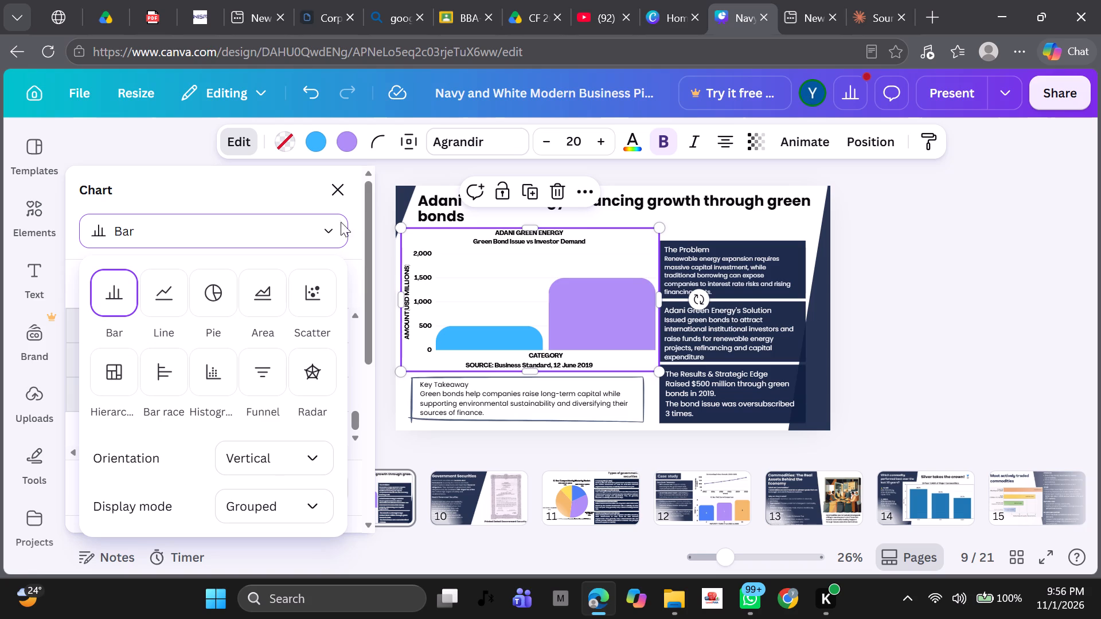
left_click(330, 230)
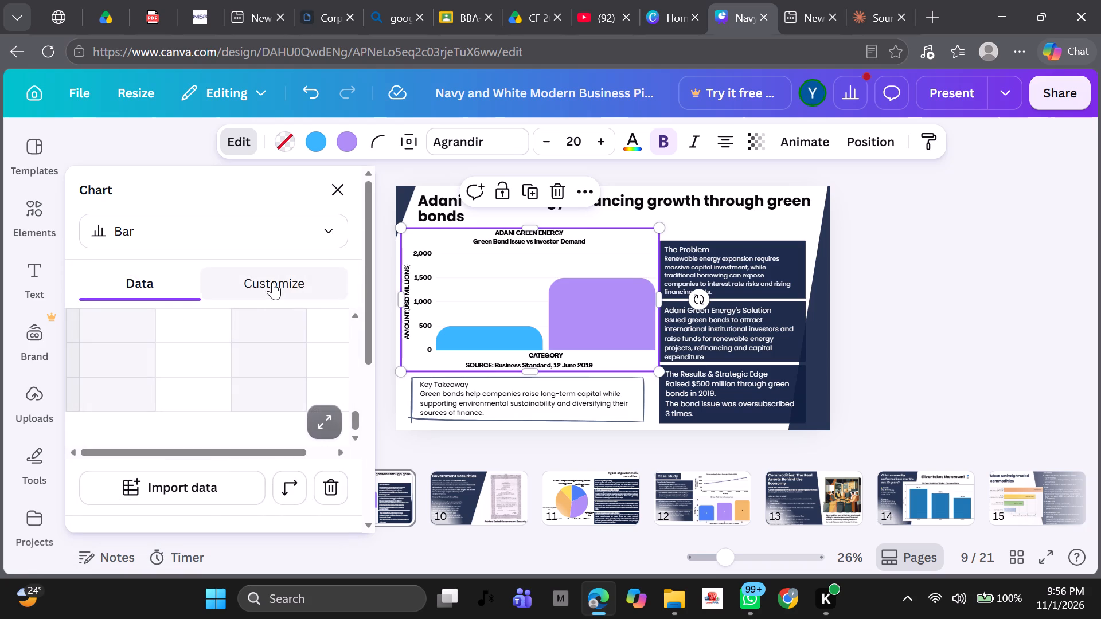
Turn on the chart's legend and data labels, and place the data labels outside the bars.
left_click(272, 282)
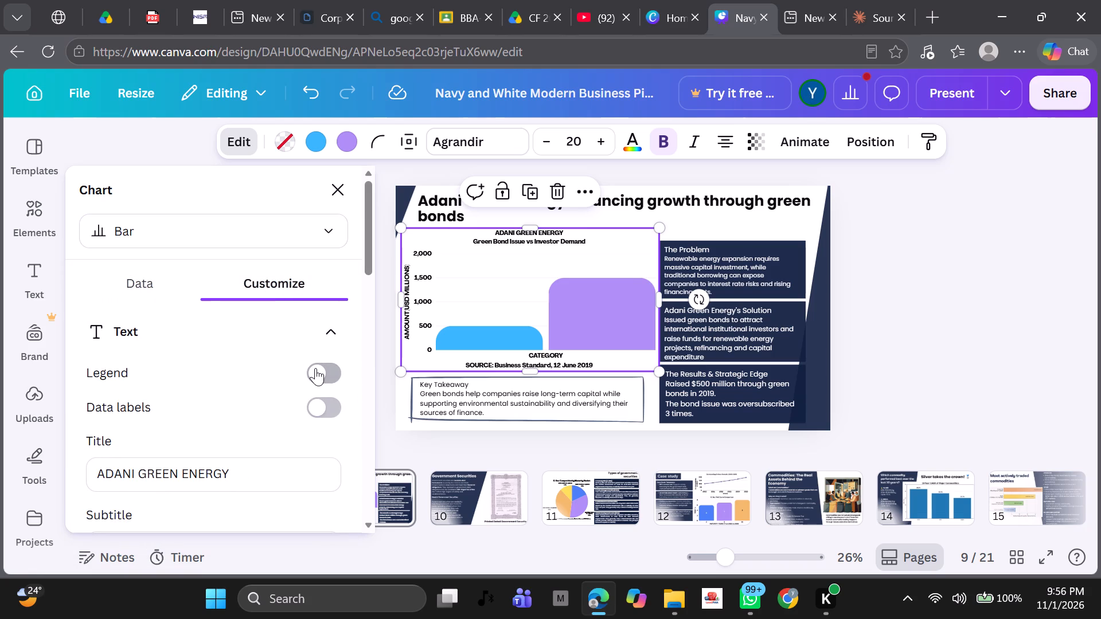
left_click(315, 368)
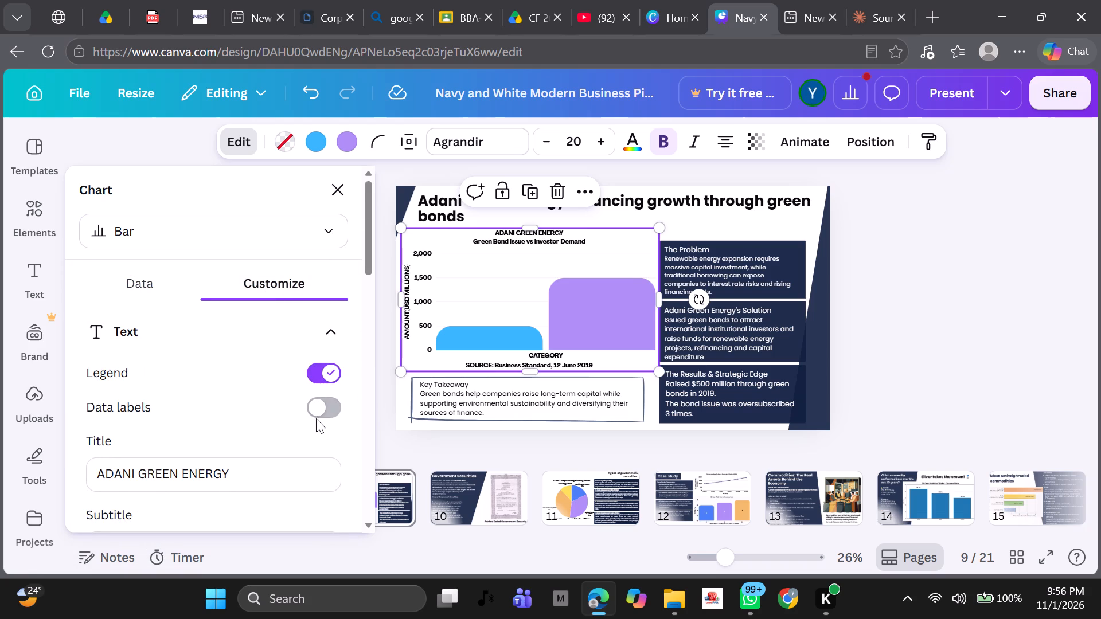
left_click(317, 410)
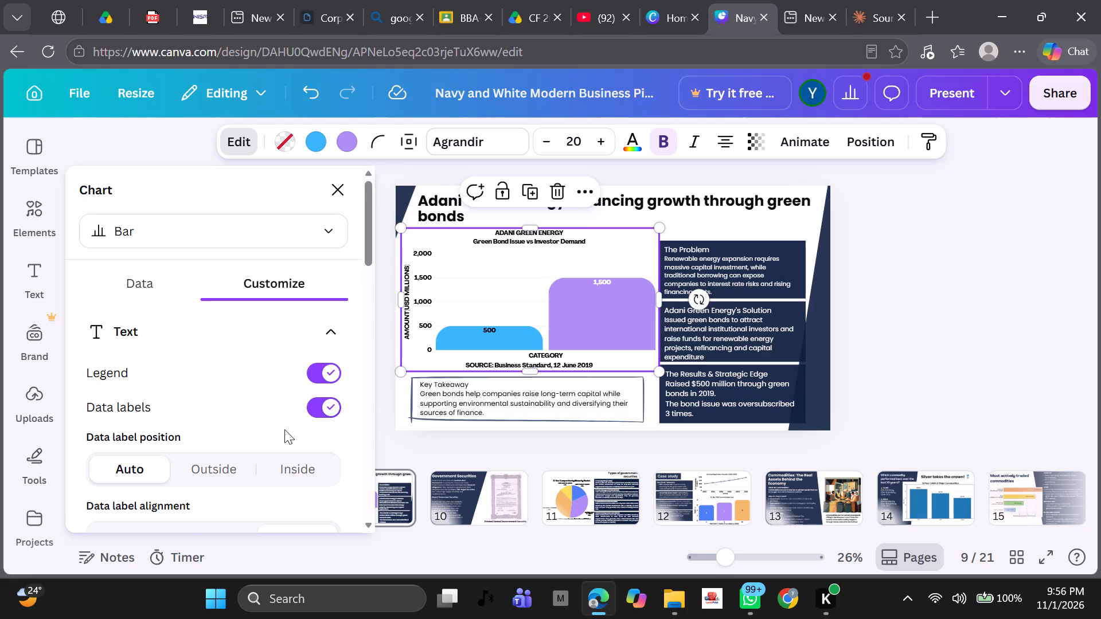
scroll(284, 429, "down", 1)
left_click(232, 412)
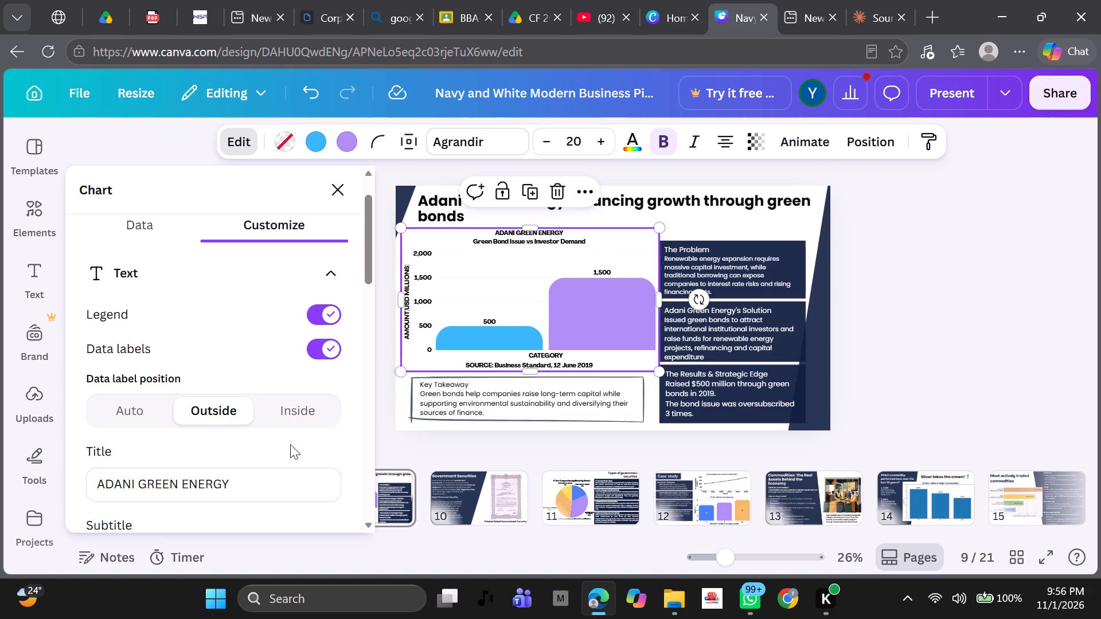
scroll(282, 457, "down", 3)
left_click(977, 270)
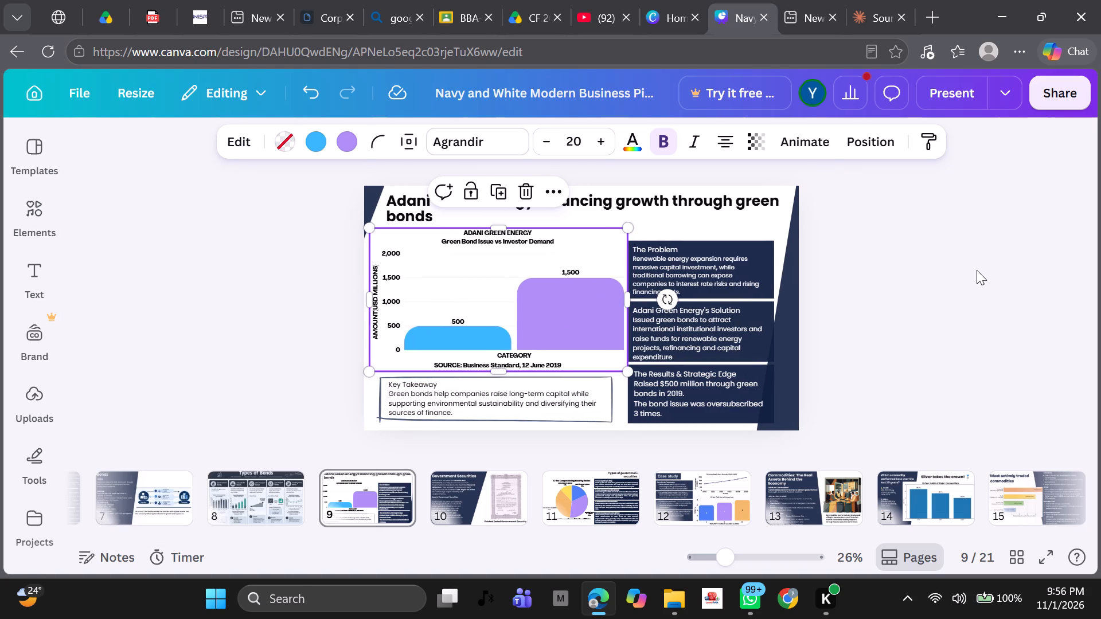
left_click(977, 270)
Right-align the "Adani Green energy:Financing growth through green bonds" title text.
left_click(634, 218)
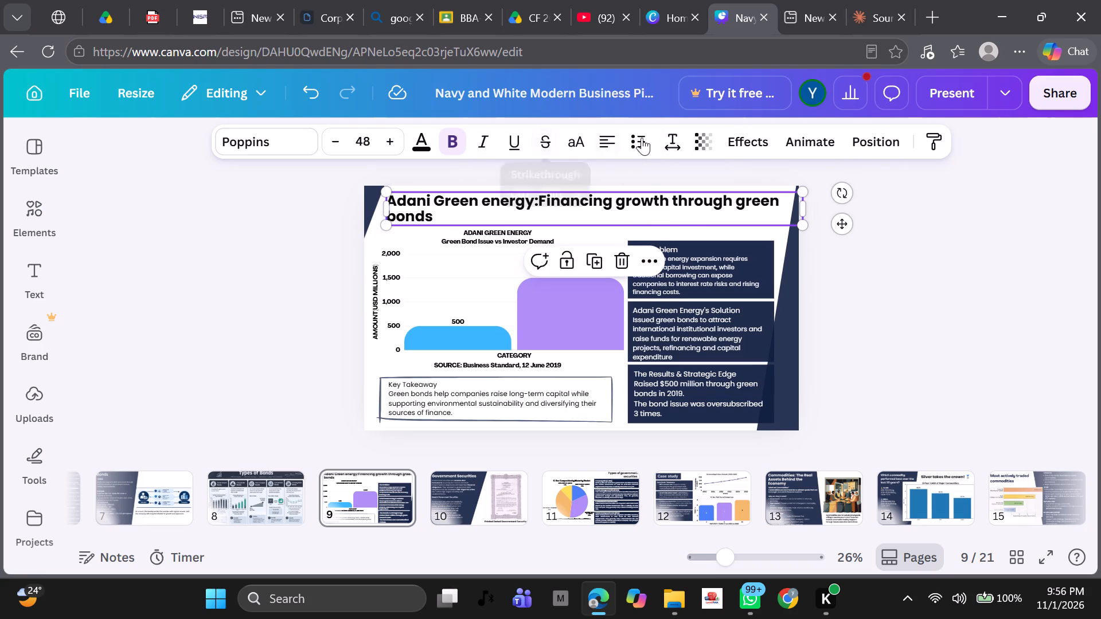
left_click(601, 136)
left_click(601, 136)
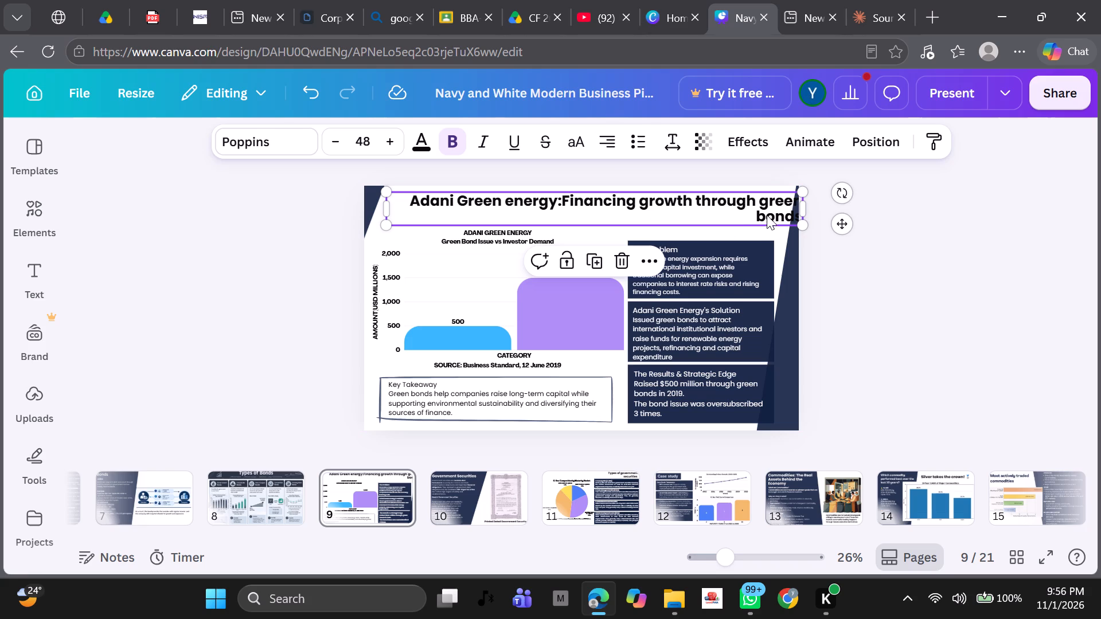
Narrow the title box to about 1,715 wide so its right edge lines up with the dark text boxes.
left_click_drag(809, 209, 794, 209)
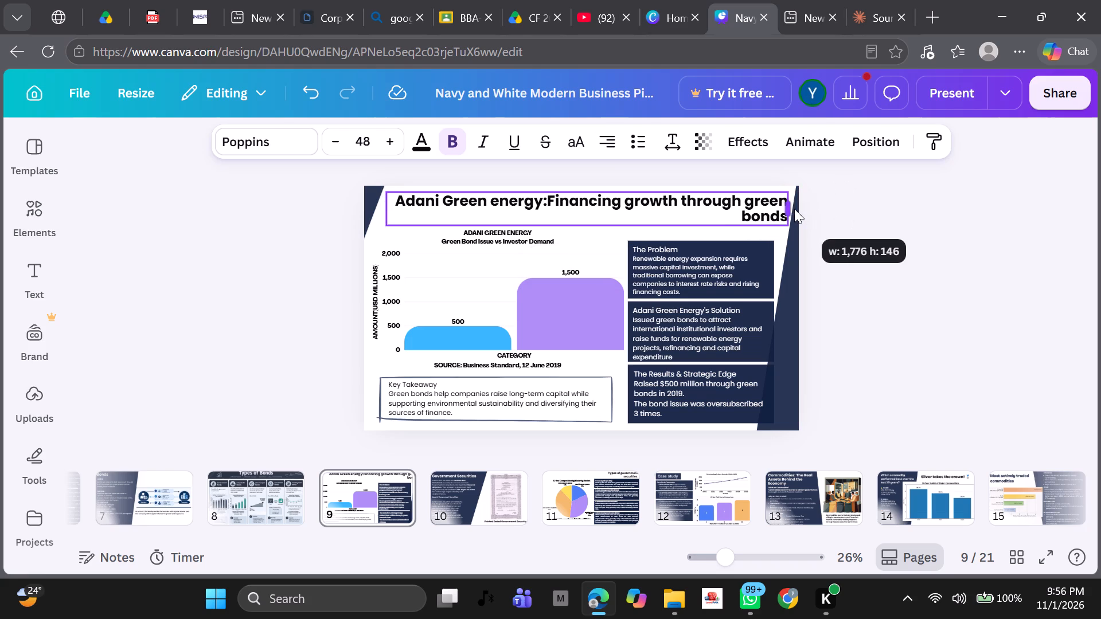
left_click_drag(794, 209, 792, 209)
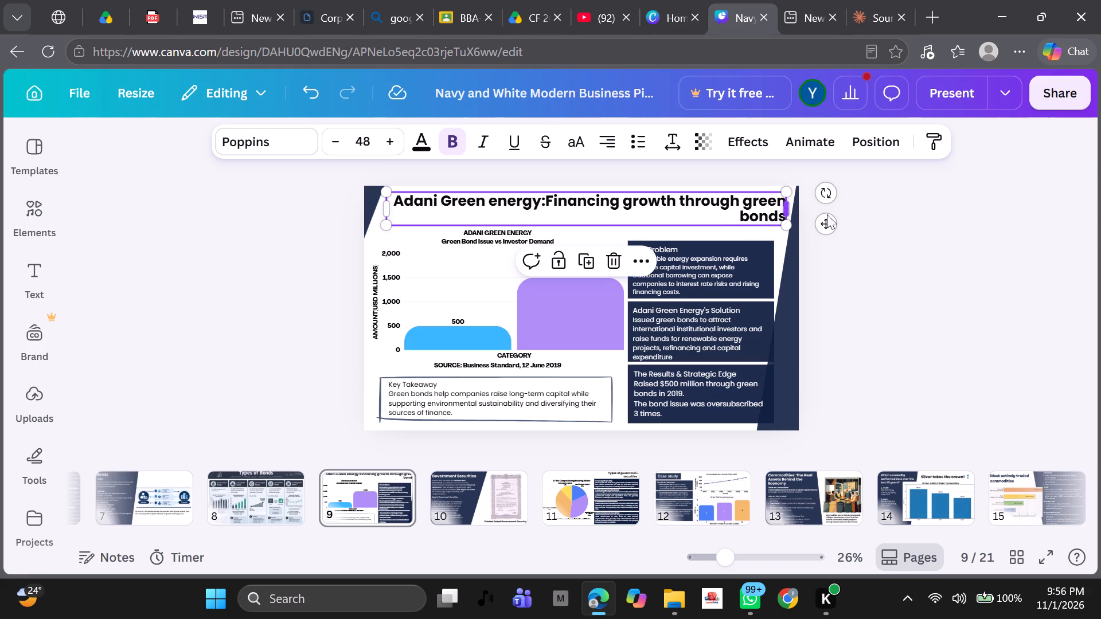
left_click(904, 241)
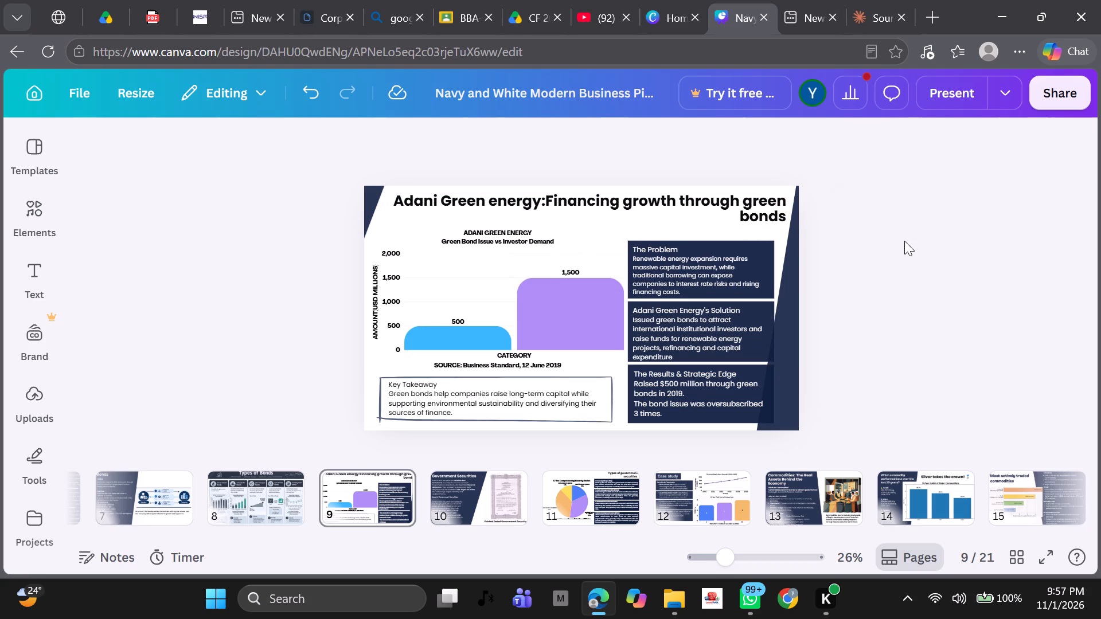
left_click(728, 212)
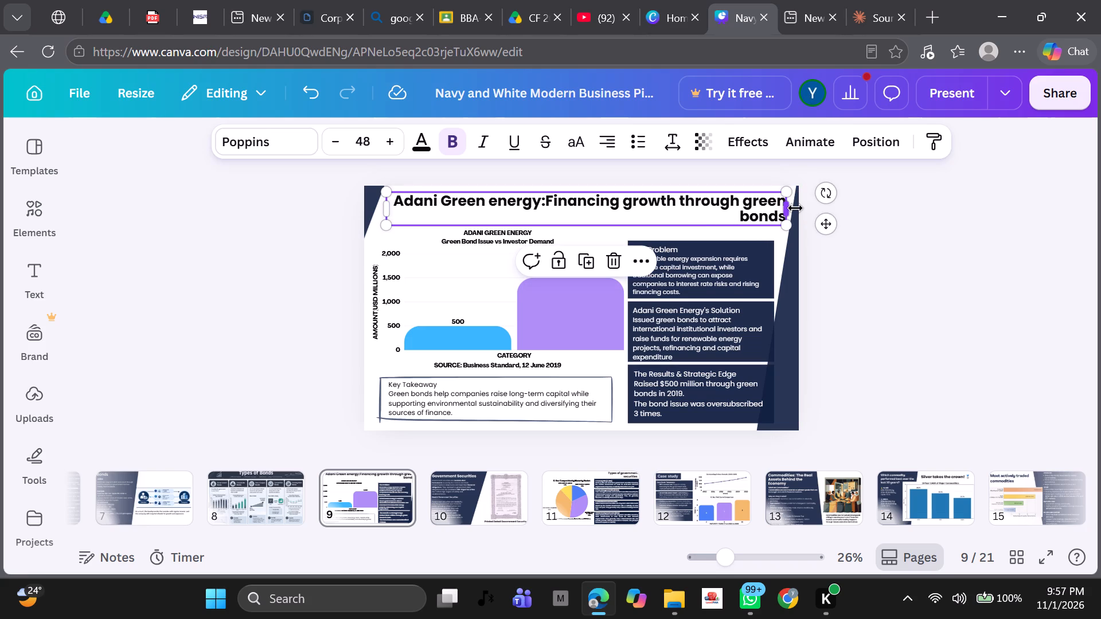
left_click(784, 210)
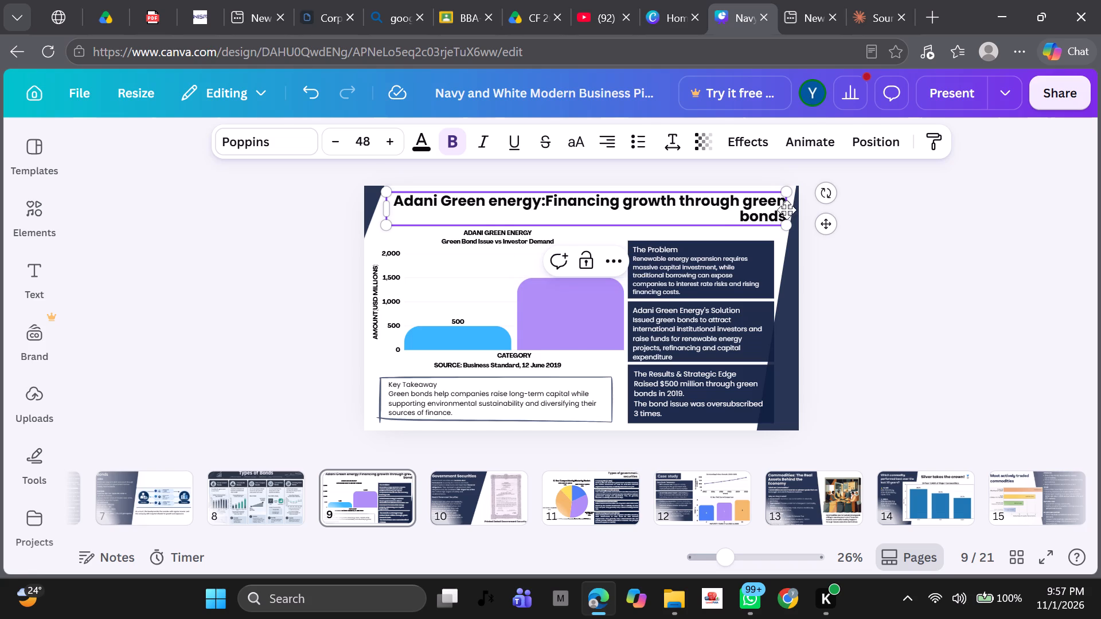
left_click_drag(788, 209, 780, 209)
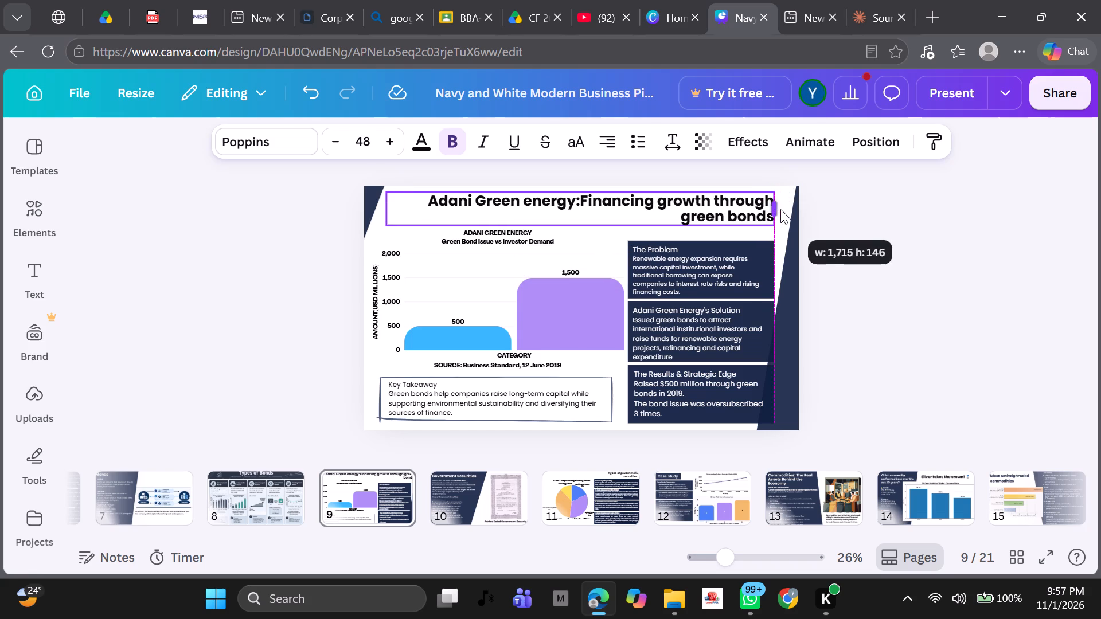
left_click_drag(780, 209, 779, 209)
left_click(912, 220)
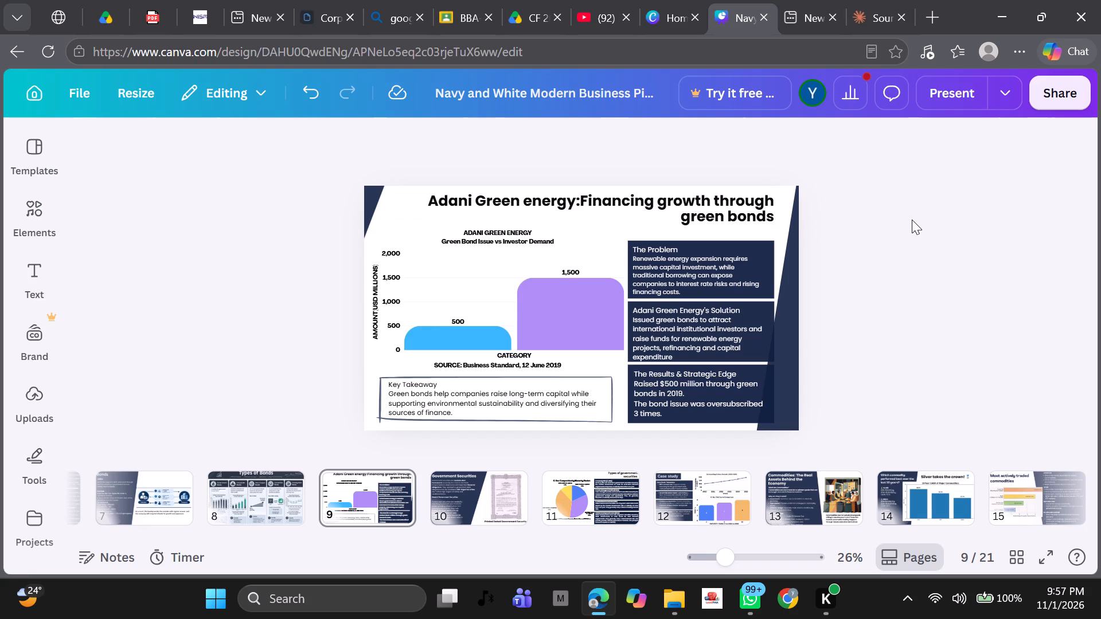
Move the title slightly down, closer to the dark text boxes, keeping its right edge aligned with them.
left_click_drag(716, 206, 715, 211)
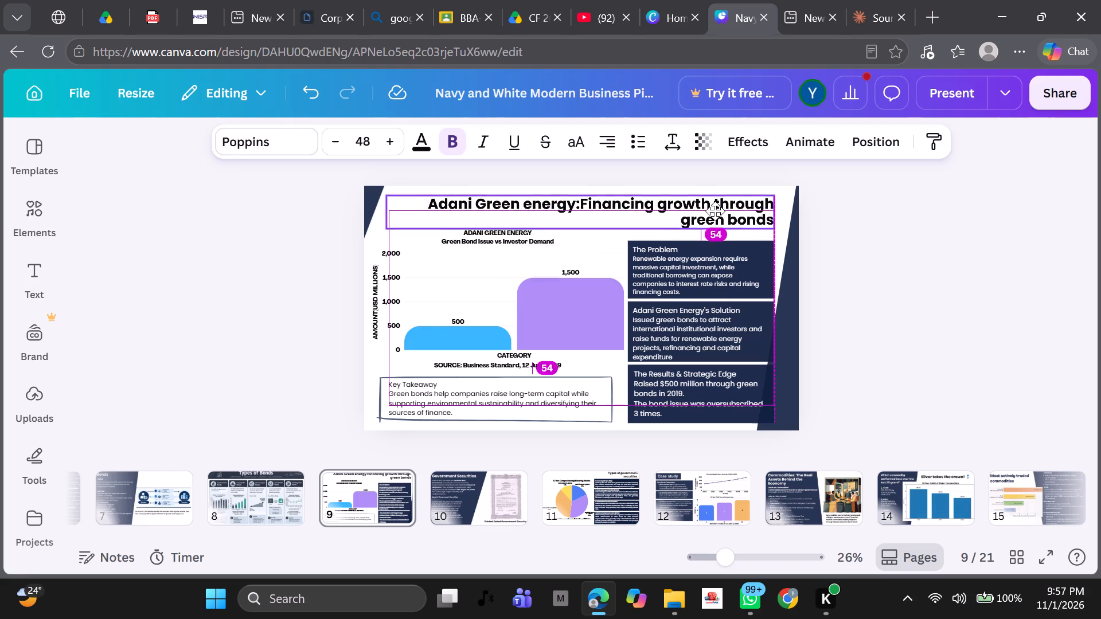
left_click_drag(715, 211, 715, 213)
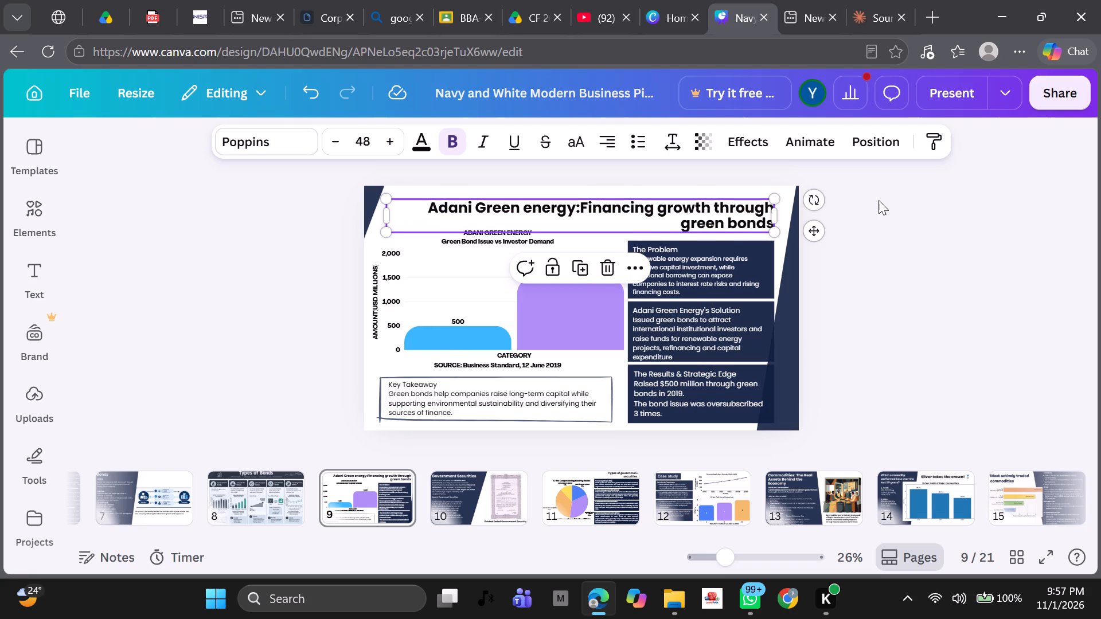
left_click(895, 203)
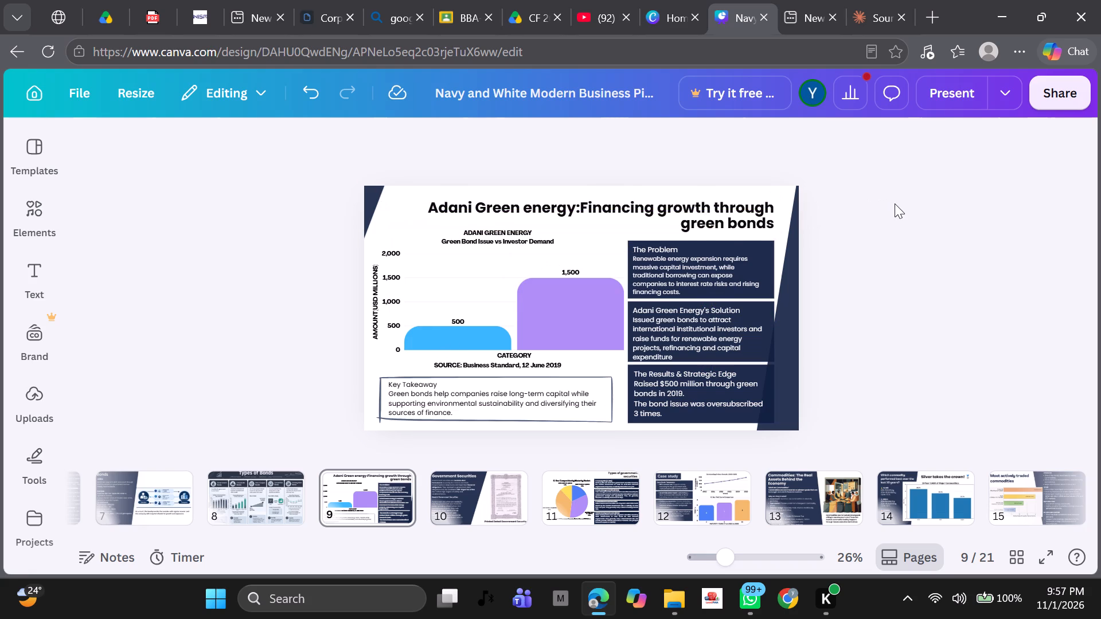
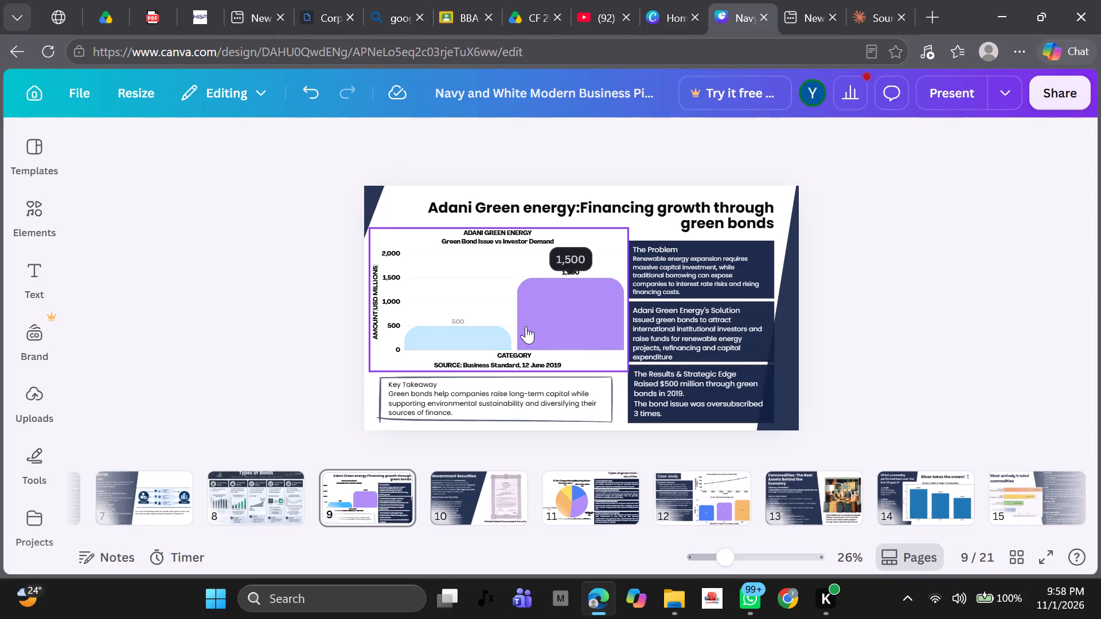
Review the Adani Green energy chart's customization settings for text, X axis, Y axis and axis scale.
left_click(526, 326)
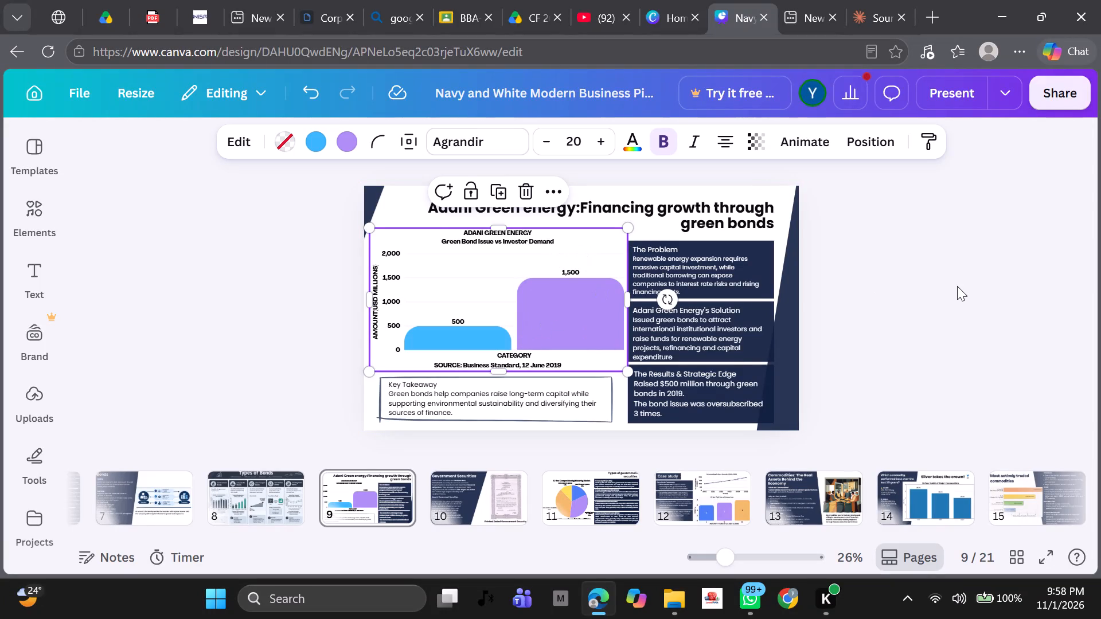
left_click(957, 286)
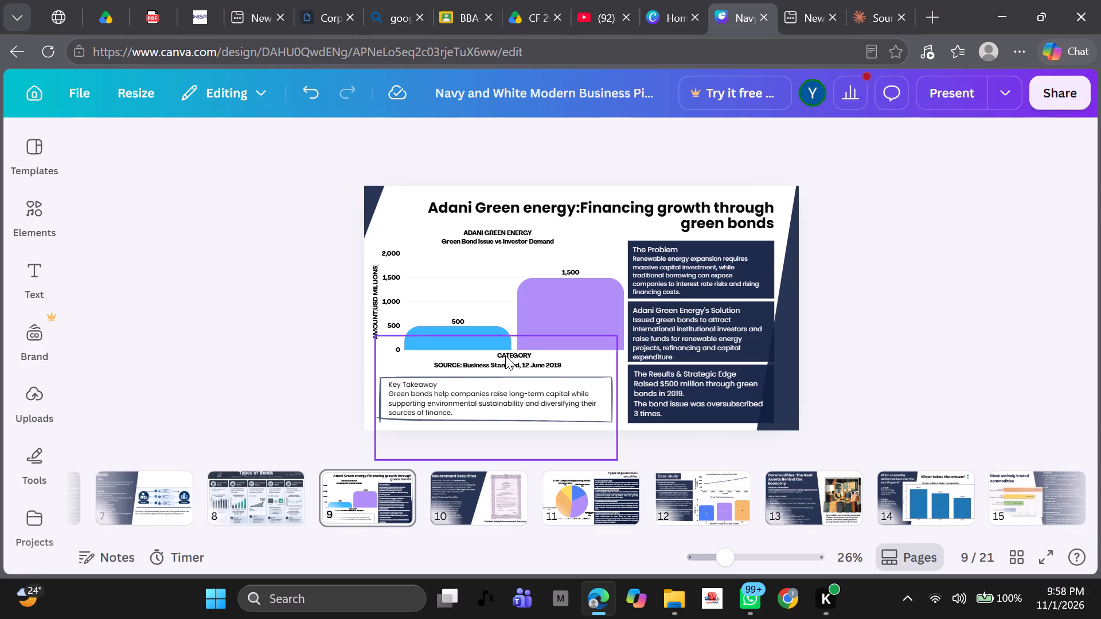
left_click(514, 342)
double_click(507, 327)
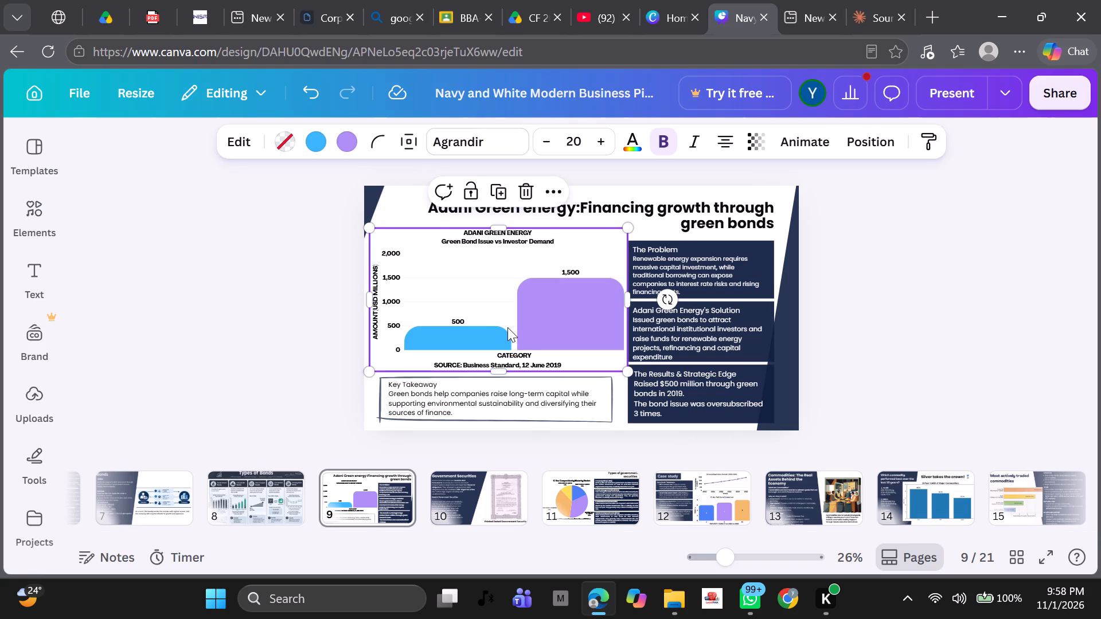
scroll(207, 411, "down", 1)
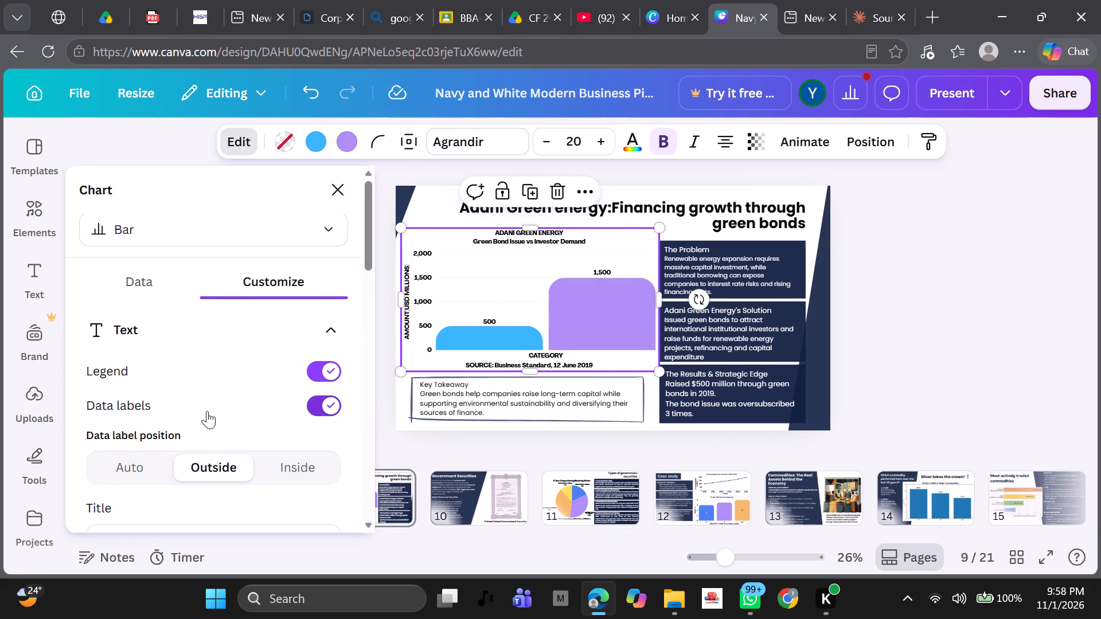
scroll(207, 411, "down", 3)
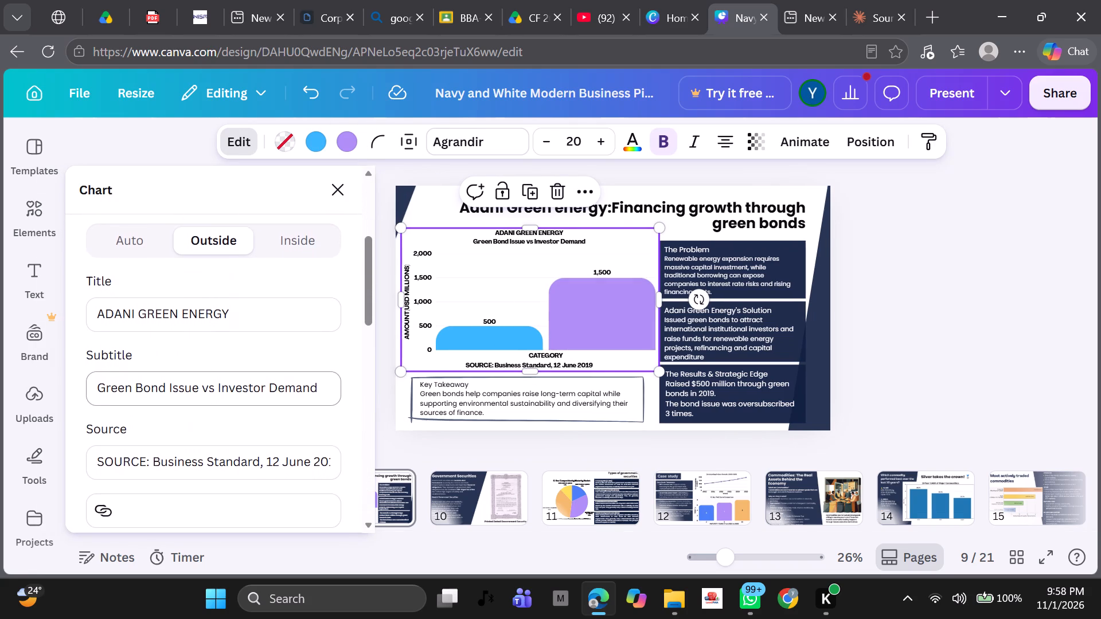
scroll(207, 411, "down", 3)
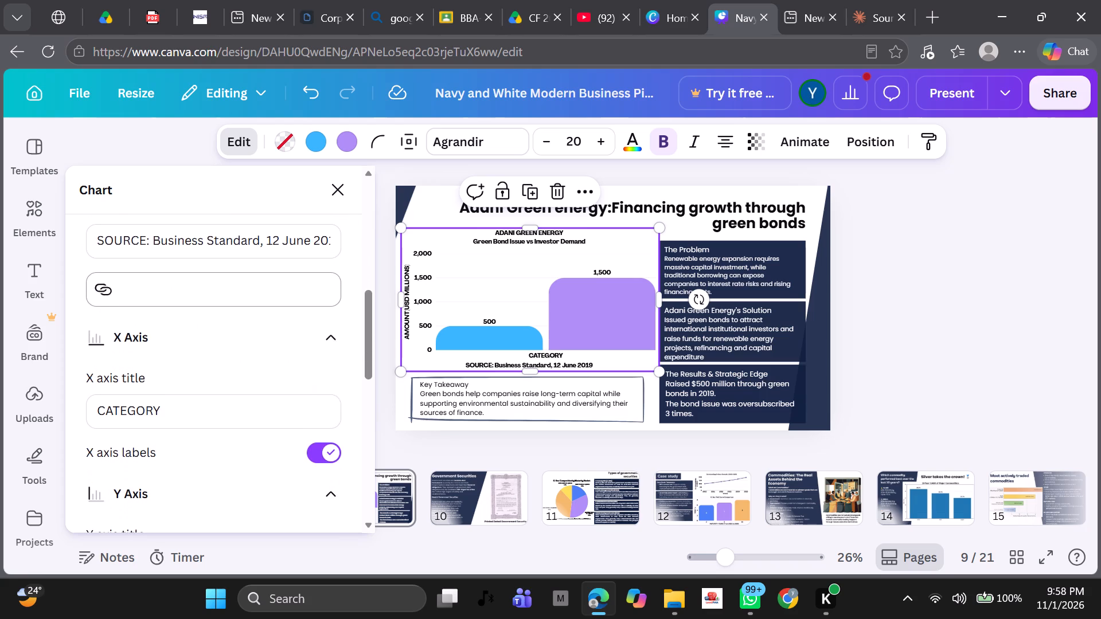
scroll(207, 411, "up", 4)
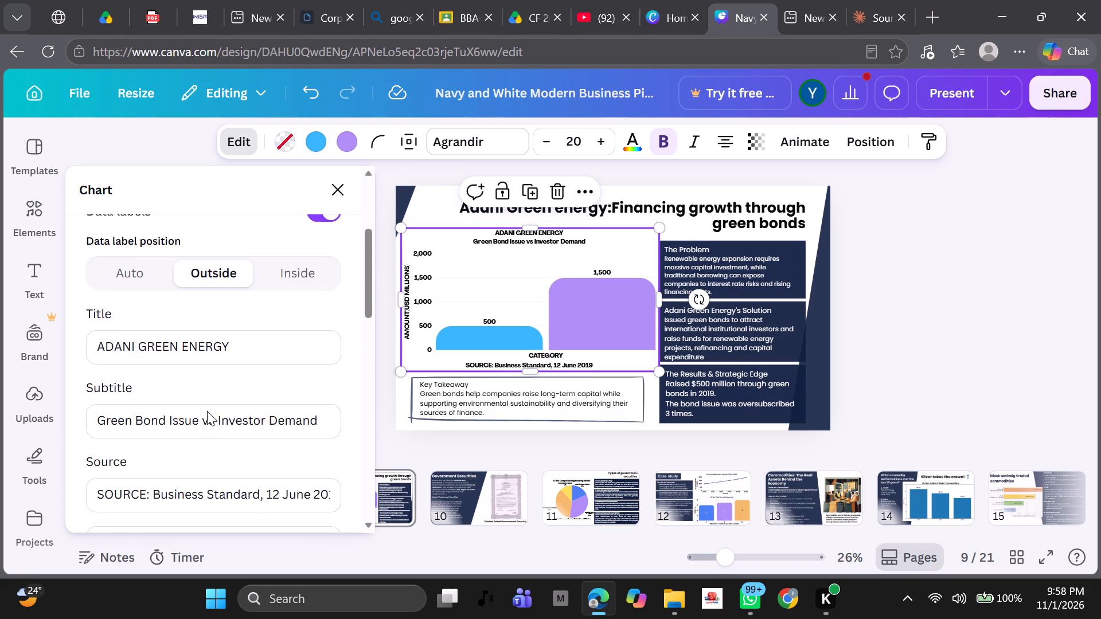
scroll(207, 411, "up", 1)
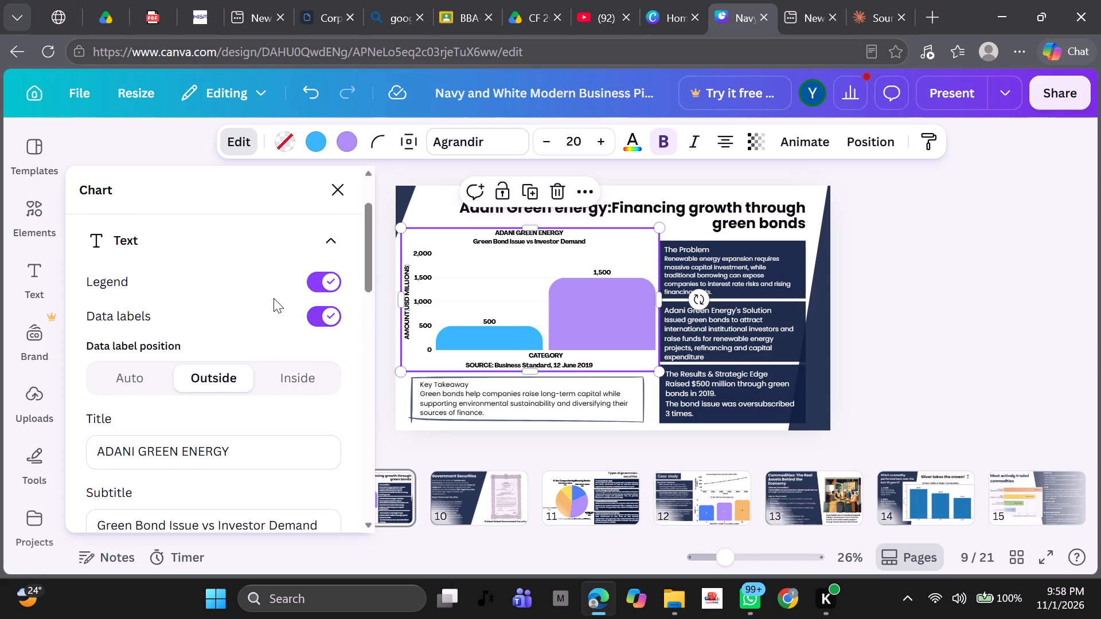
scroll(260, 336, "down", 3)
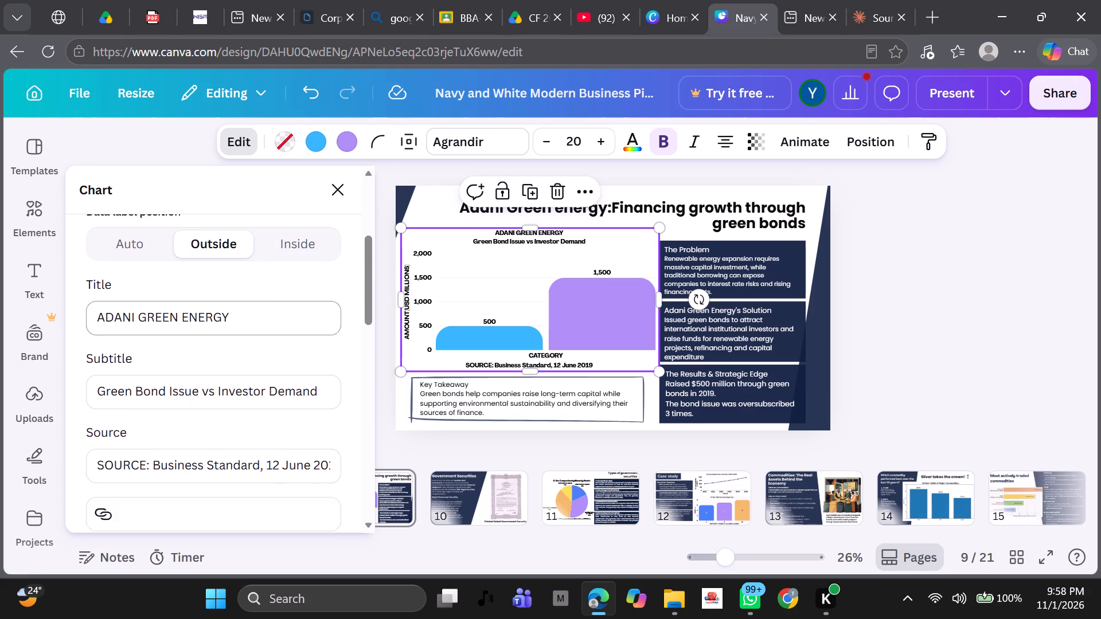
scroll(260, 336, "down", 3)
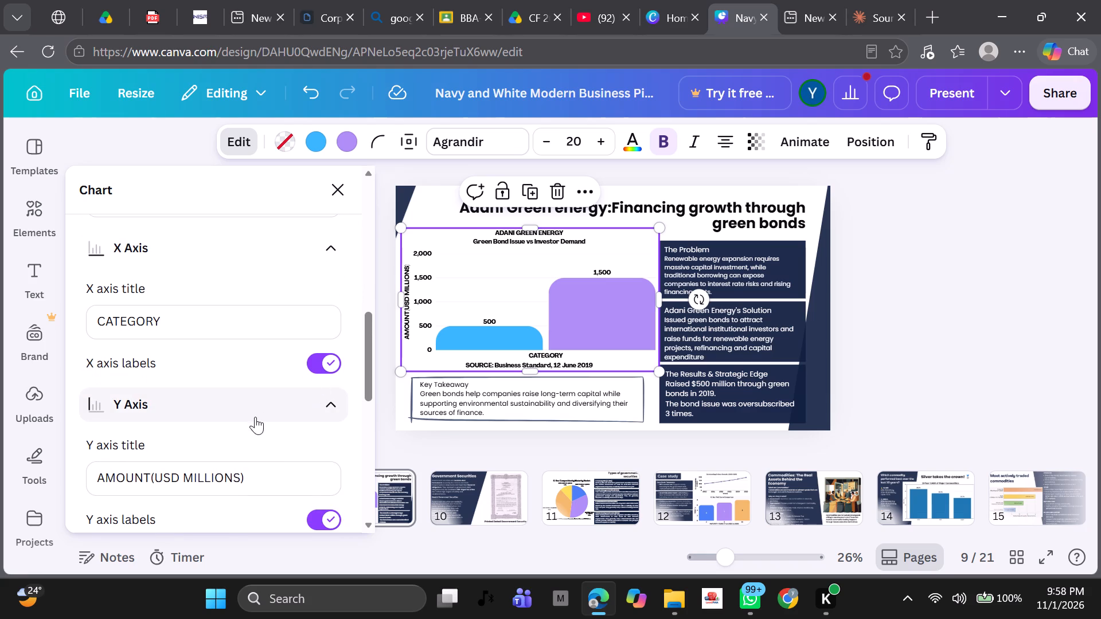
scroll(255, 417, "down", 6)
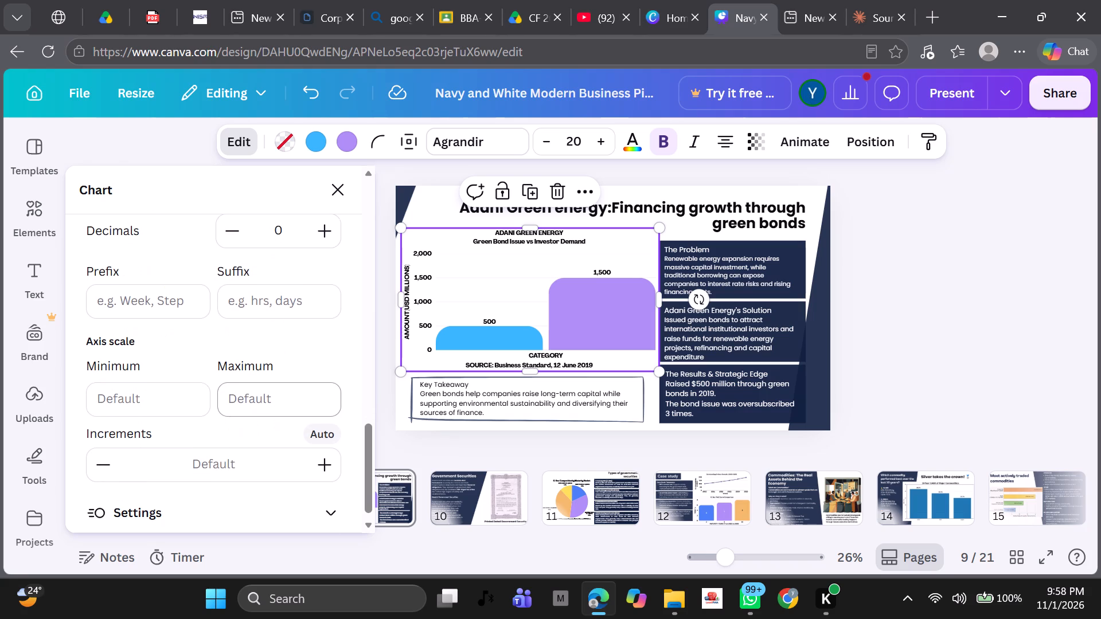
scroll(255, 417, "down", 1)
left_click(483, 338)
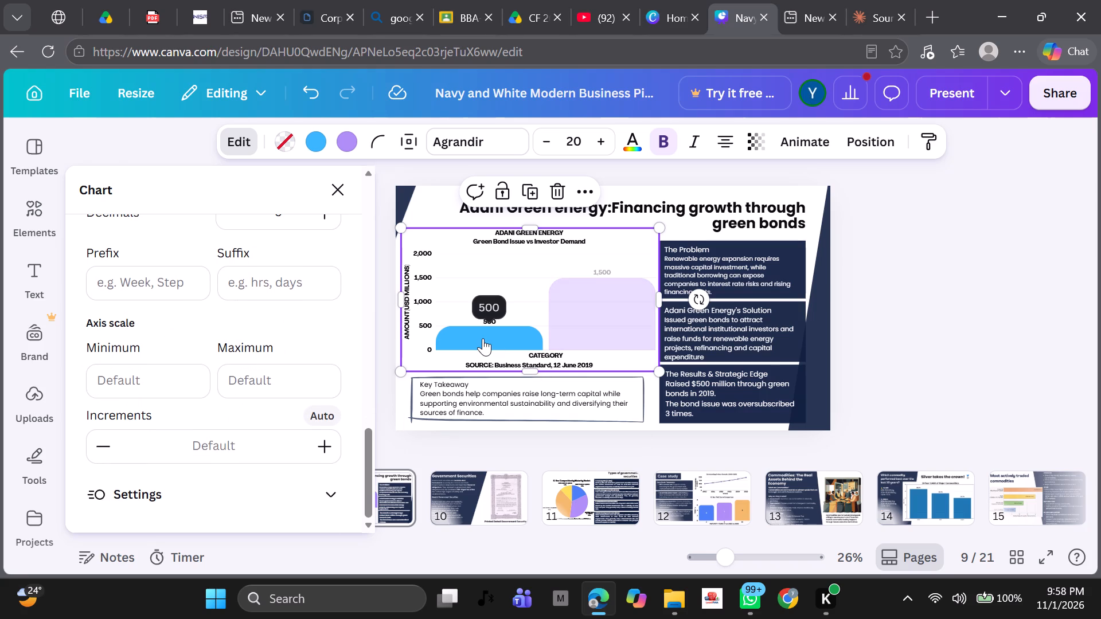
scroll(247, 346, "up", 3)
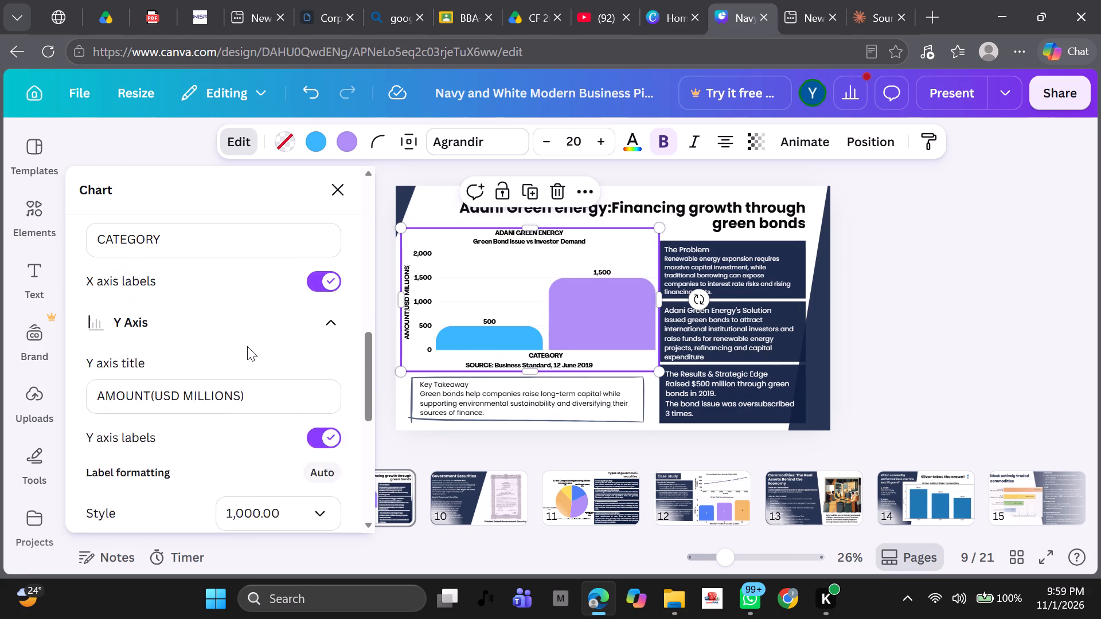
scroll(247, 346, "up", 3)
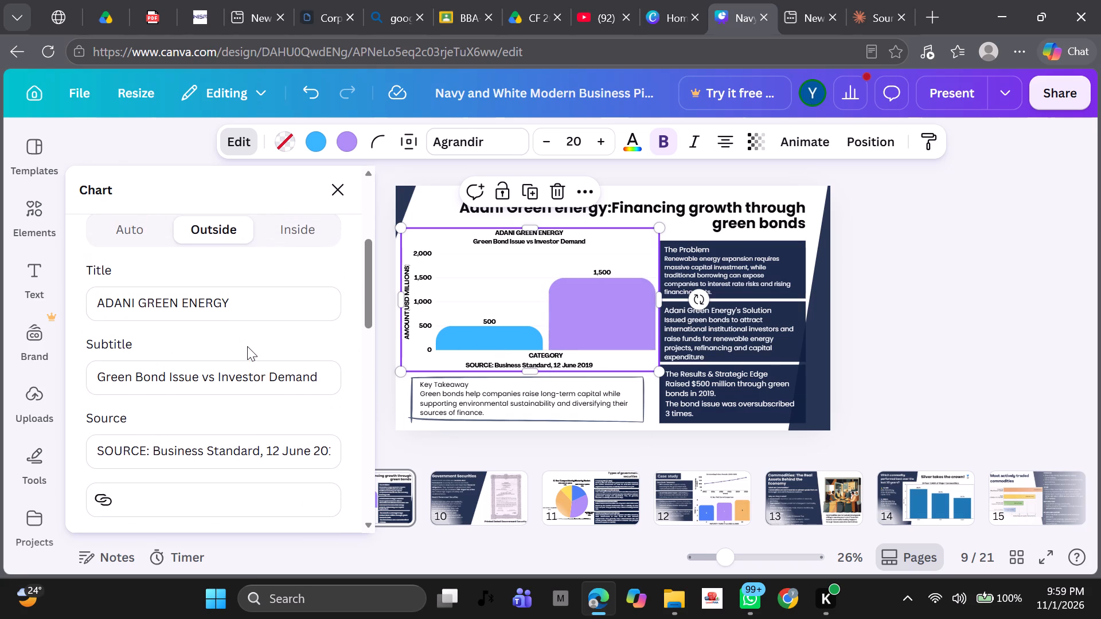
scroll(247, 346, "up", 4)
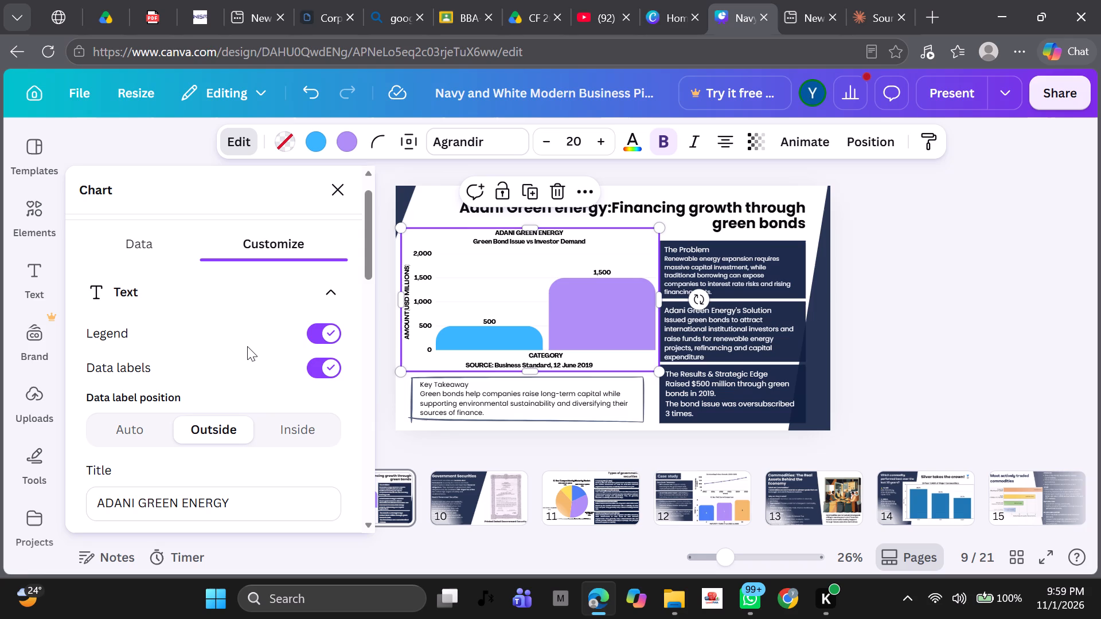
In the chart's data setup, set the labels to Column A, Green Bond Issued.
left_click(145, 244)
scroll(186, 354, "down", 1)
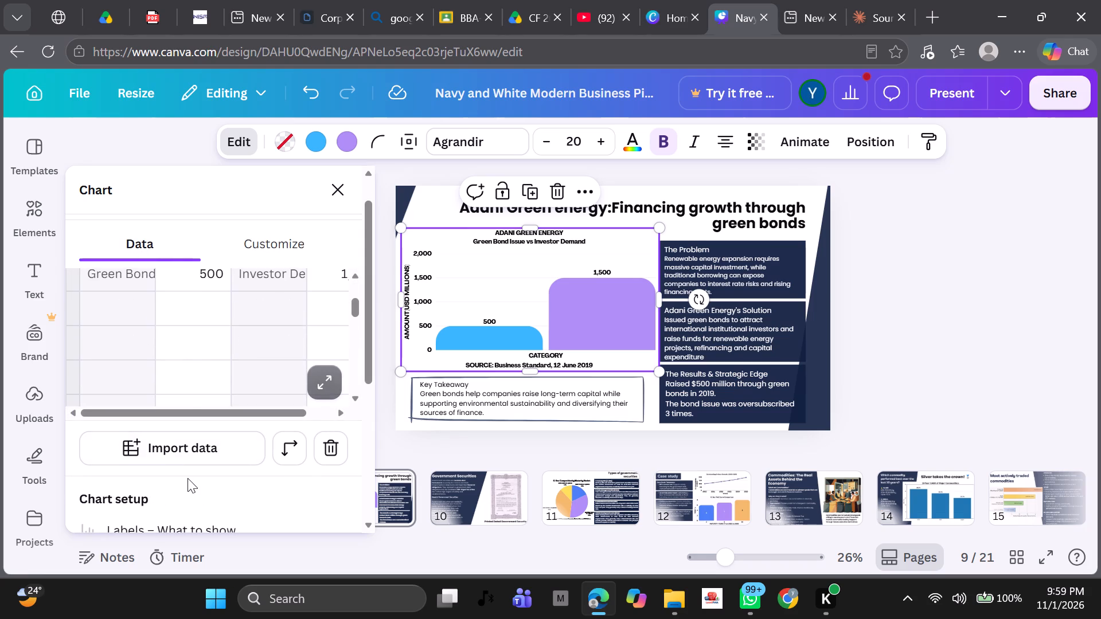
scroll(188, 478, "down", 2)
left_click(229, 383)
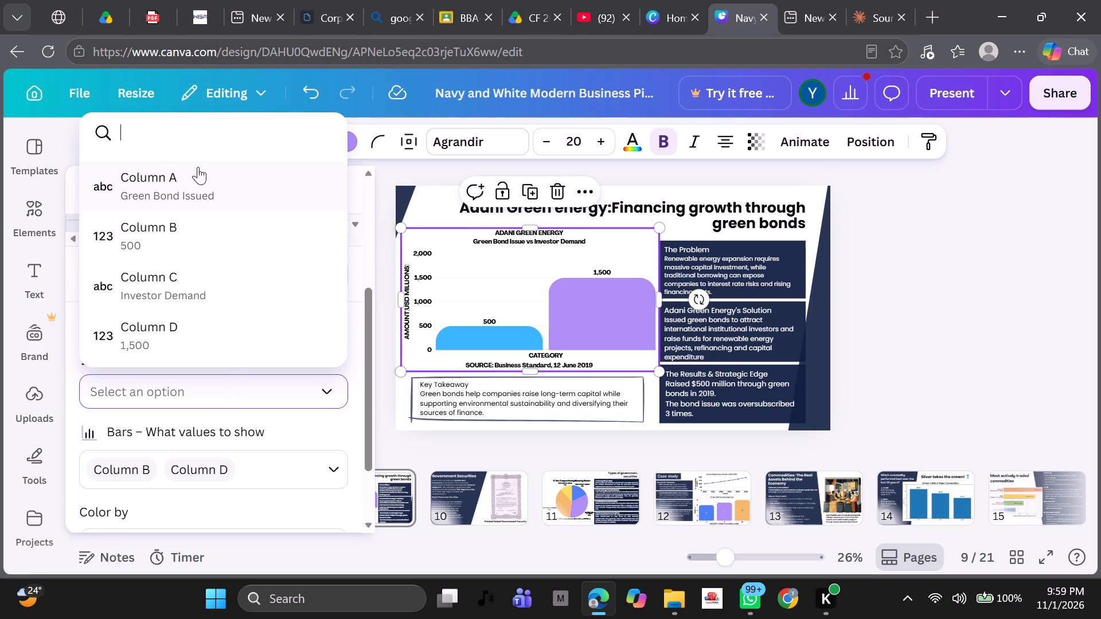
left_click(198, 178)
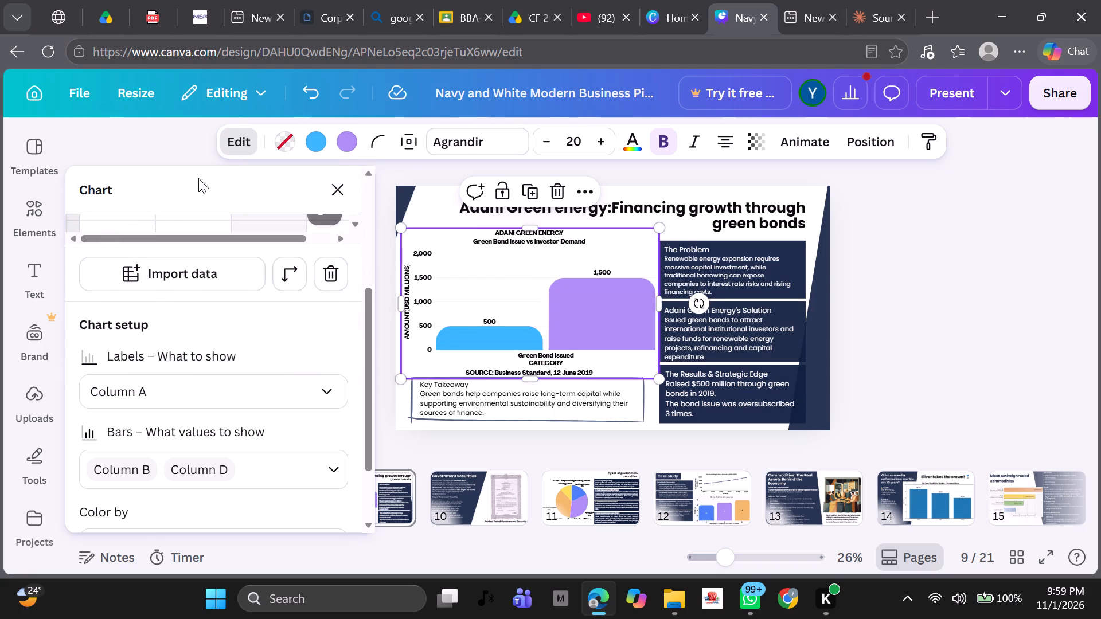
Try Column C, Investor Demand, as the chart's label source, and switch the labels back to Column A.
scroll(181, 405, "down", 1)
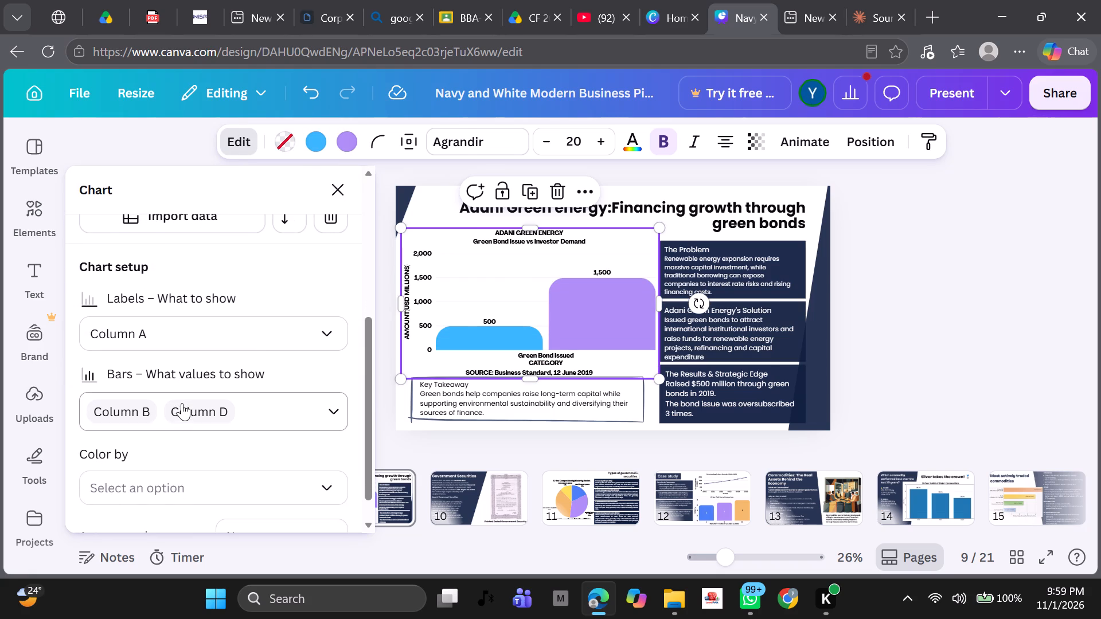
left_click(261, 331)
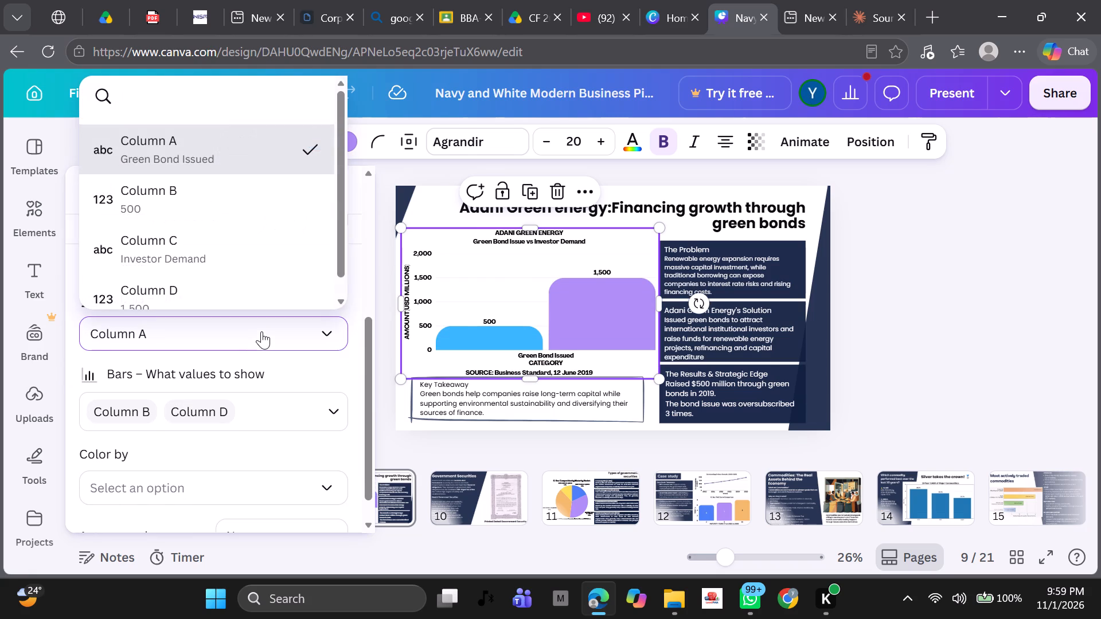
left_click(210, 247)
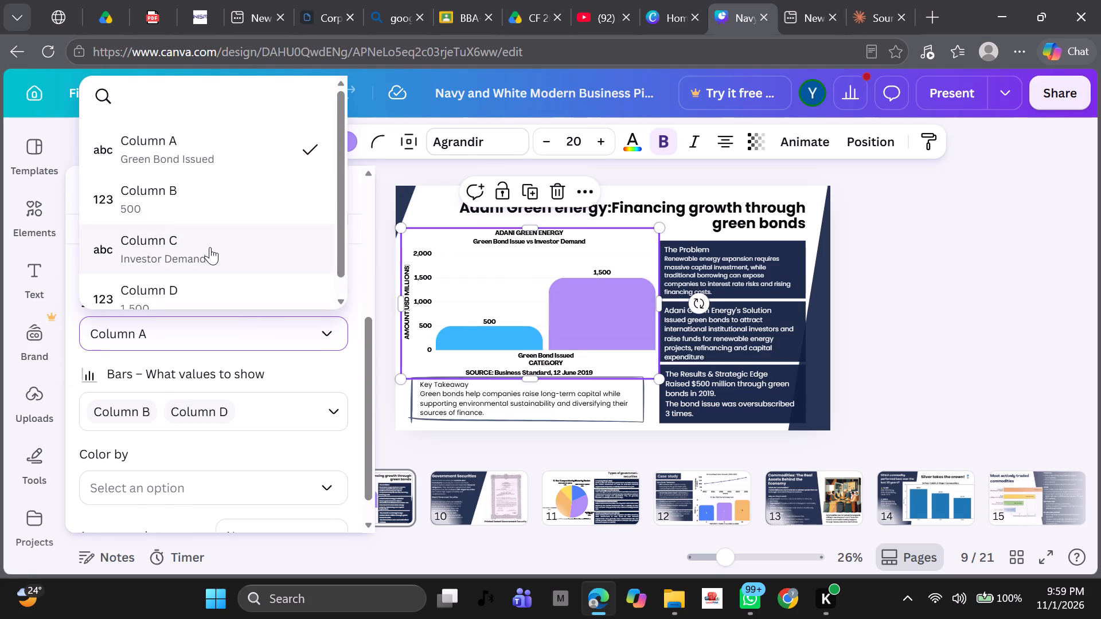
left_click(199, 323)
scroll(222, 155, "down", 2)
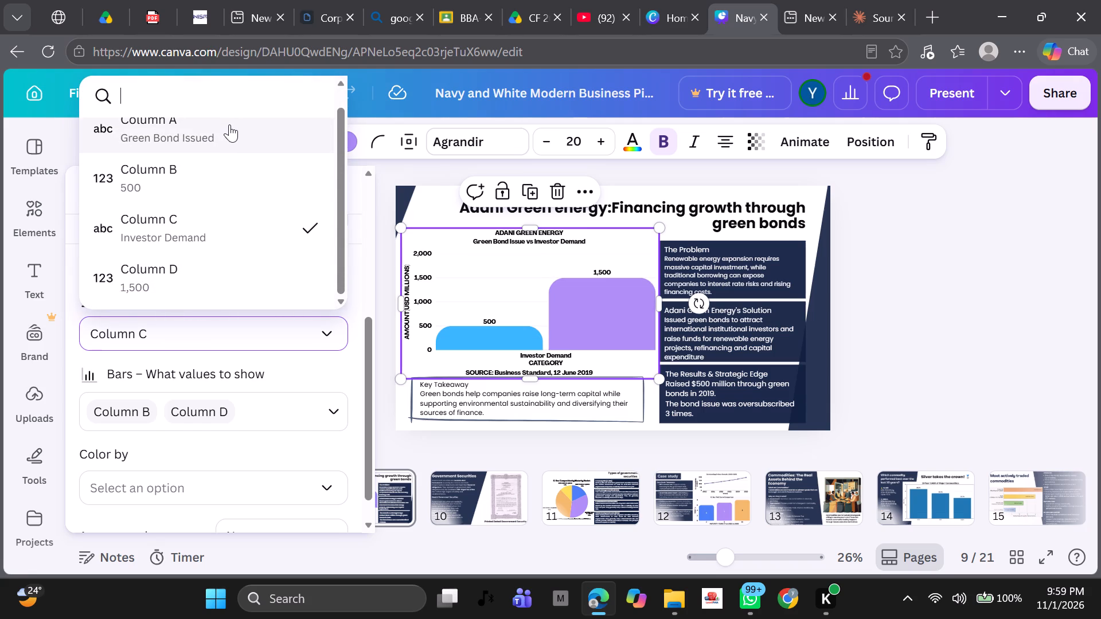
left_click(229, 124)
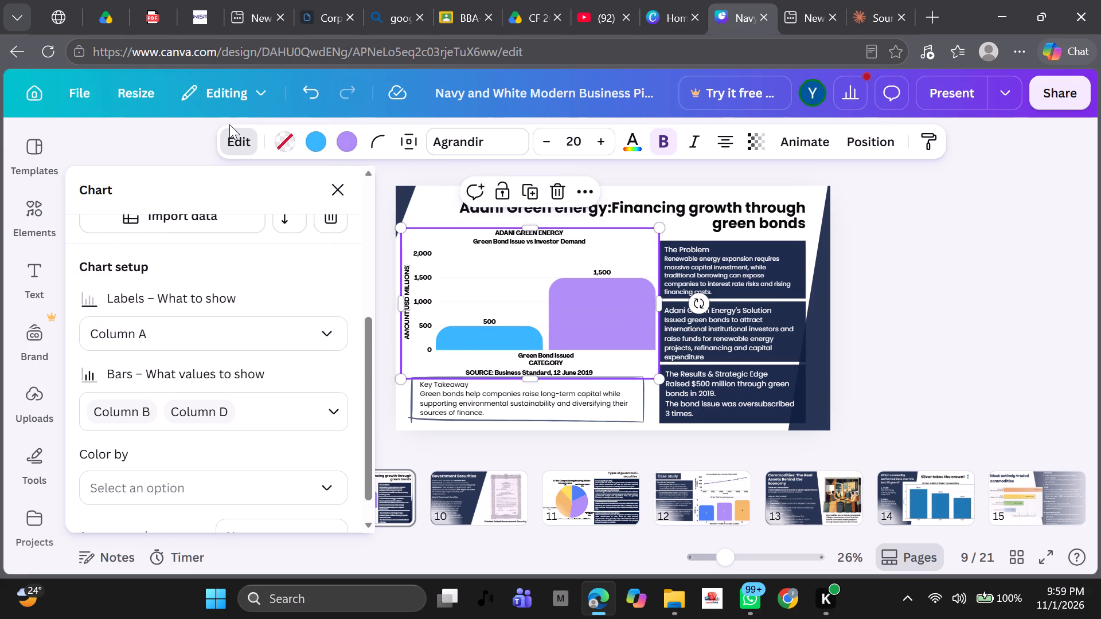
Examine how the data table of the G-Sec Yield Curve Comparison bar chart on page 12 is laid out.
left_click(715, 506)
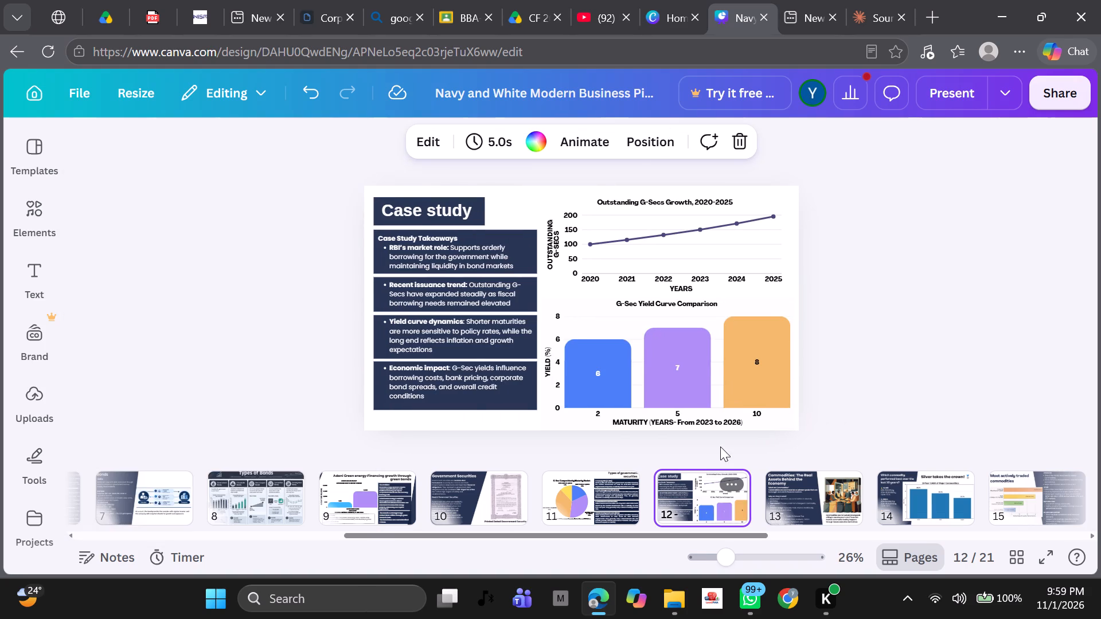
left_click(714, 394)
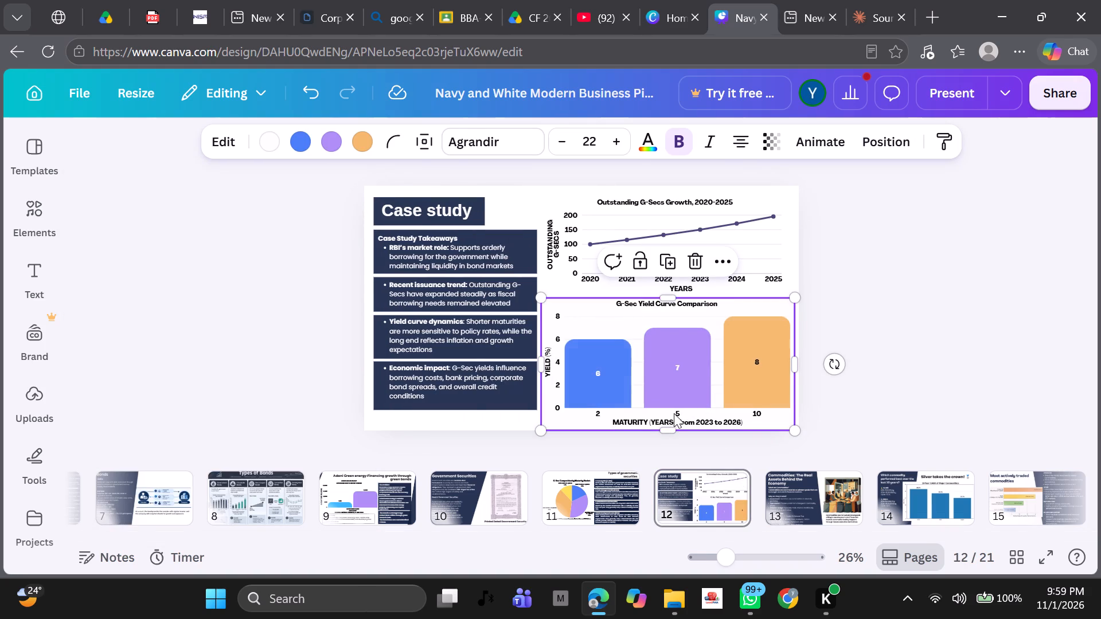
left_click(673, 413)
double_click(673, 413)
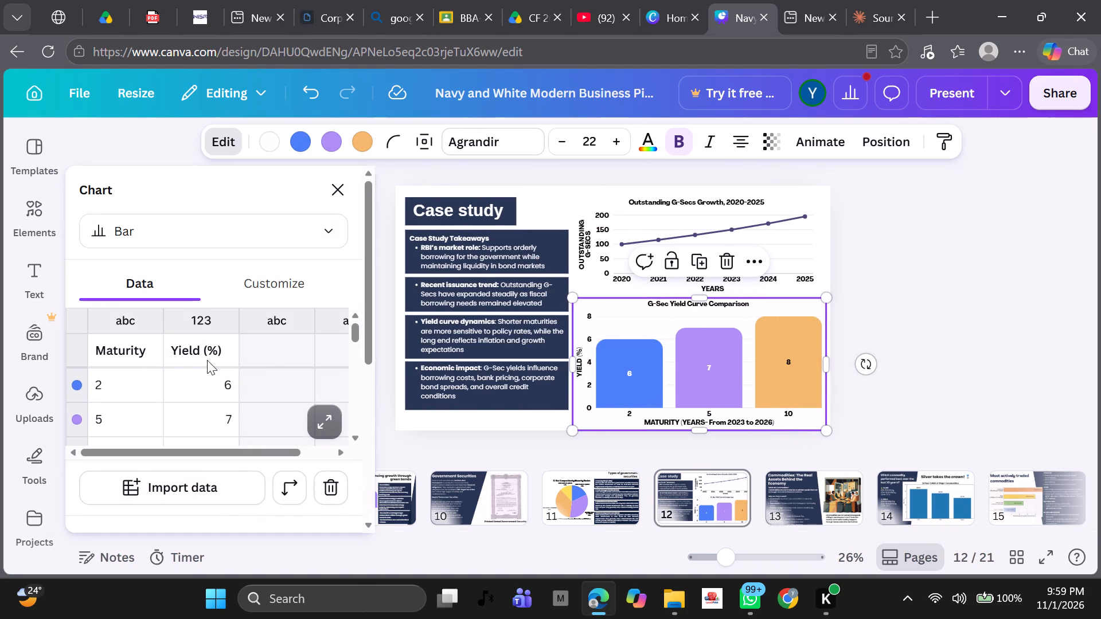
scroll(213, 360, "right", 1)
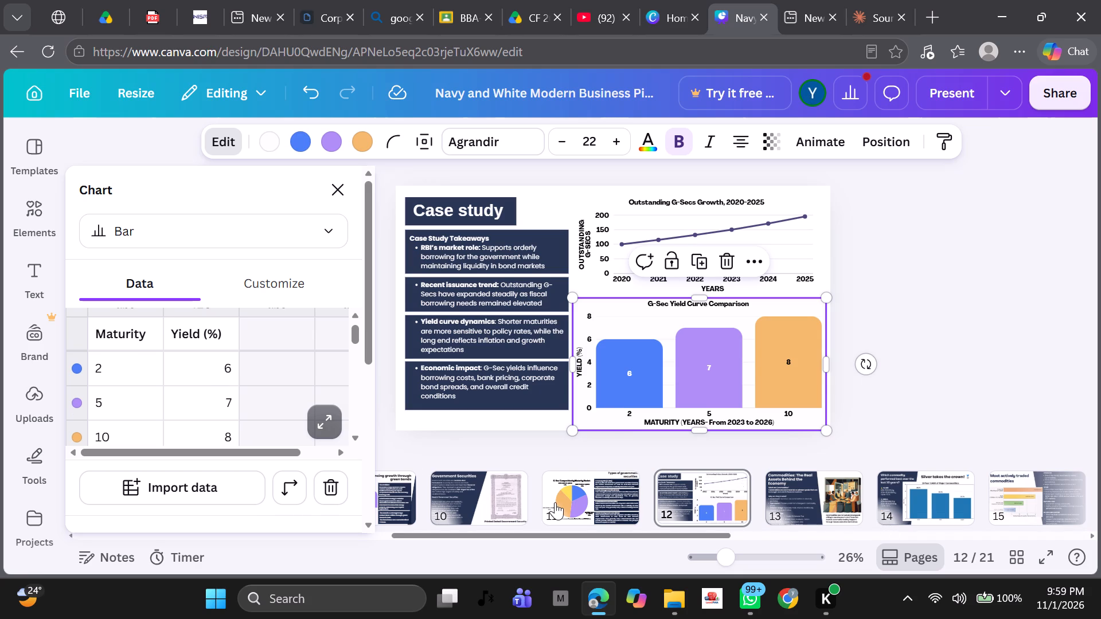
On page 9, copy the chart's Investor Demand and 1,500 cells into the first two columns of the row below Green Bond Issued.
scroll(555, 502, "right", 2)
left_click(502, 502)
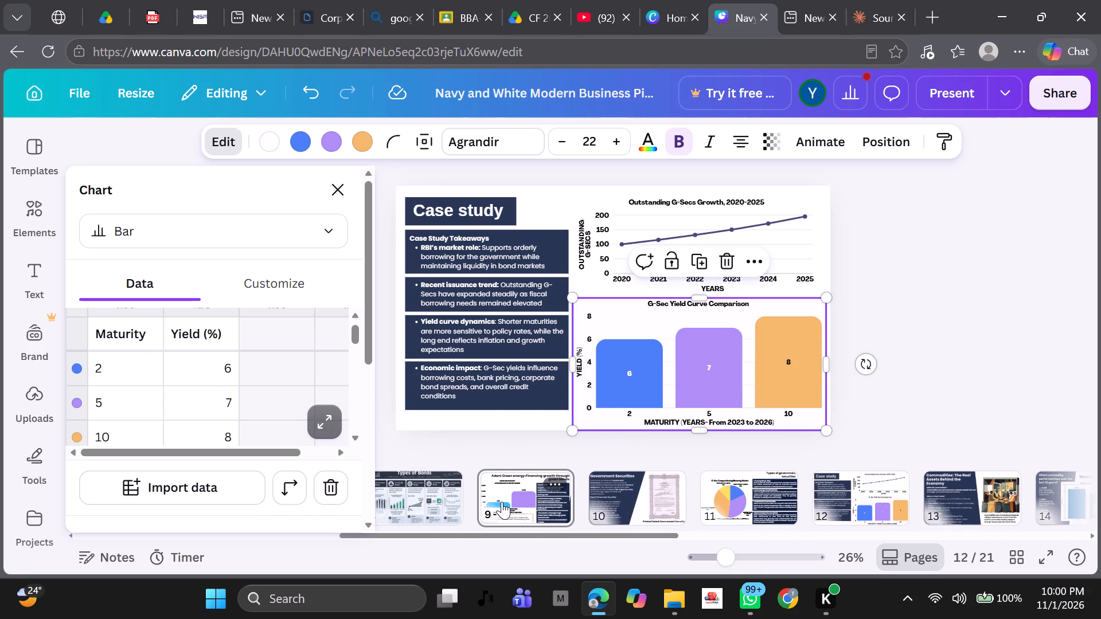
left_click(494, 334)
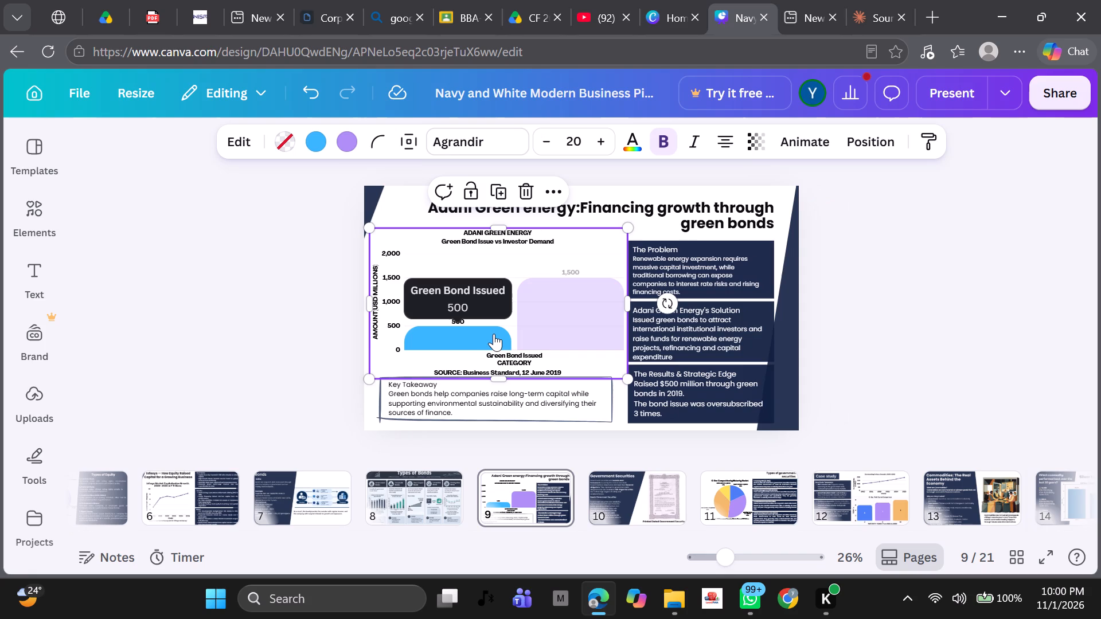
double_click(494, 334)
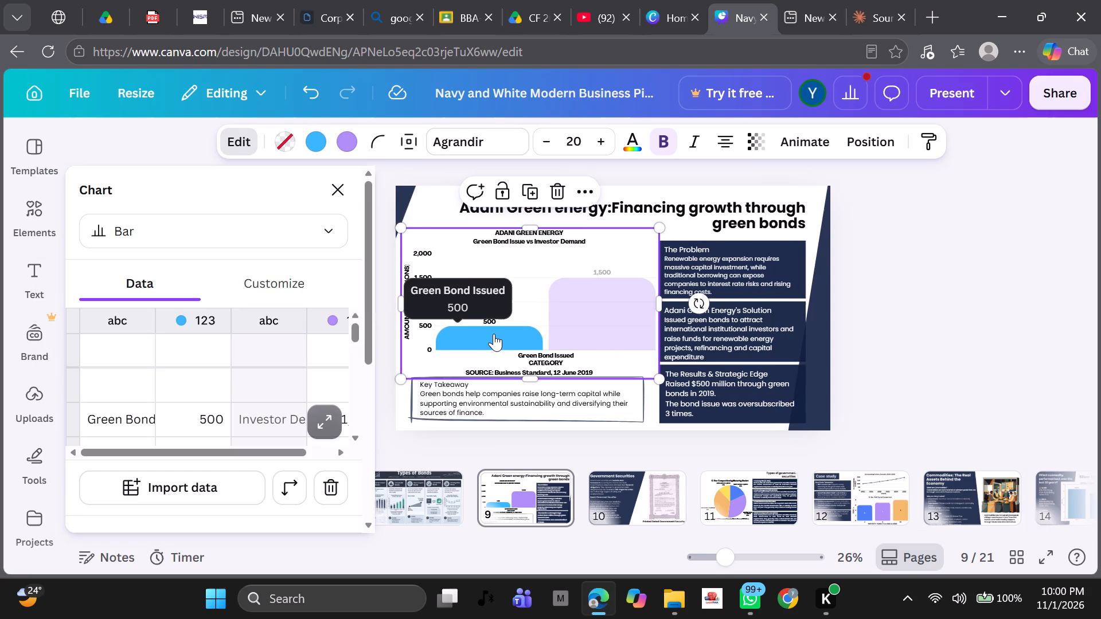
scroll(239, 367, "down", 1)
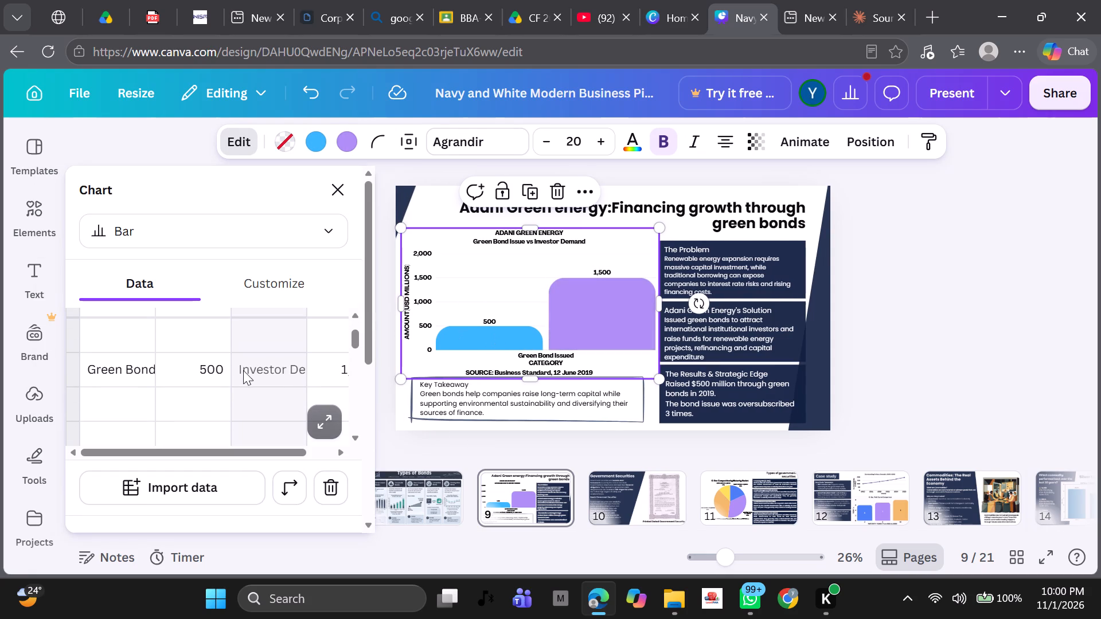
left_click_drag(239, 371, 339, 376)
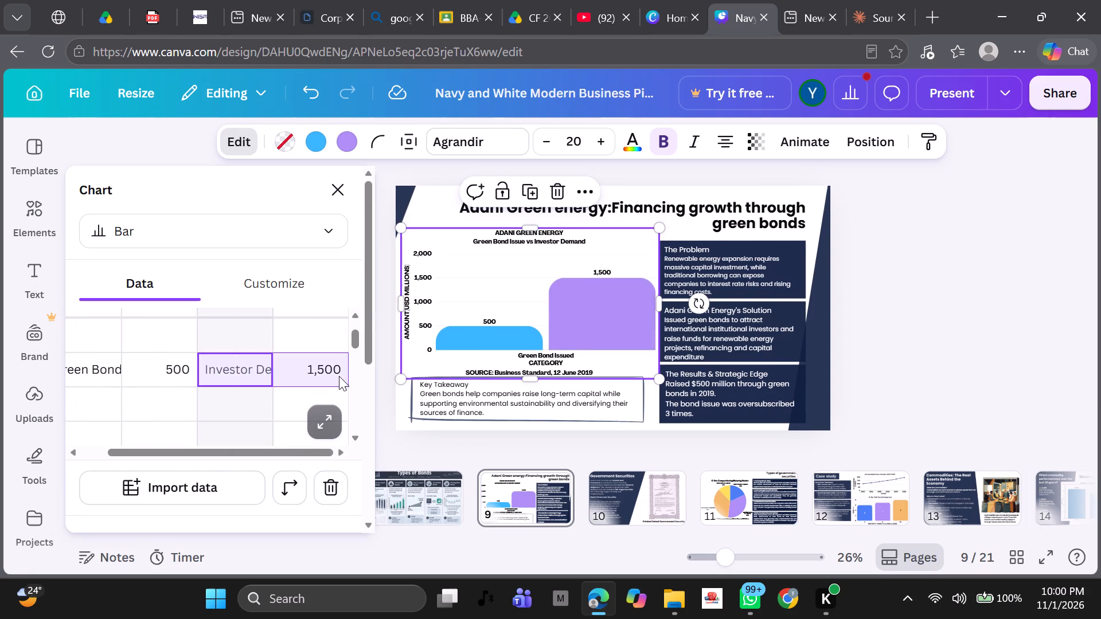
key("ctrl+c")
scroll(119, 420, "right", 1)
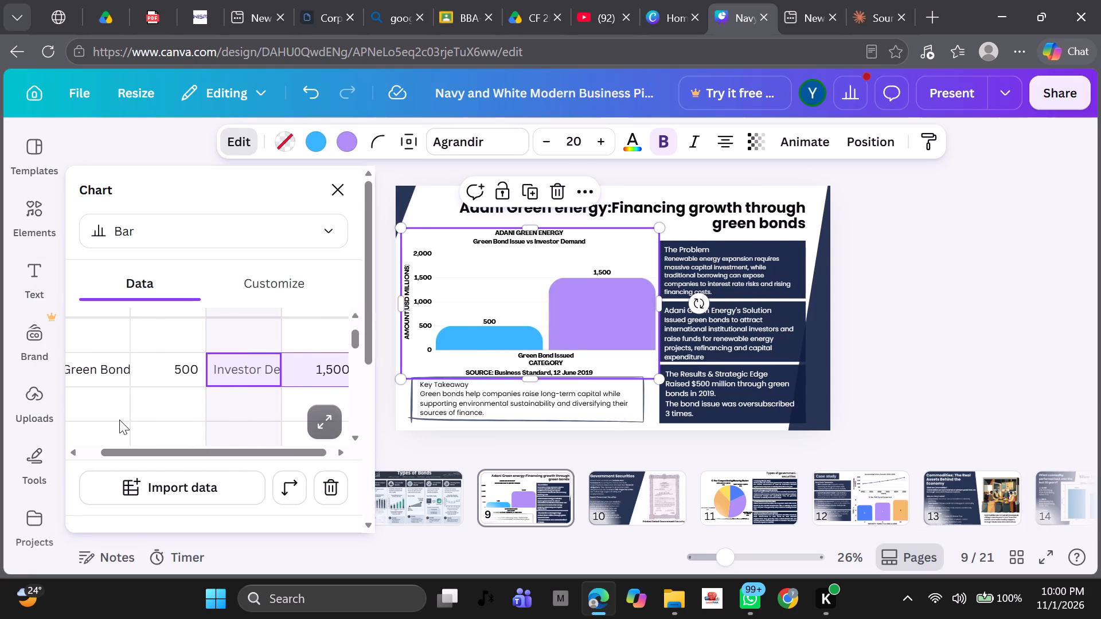
scroll(119, 420, "right", 1)
left_click(121, 406)
key("ctrl+v")
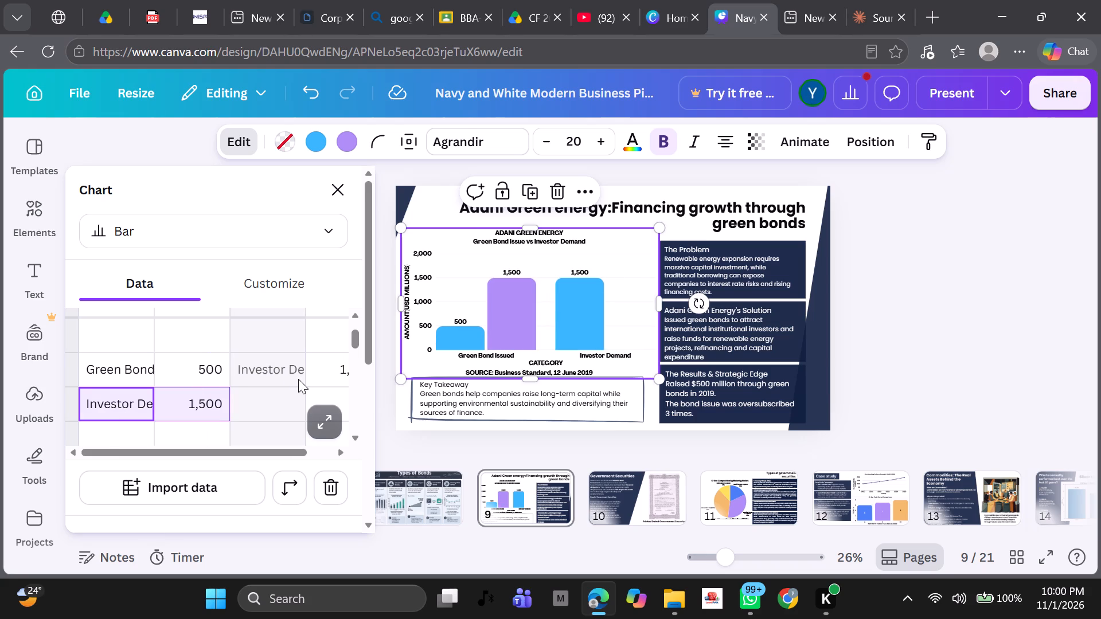
Clear the Investor Demand and 1,500 cells from the third and fourth columns of the Green Bond Issued row.
scroll(298, 379, "left", 1)
left_click_drag(235, 370, 349, 371)
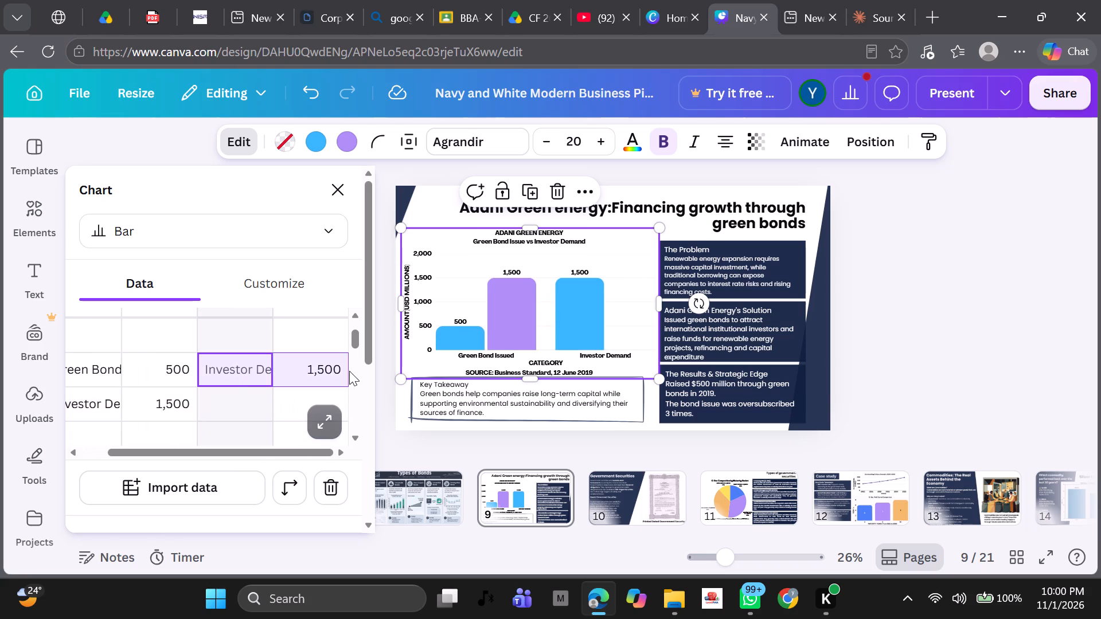
left_click_drag(349, 371, 353, 372)
key("BackSpace")
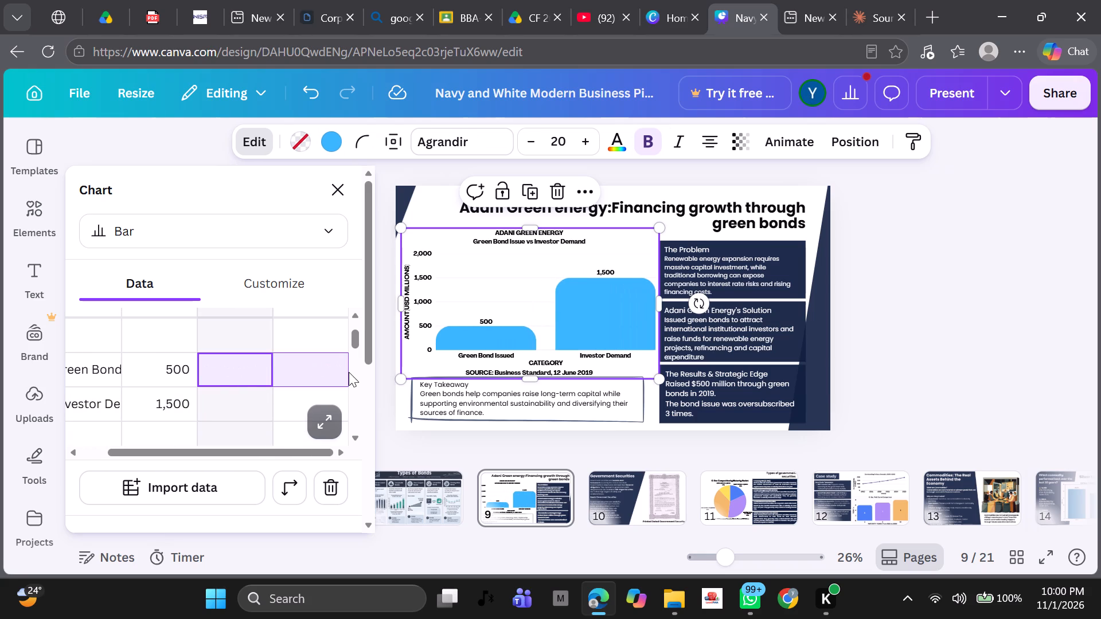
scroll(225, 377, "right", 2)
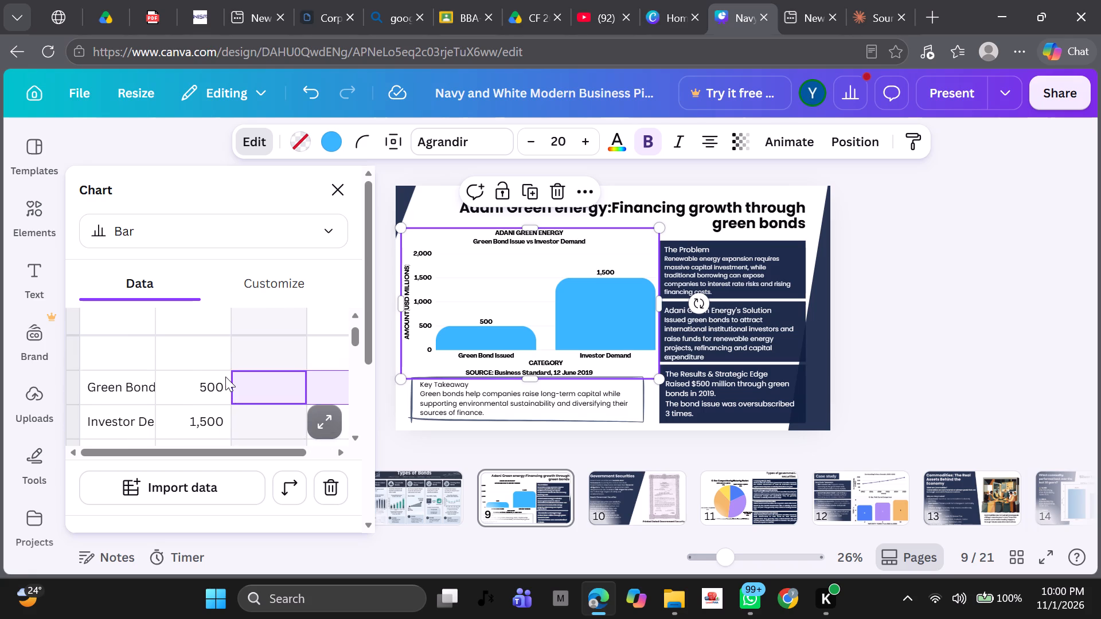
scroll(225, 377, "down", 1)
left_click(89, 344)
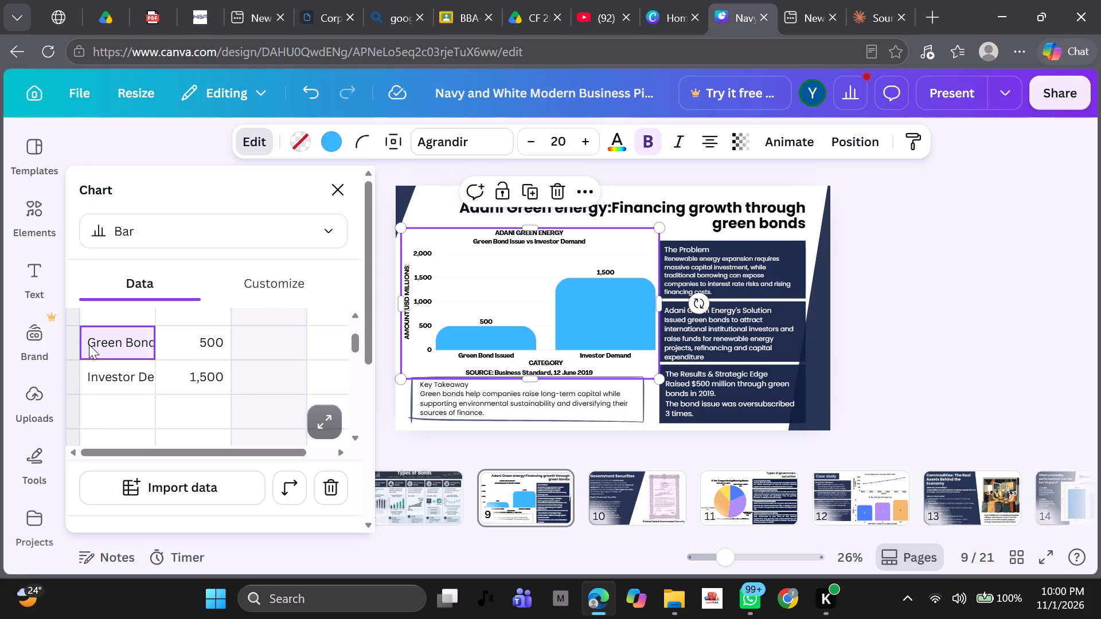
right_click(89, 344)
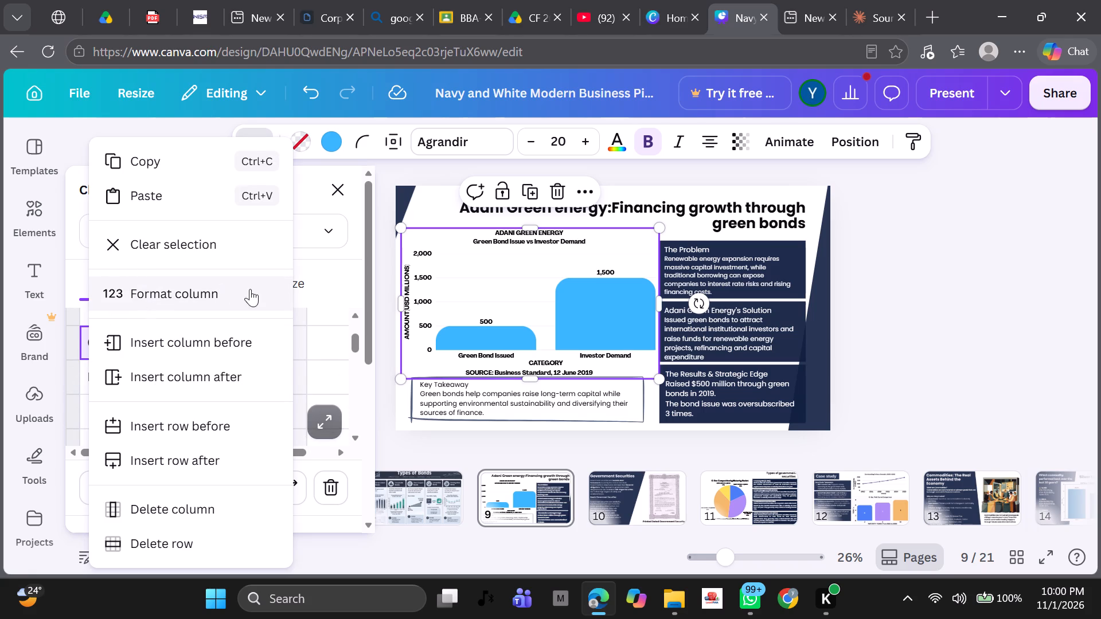
Recolour the Adani Green Energy chart's bars from light blue to the darker steel blue among the chart colours.
left_click(337, 143)
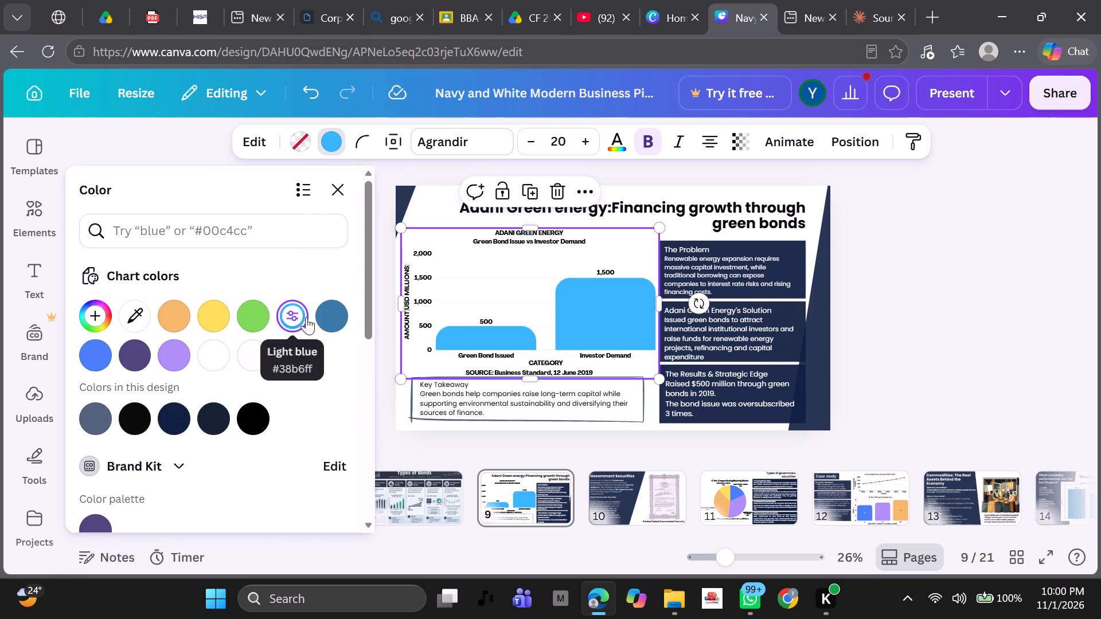
left_click(316, 319)
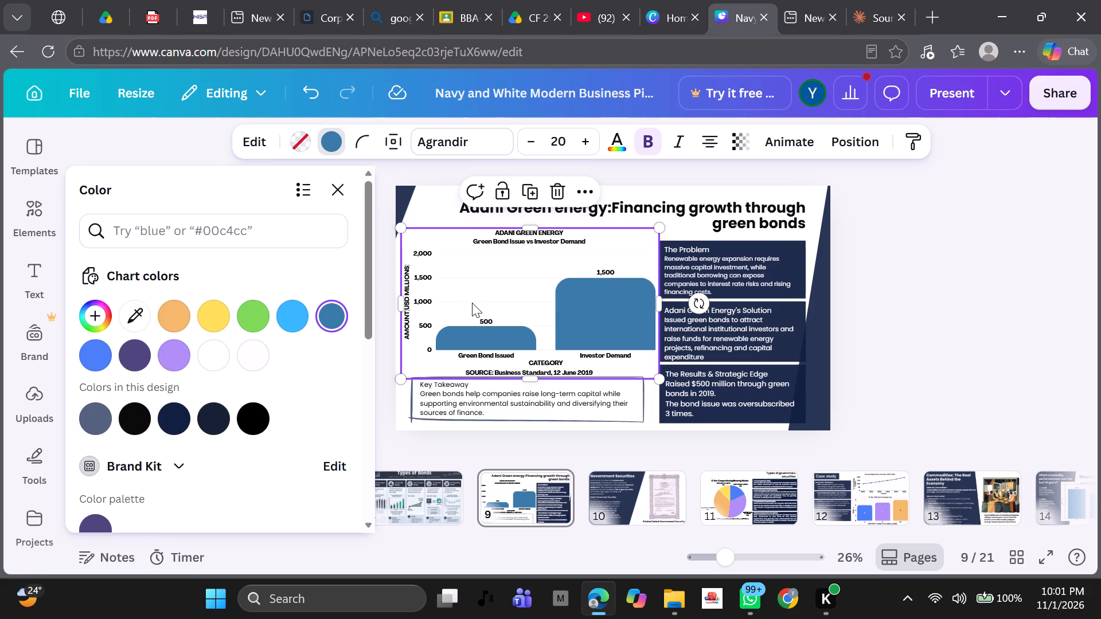
Examine the bar chart's data columns and its customization settings for the X axis, Y axis and label formatting.
double_click(494, 342)
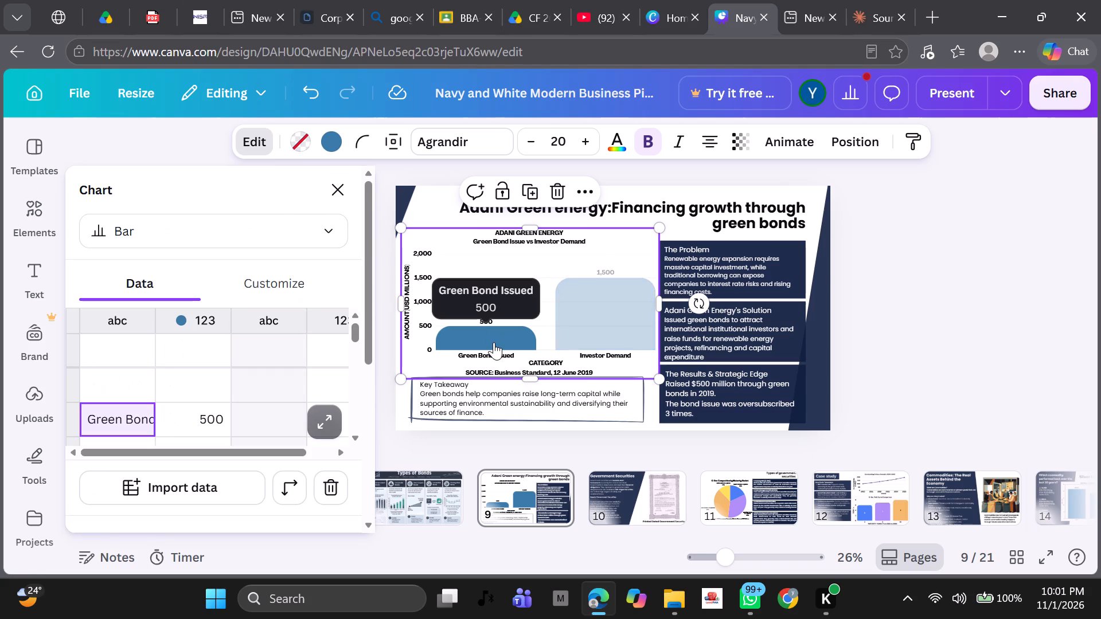
double_click(494, 342)
scroll(143, 382, "right", 1)
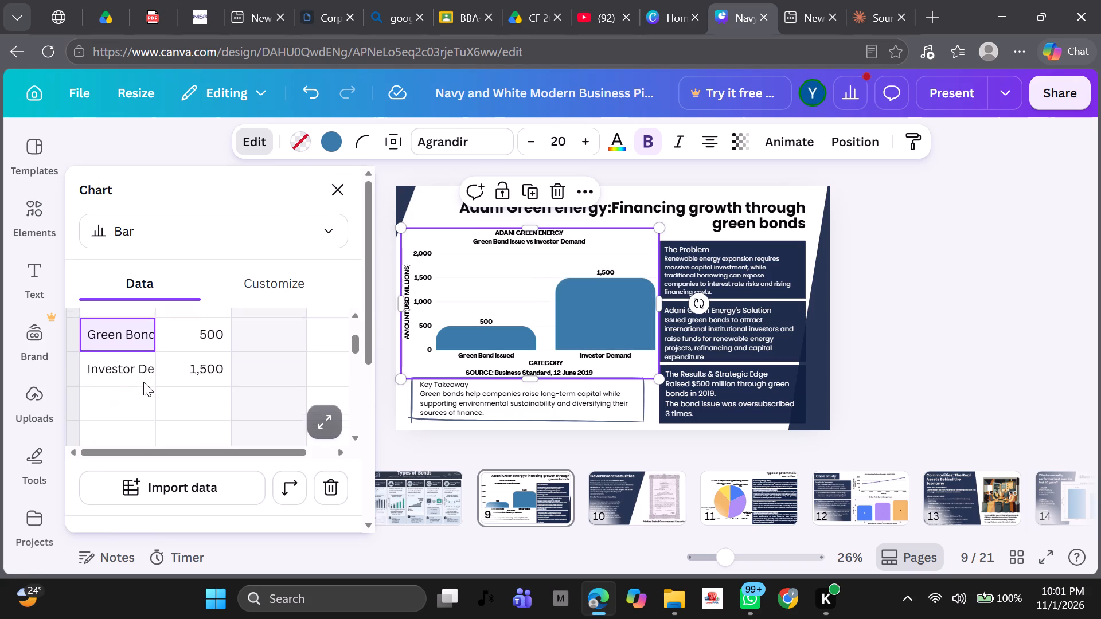
scroll(143, 382, "right", 1)
scroll(143, 382, "up", 1)
left_click(184, 317)
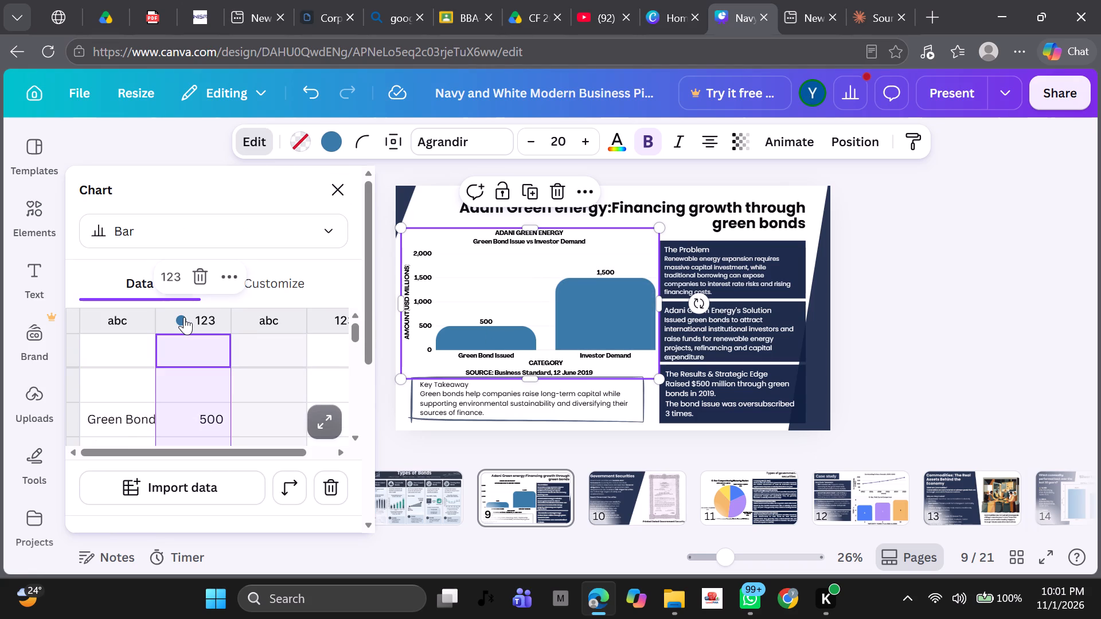
left_click(280, 285)
scroll(280, 285, "down", 4)
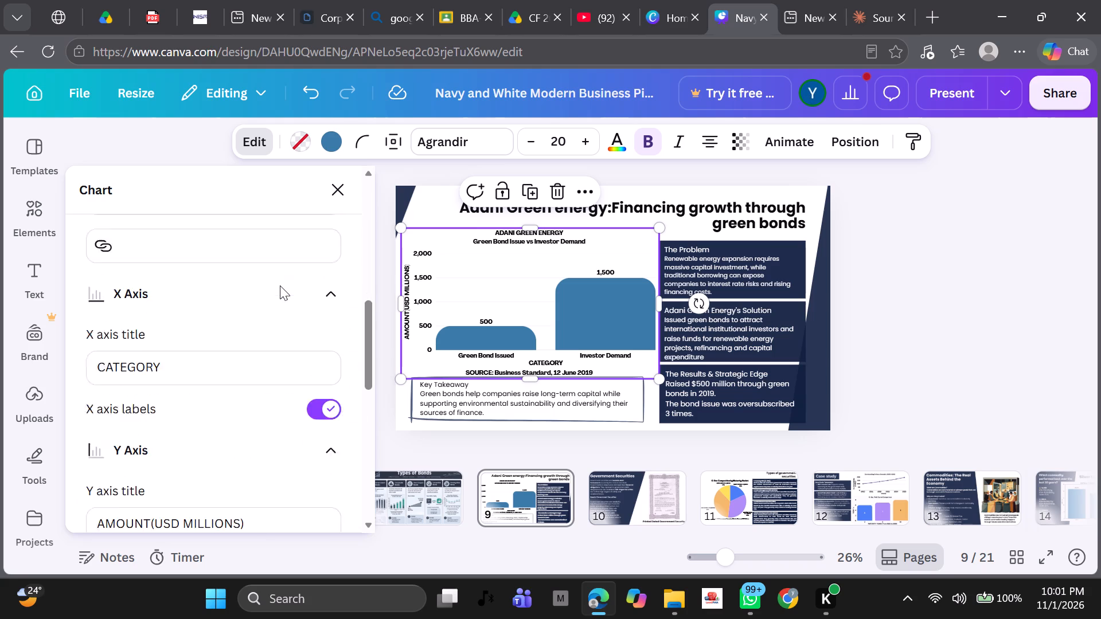
scroll(280, 285, "down", 2)
scroll(280, 285, "up", 3)
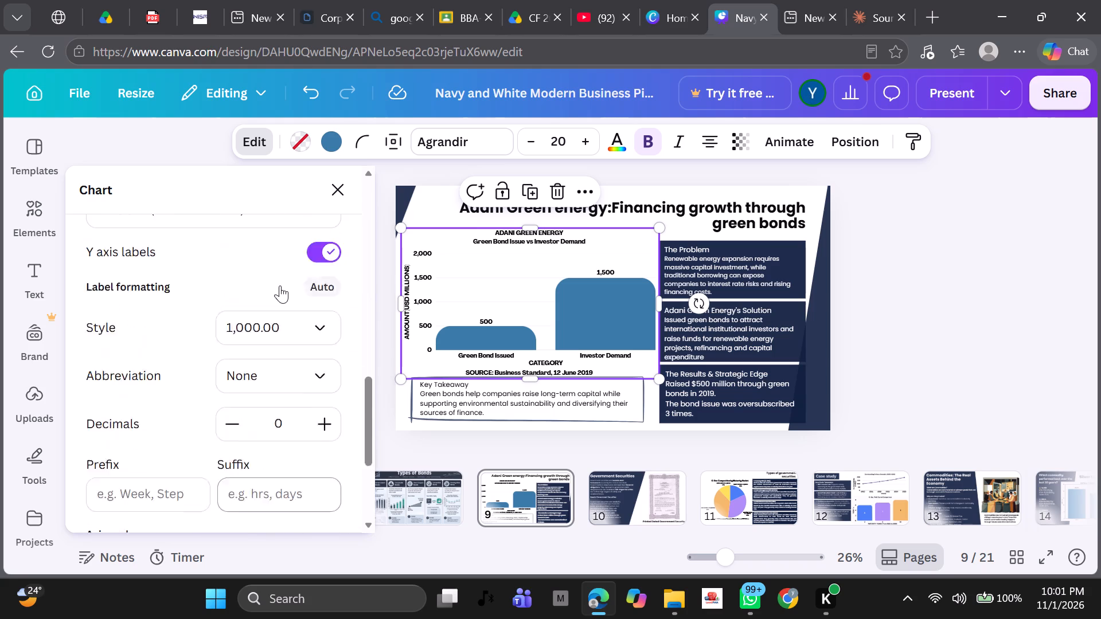
scroll(280, 285, "up", 5)
left_click(128, 287)
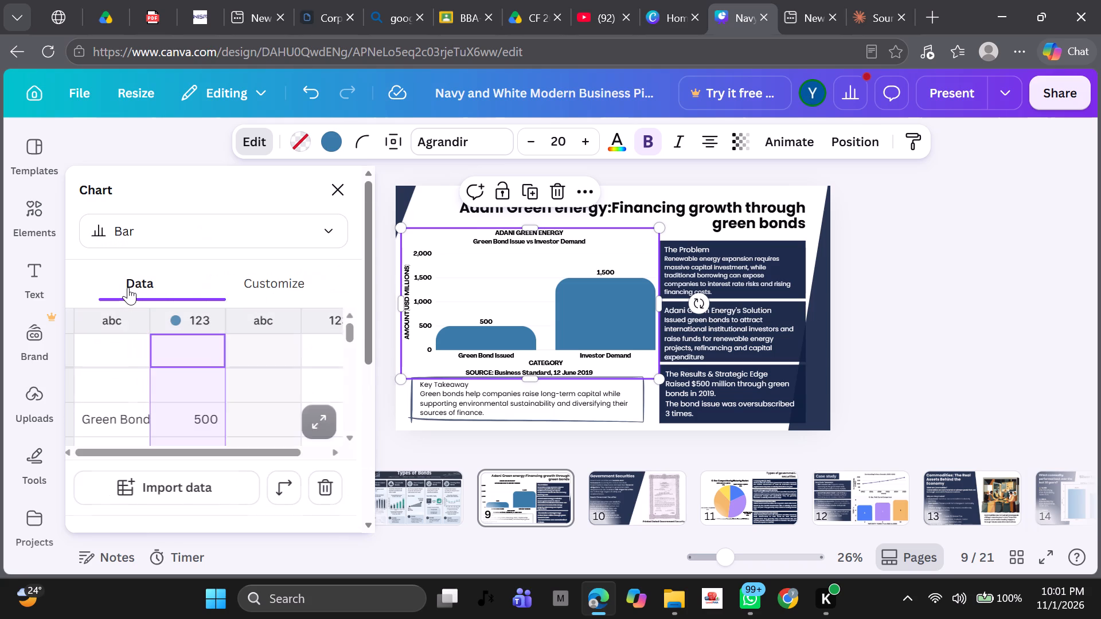
Examine the column options available for the label column and the value column in the chart's data table.
left_click(197, 316)
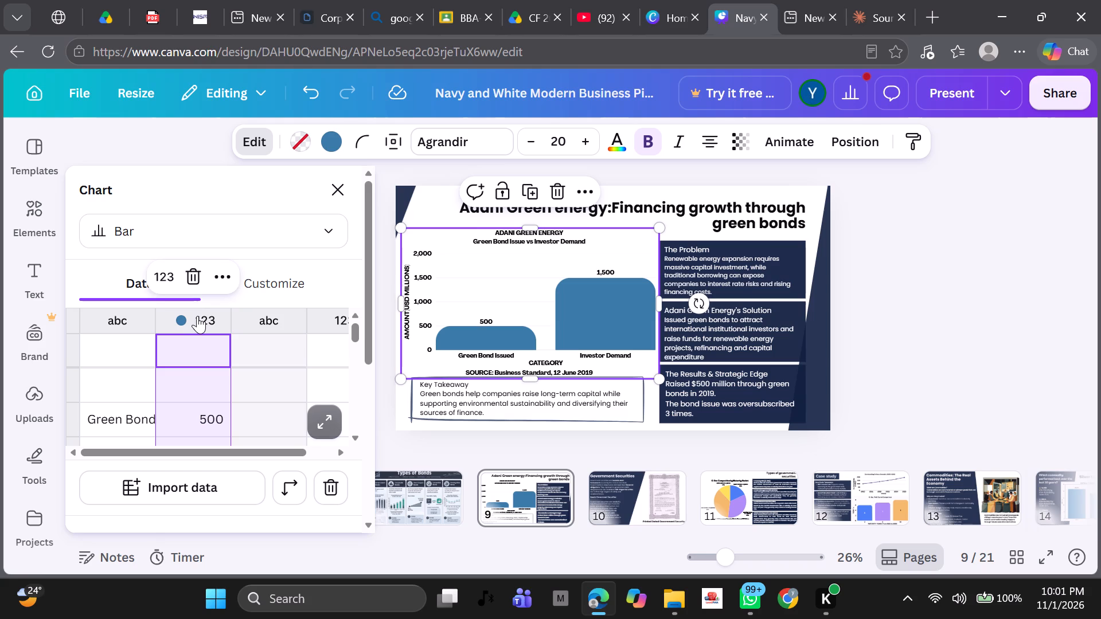
left_click(107, 314)
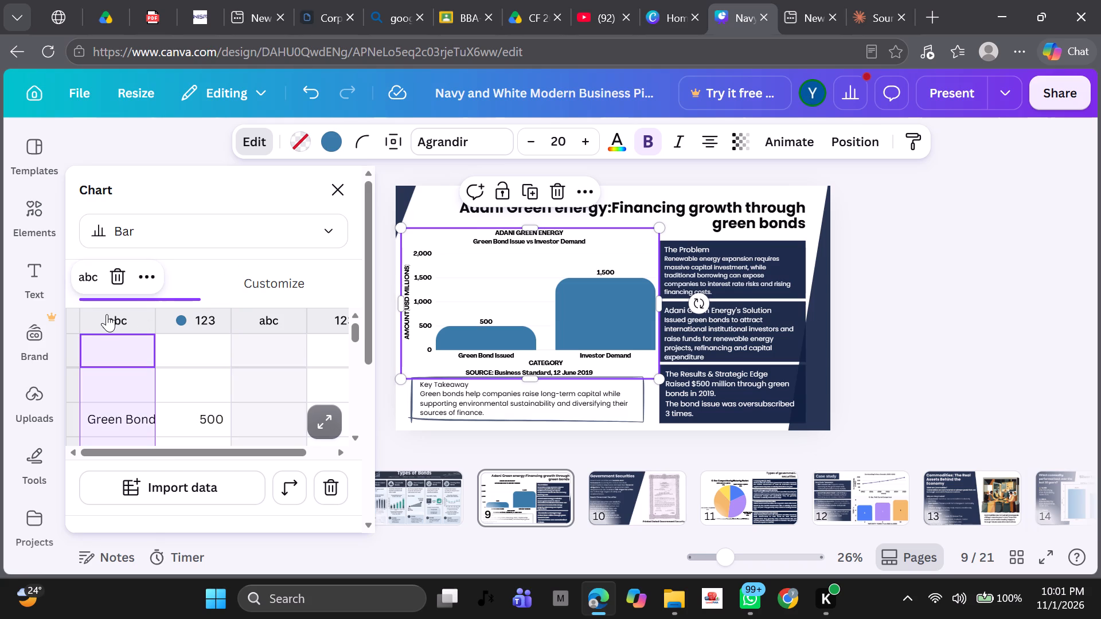
left_click(143, 280)
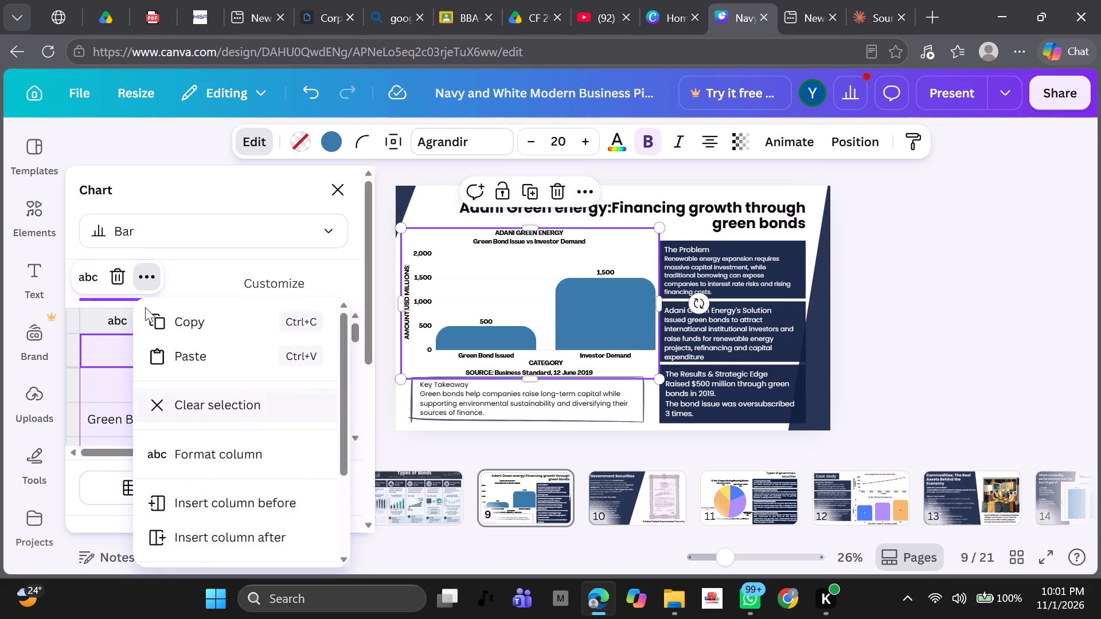
scroll(226, 474, "down", 2)
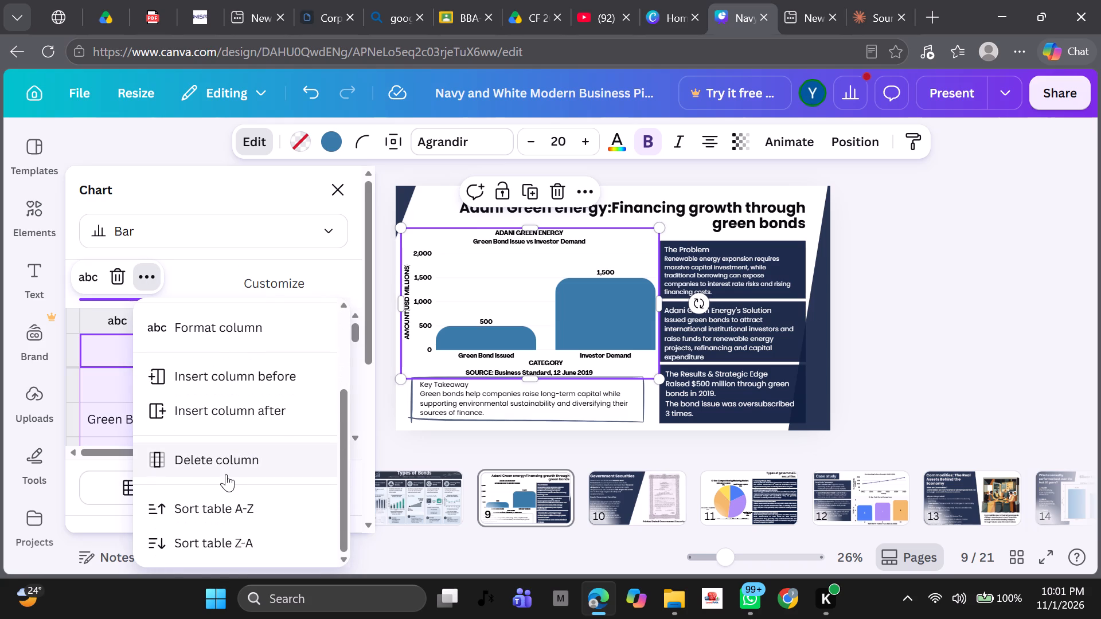
scroll(226, 474, "down", 1)
left_click(93, 412)
scroll(157, 413, "down", 1)
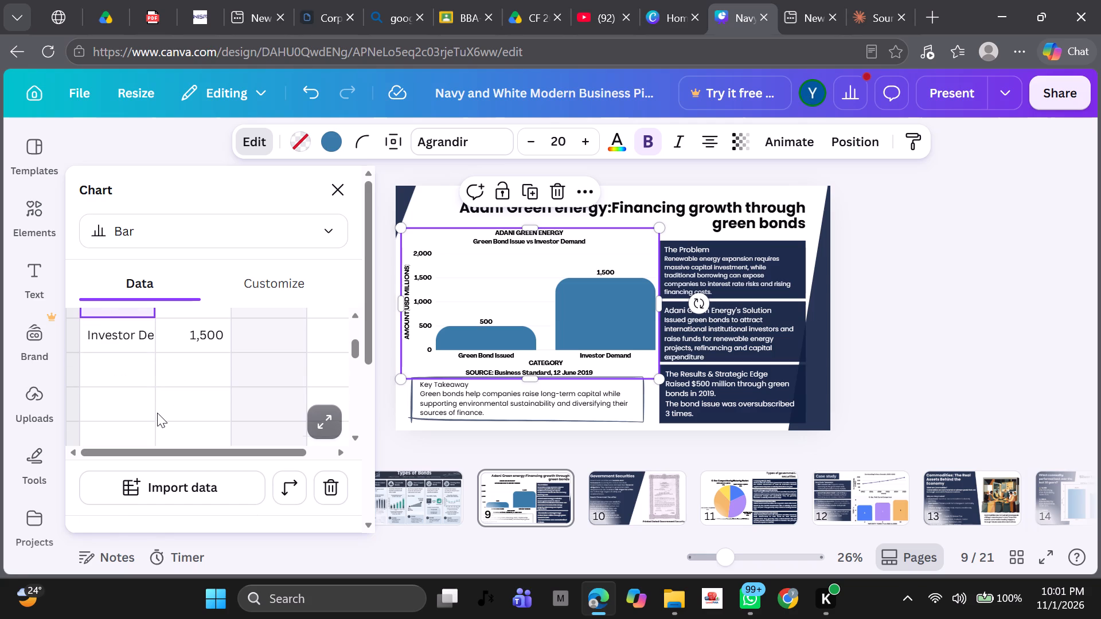
scroll(157, 413, "down", 1)
scroll(157, 413, "right", 1)
scroll(157, 413, "up", 2)
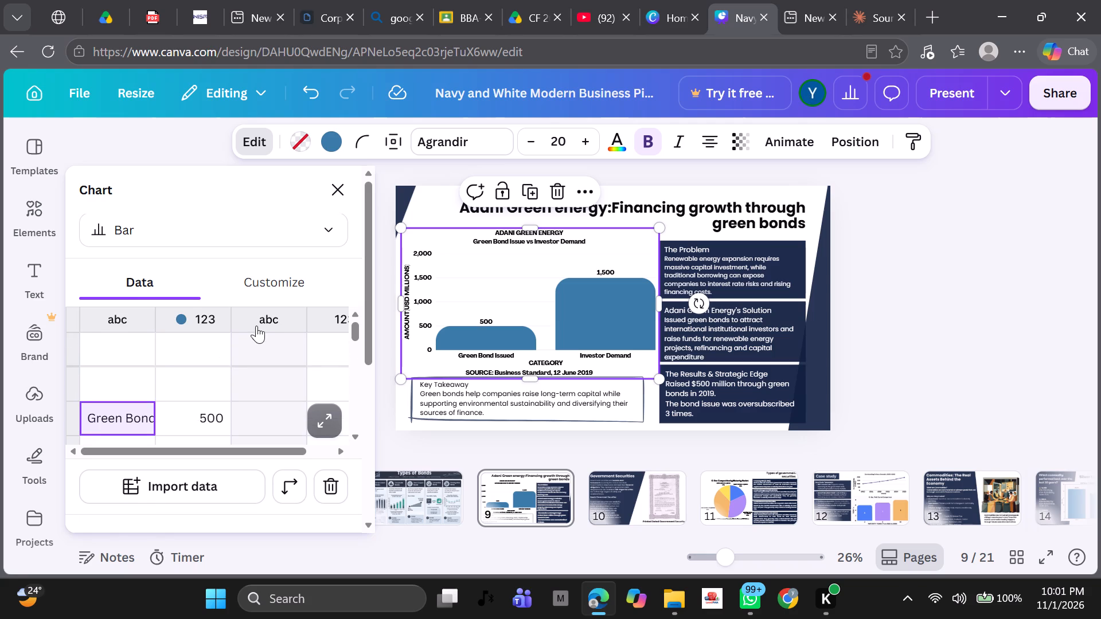
Look through the colours offered for the value column's bars without picking one.
left_click(206, 319)
double_click(187, 314)
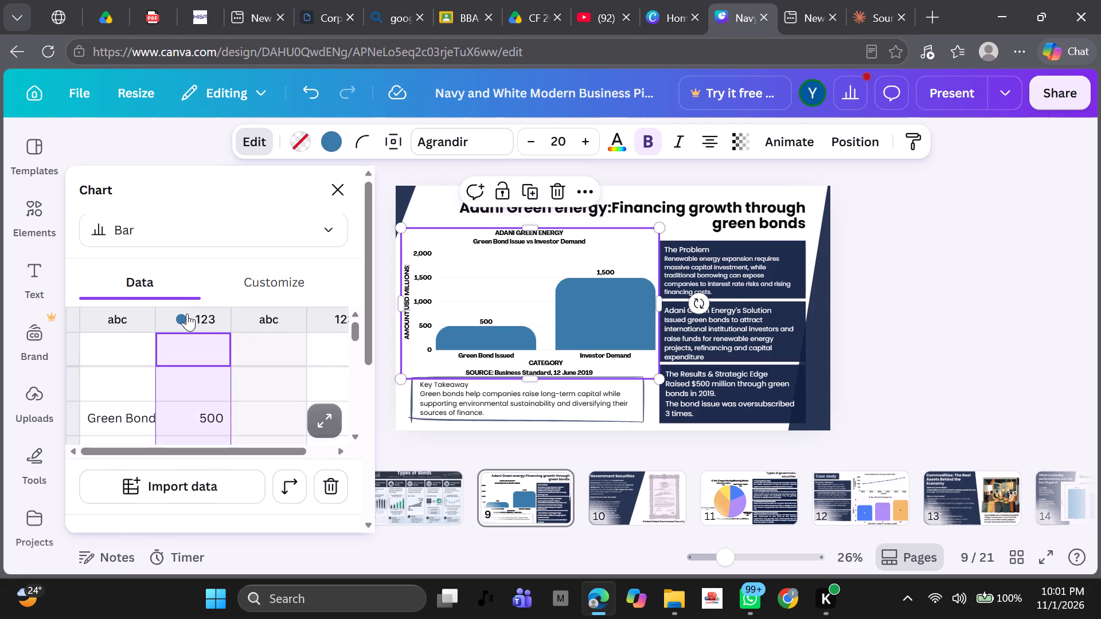
left_click(220, 275)
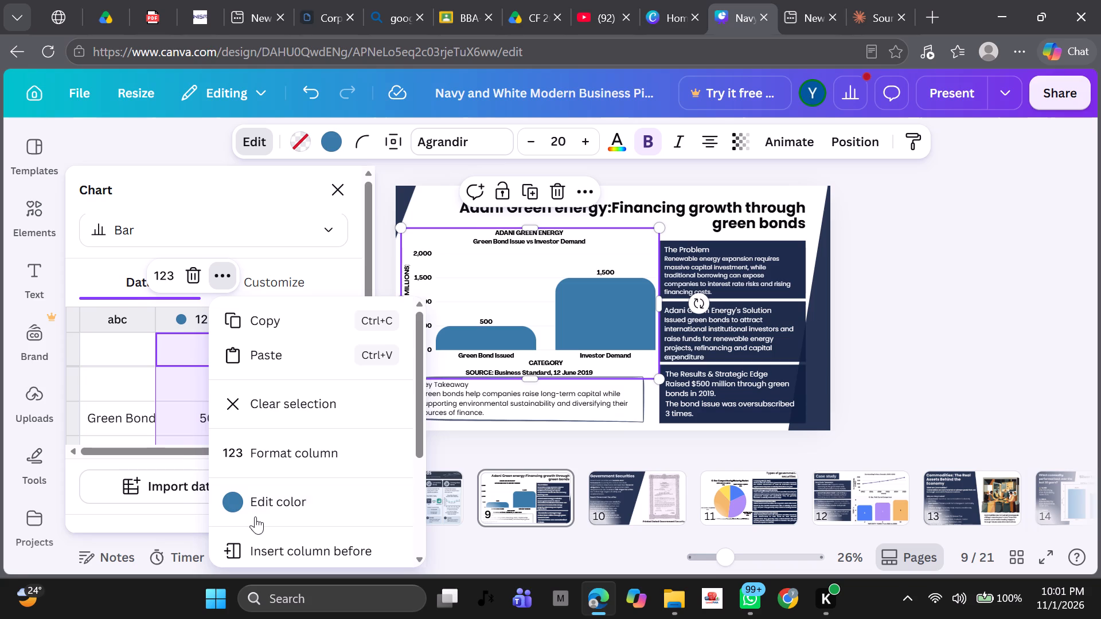
left_click(255, 507)
scroll(342, 449, "down", 1)
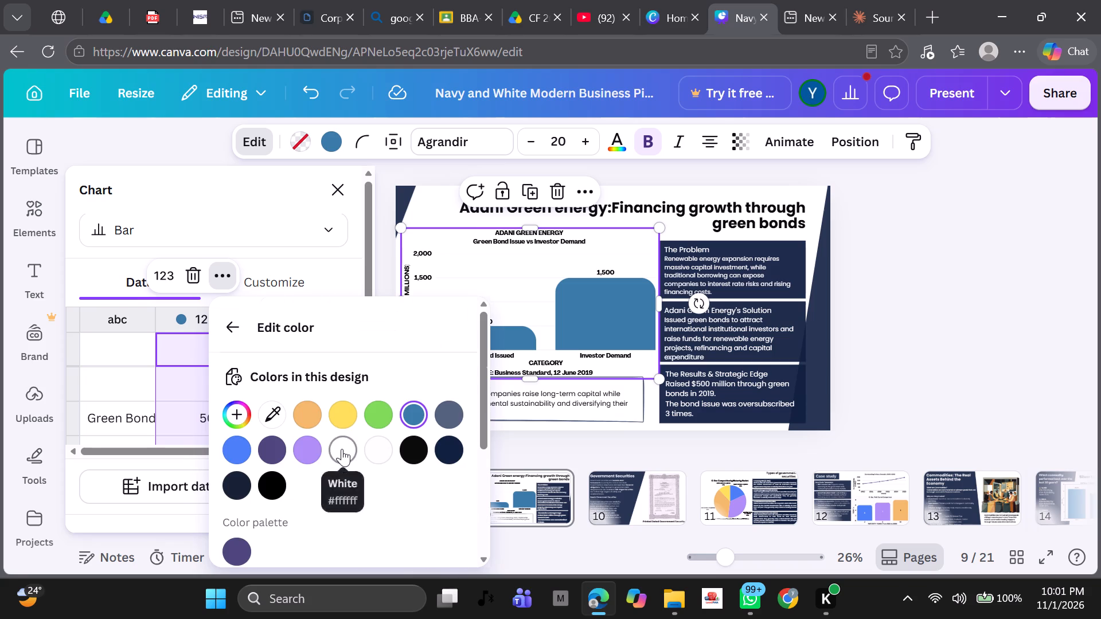
scroll(342, 449, "down", 8)
scroll(342, 449, "up", 1)
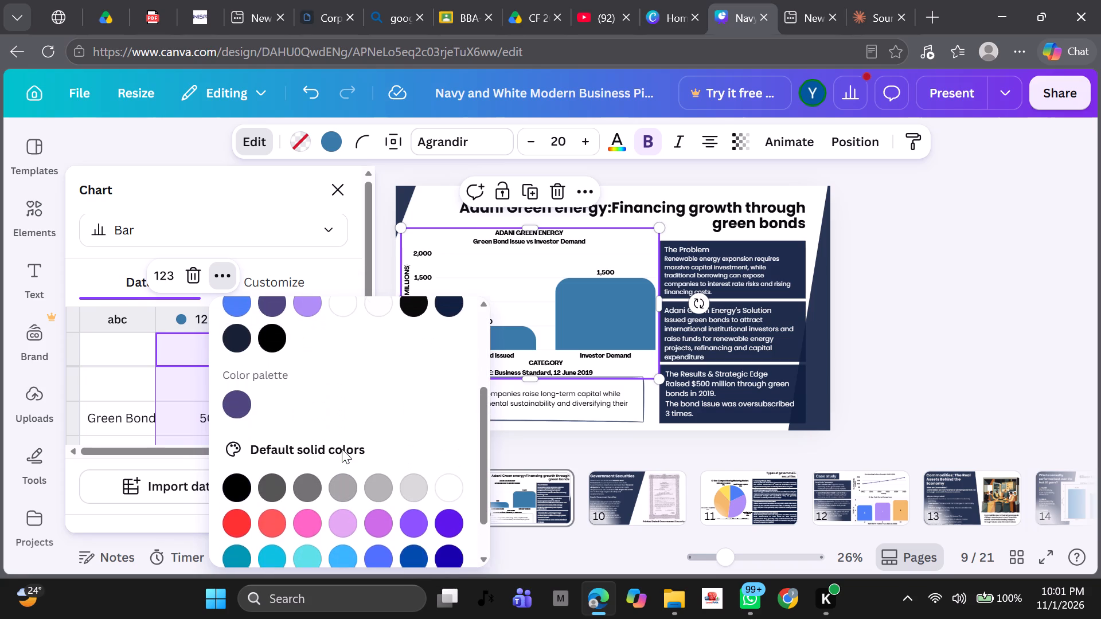
double_click(190, 423)
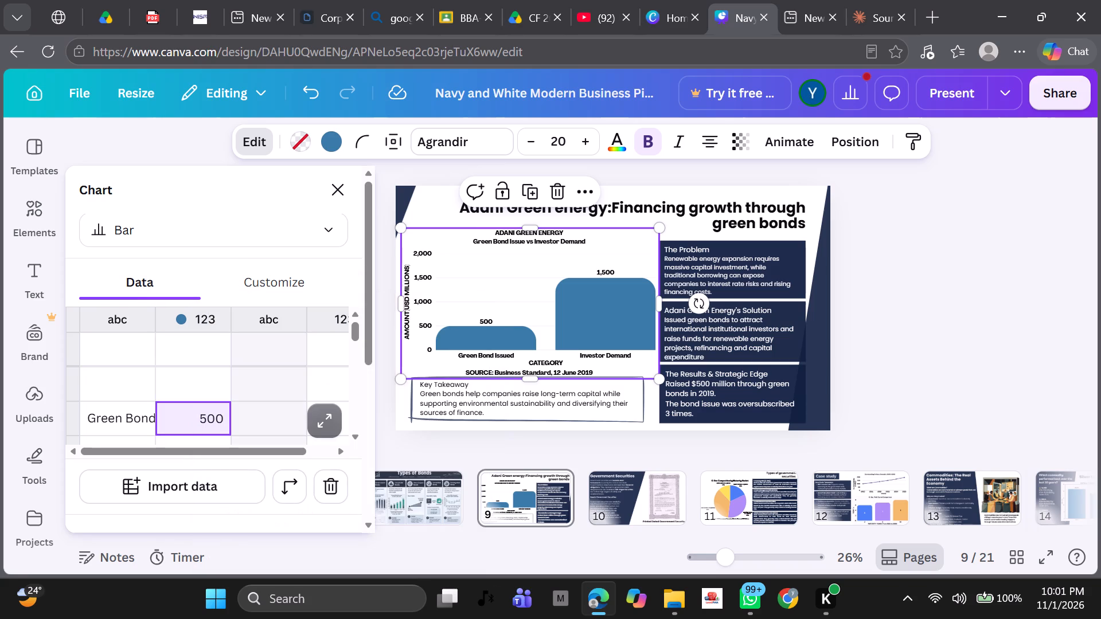
Check the row options for the Green Bond Issued row and reselect the value column in the data table.
left_click(136, 397)
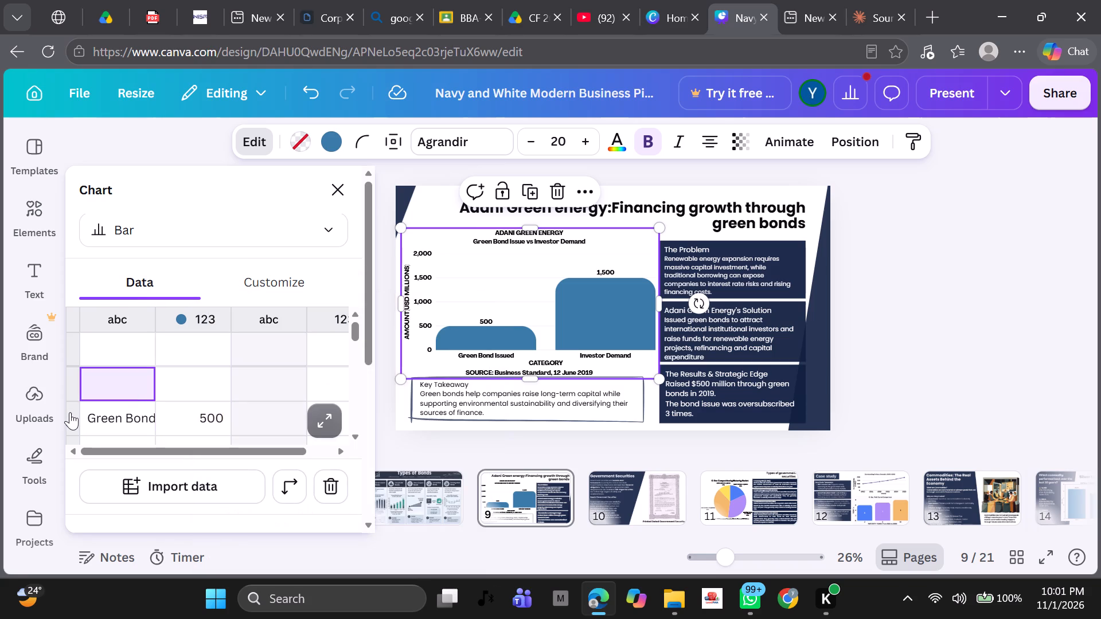
double_click(70, 412)
left_click(75, 367)
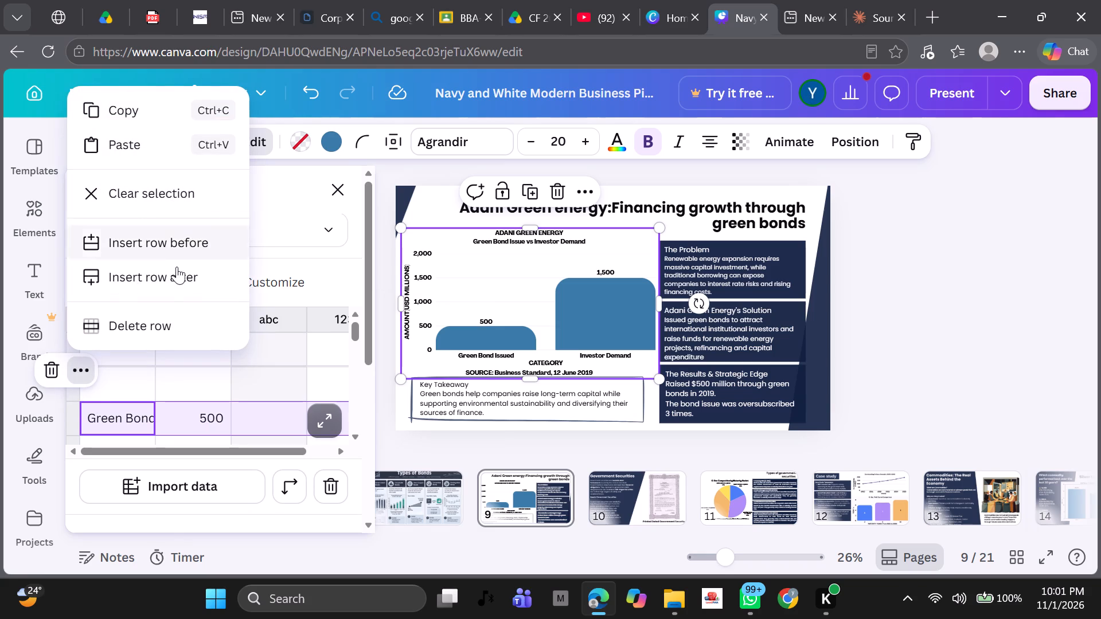
left_click(271, 319)
double_click(204, 315)
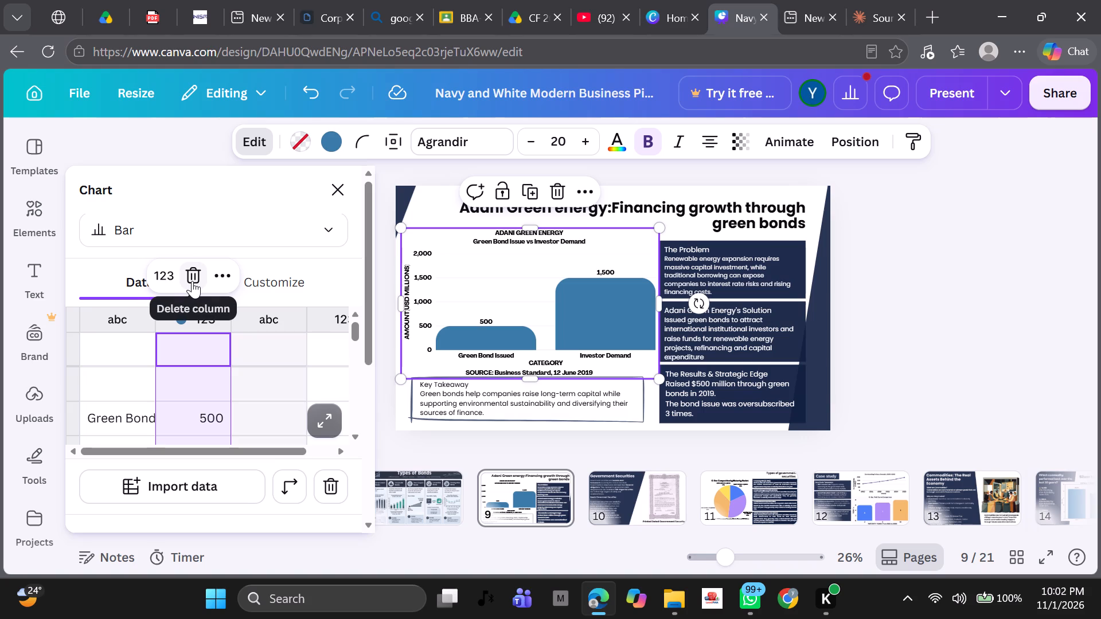
left_click(192, 365)
Copy the Green Bond Issued, 500 and Investor Demand, 1,500 cells into the third and fourth columns of the same rows.
scroll(192, 365, "down", 1)
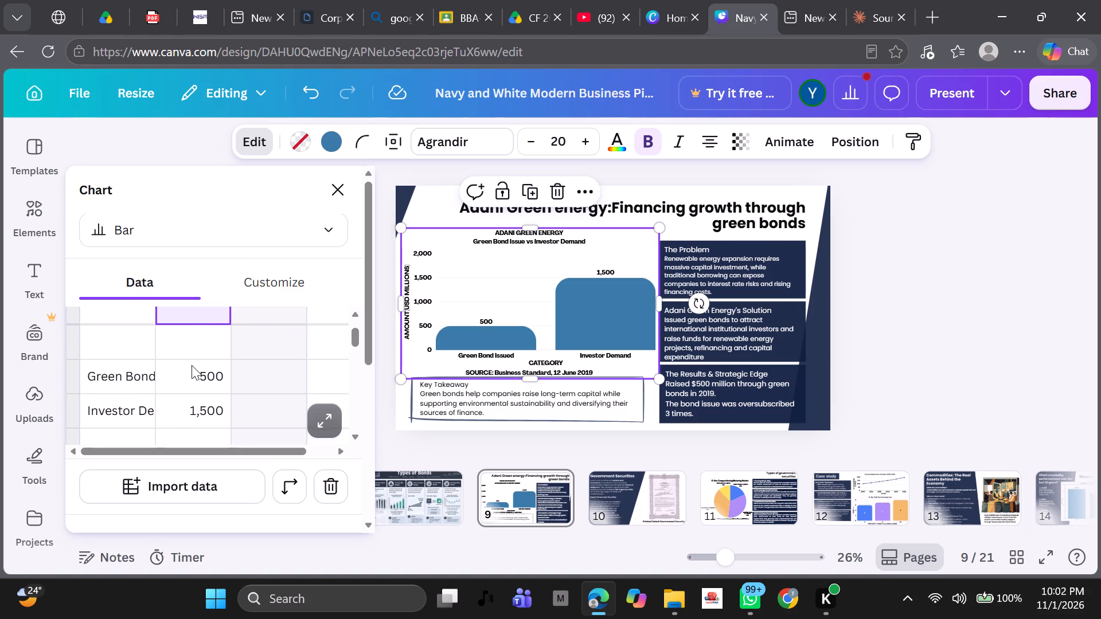
scroll(192, 365, "down", 1)
left_click_drag(118, 367, 188, 402)
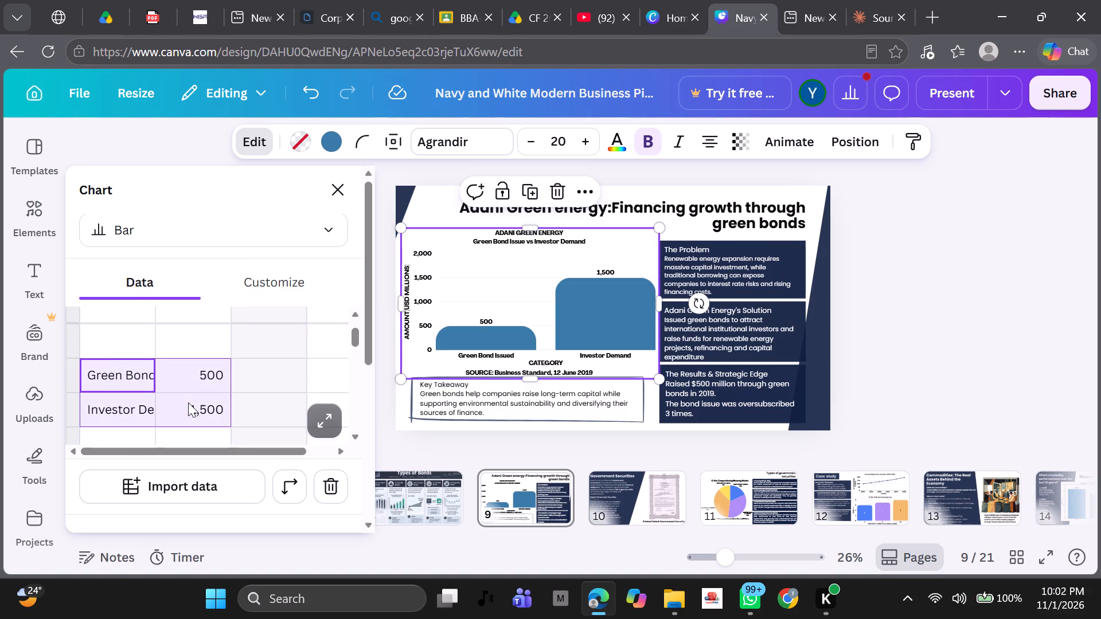
key("ctrl+c")
scroll(188, 402, "left", 1)
left_click(247, 371)
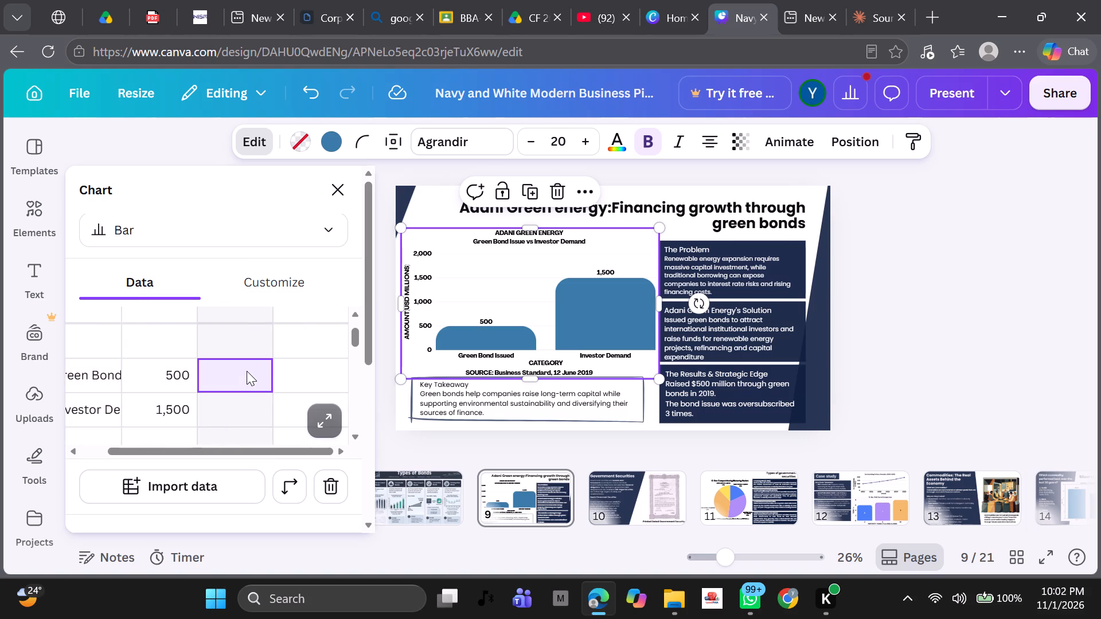
key("ctrl+v")
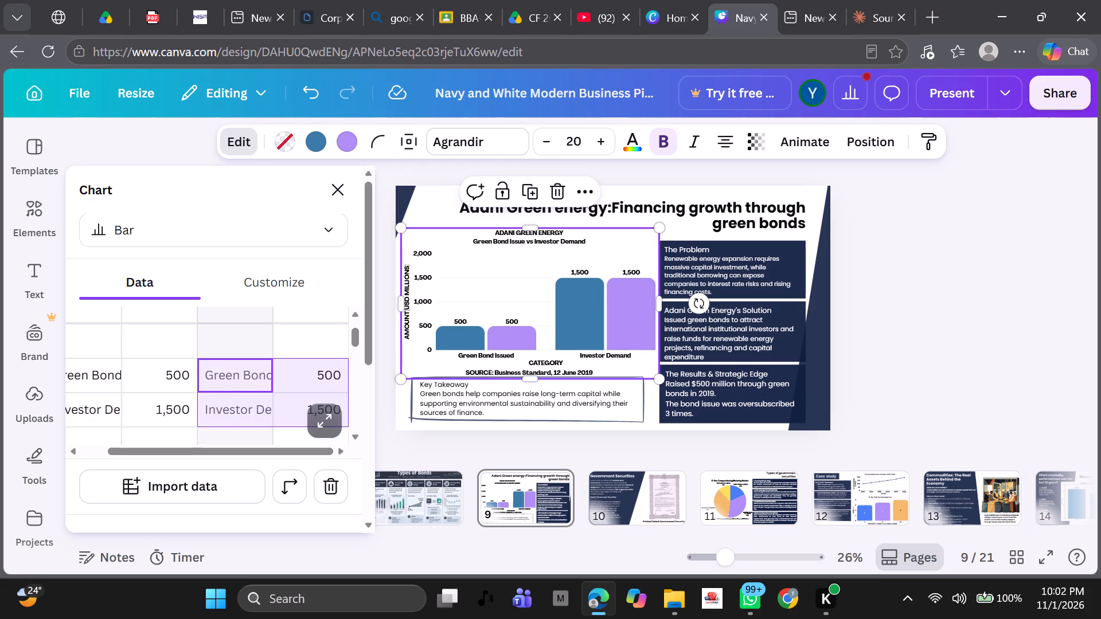
Clear the Green Bond Issued, 500 and Investor Demand, 1,500 cells from the first two columns.
scroll(130, 378, "right", 1)
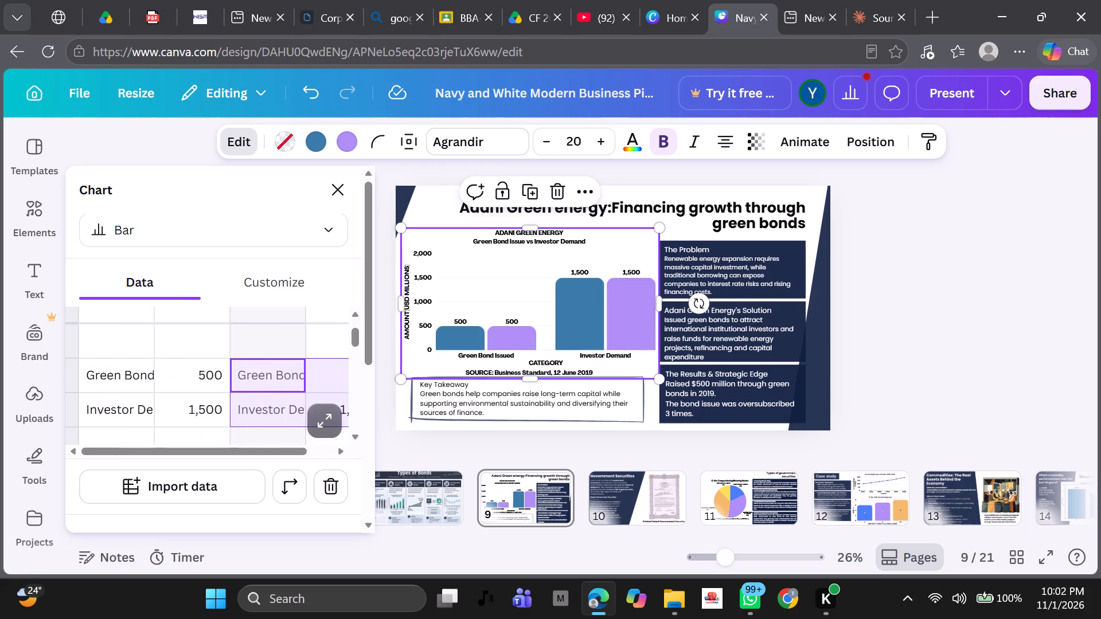
left_click_drag(86, 371, 207, 397)
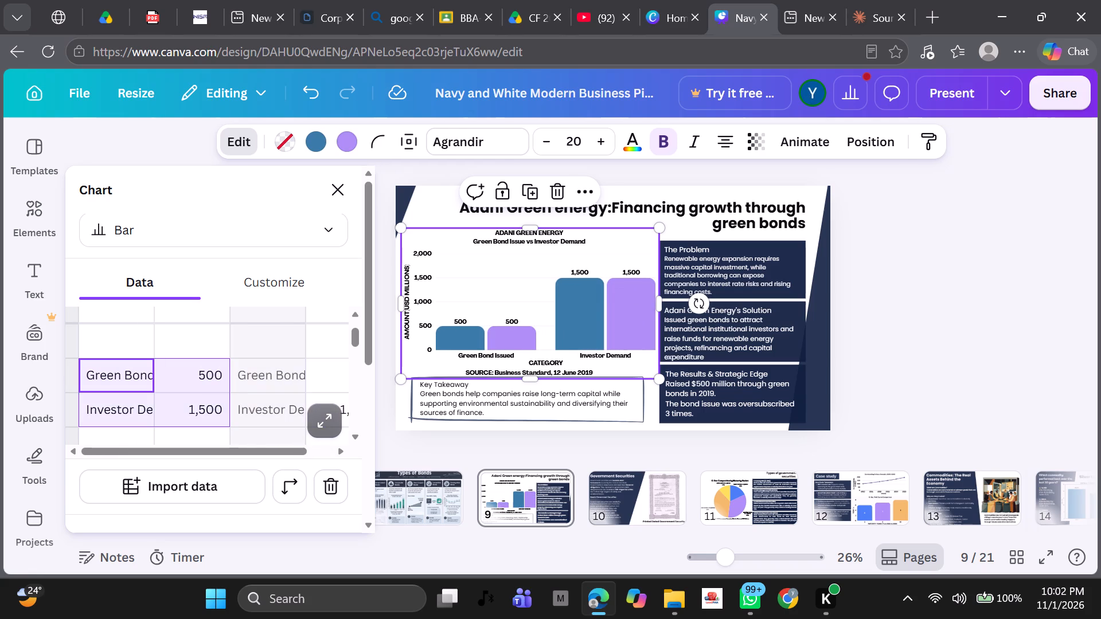
key("BackSpace")
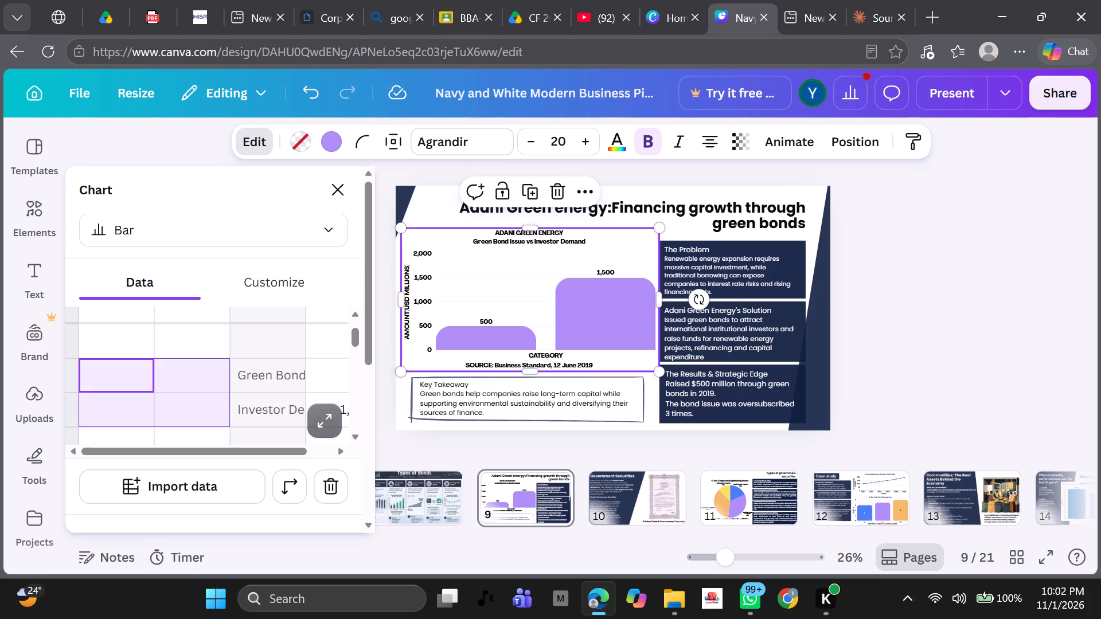
Check the moved data columns and the row options for the Green Bond Issued row without applying any.
scroll(315, 383, "up", 3)
scroll(315, 383, "right", 1)
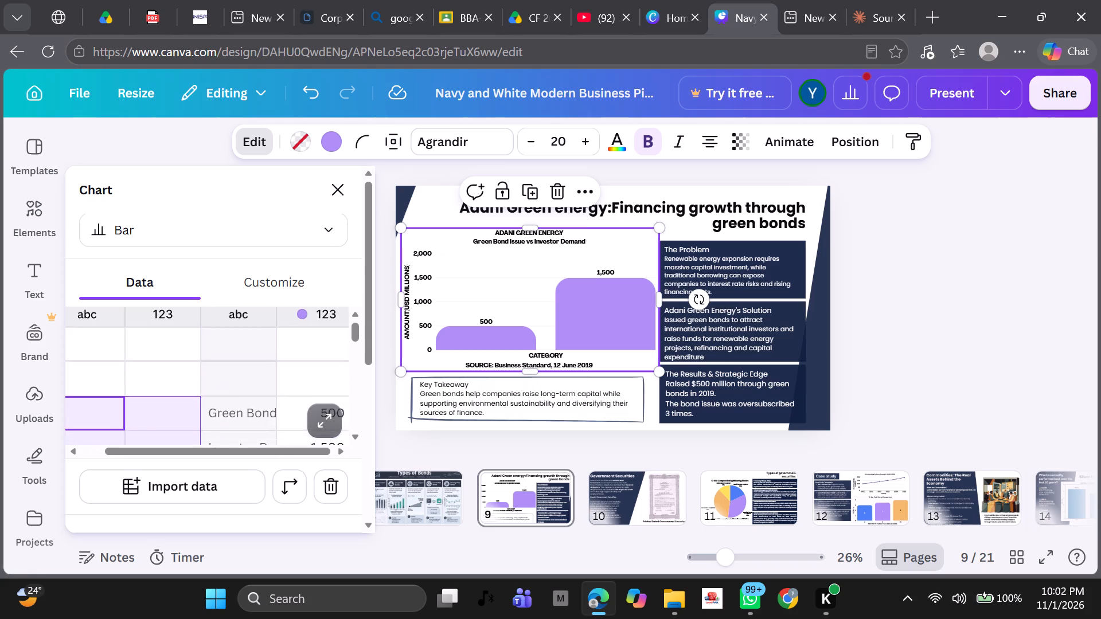
scroll(315, 383, "right", 1)
double_click(68, 343)
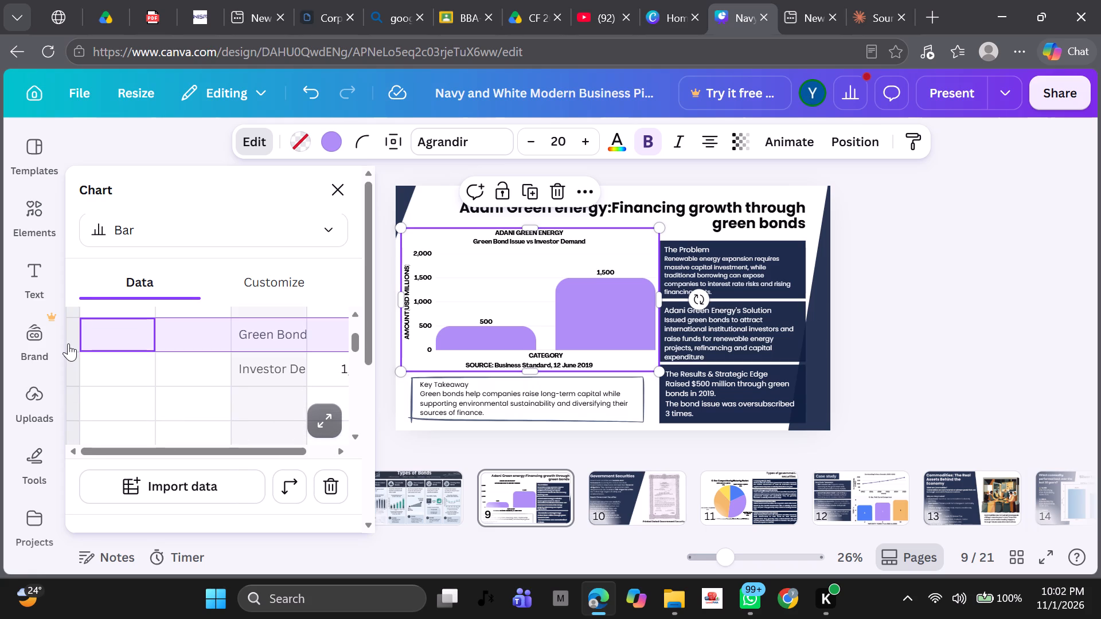
left_click(79, 283)
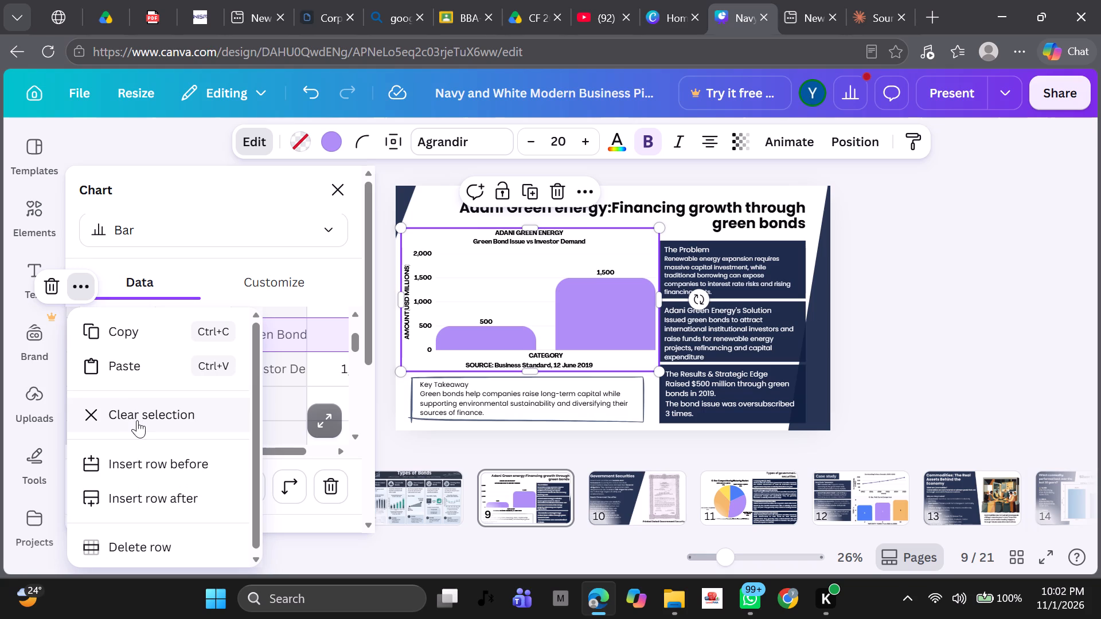
scroll(137, 420, "down", 1)
scroll(153, 491, "up", 1)
double_click(316, 392)
scroll(316, 392, "left", 2)
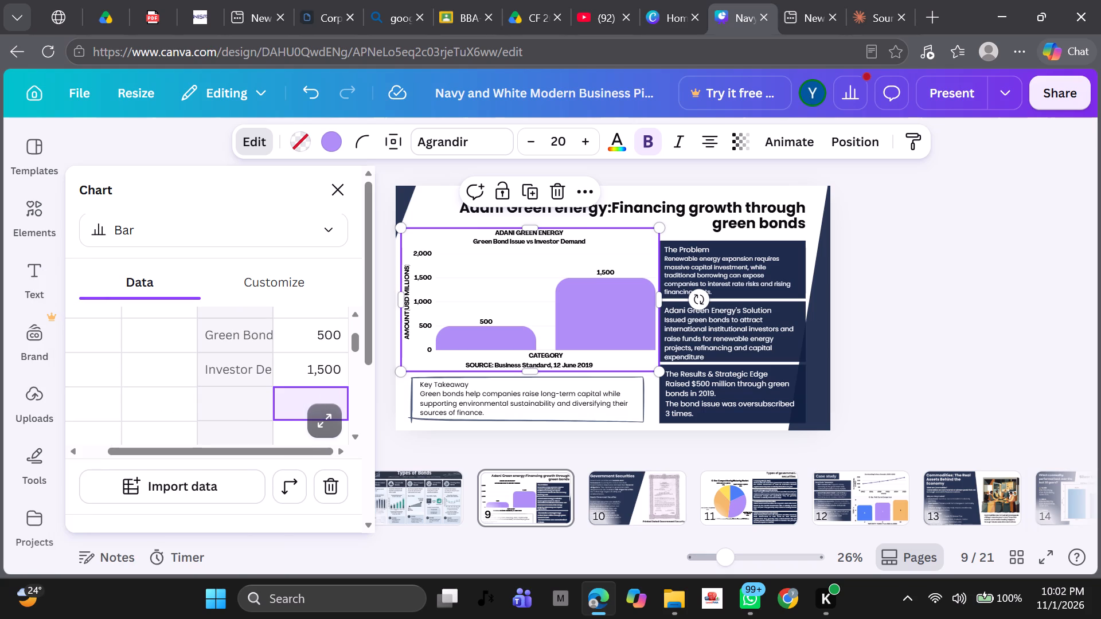
left_click(316, 392)
scroll(316, 392, "left", 3)
Set the Adani Green energy bar chart's display mode to Stacked.
left_click(290, 213)
left_click(290, 228)
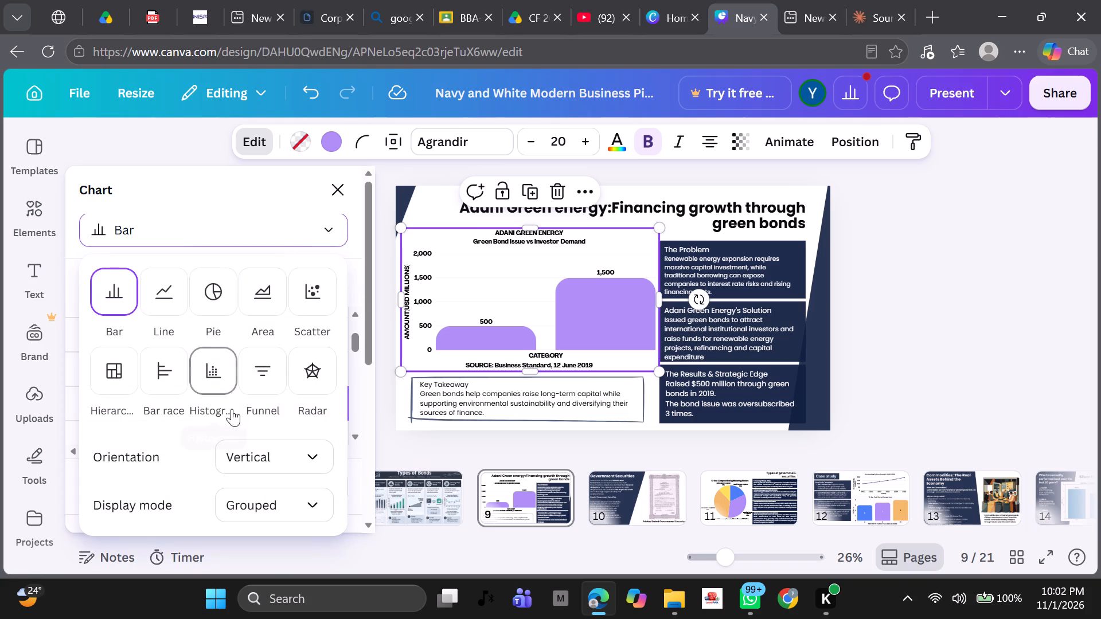
scroll(227, 466, "down", 1)
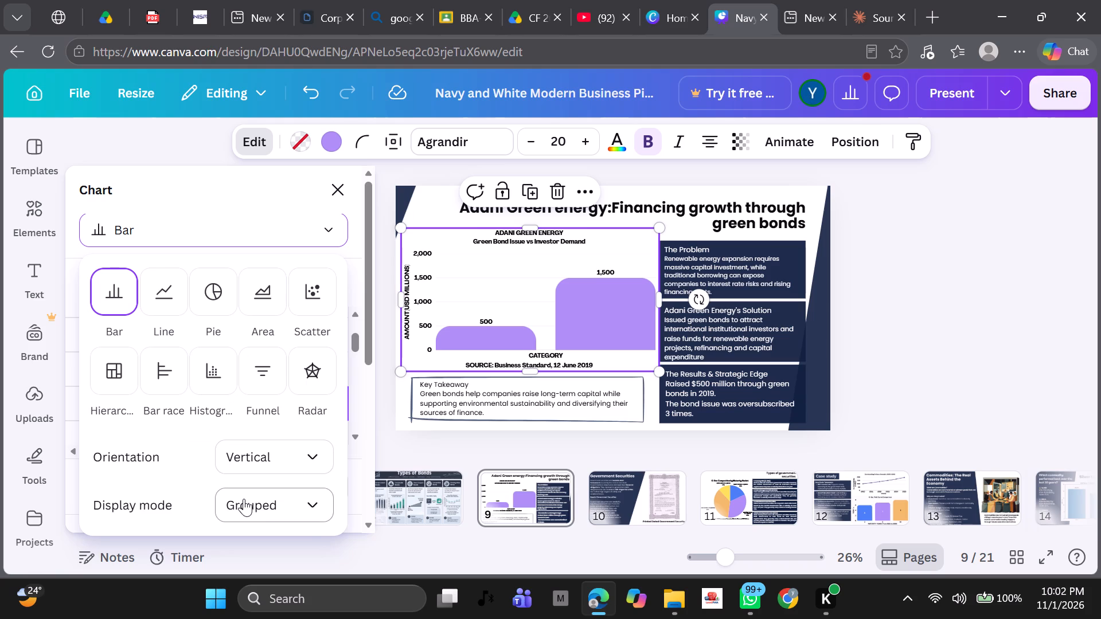
left_click(244, 499)
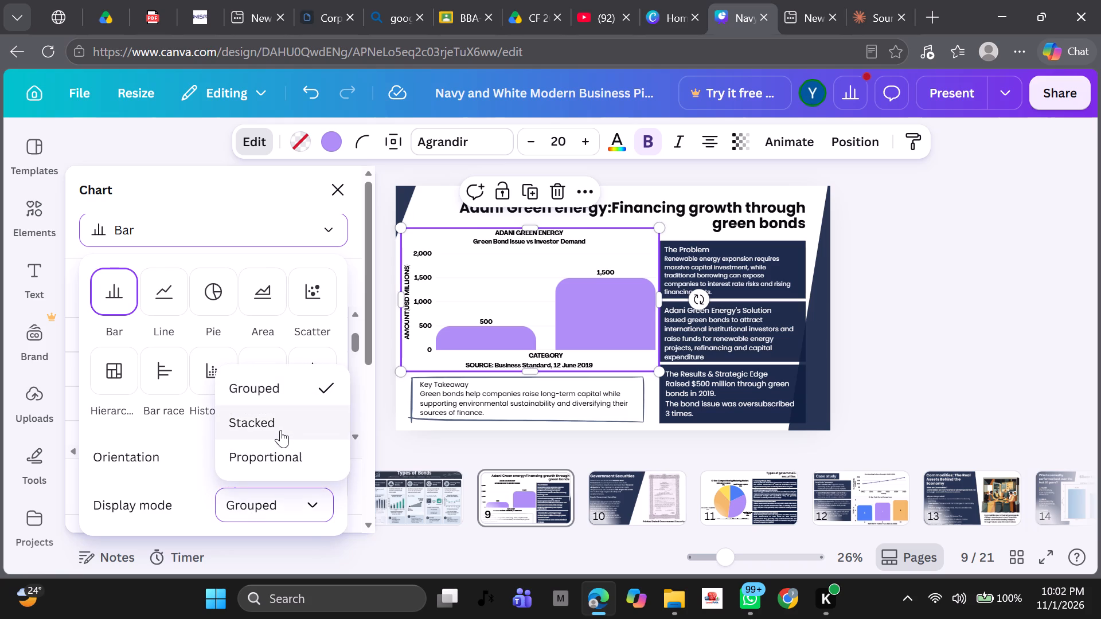
left_click(280, 430)
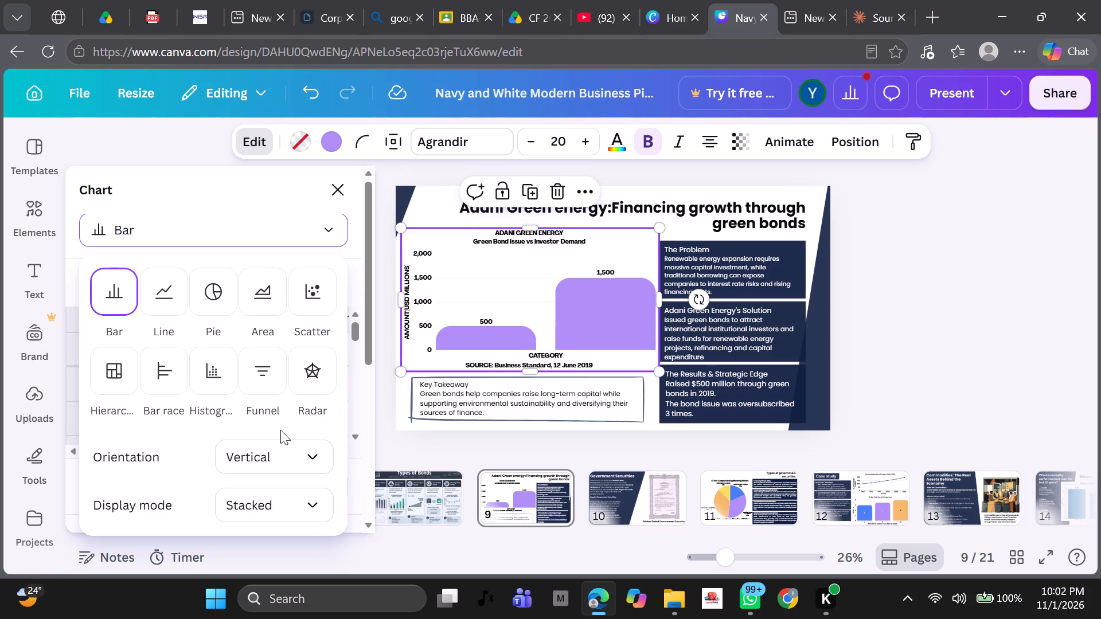
Close the chart settings and reopen the Adani Green energy chart's data table to examine the Green Bond Issued and Investor Demand rows.
left_click_drag(306, 440, 298, 461)
left_click(298, 461)
left_click(341, 189)
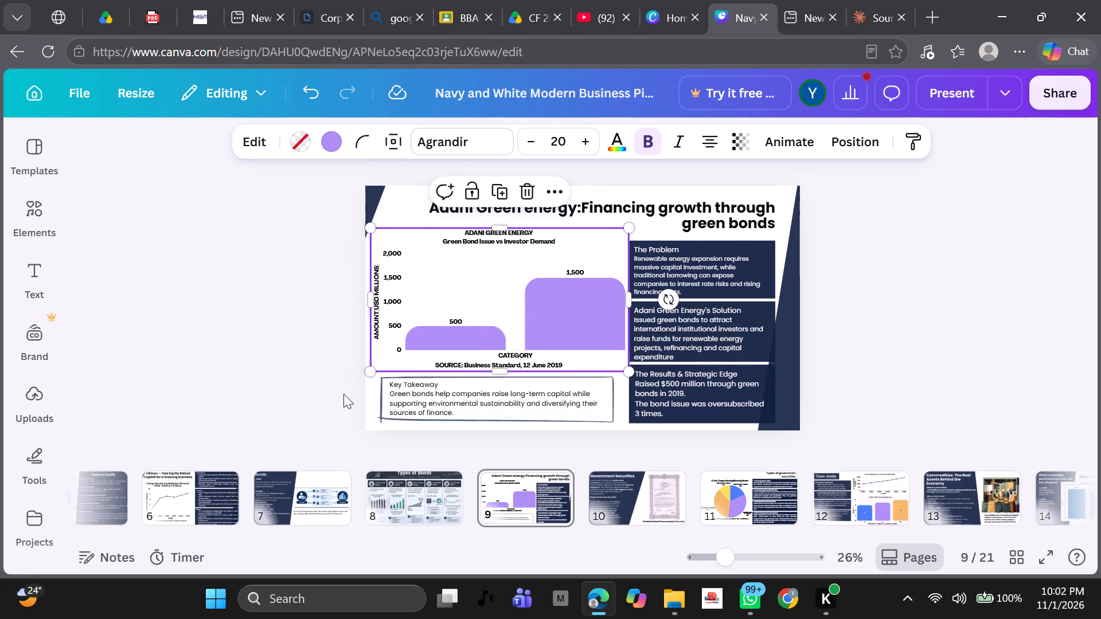
left_click(343, 394)
double_click(474, 350)
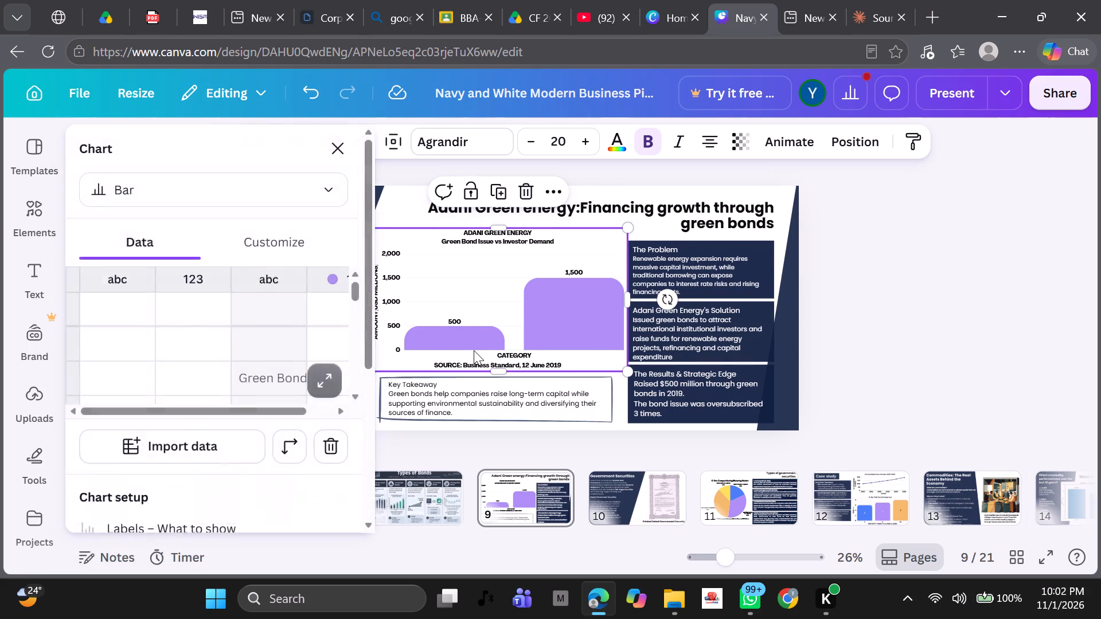
scroll(292, 363, "left", 1)
scroll(292, 363, "down", 1)
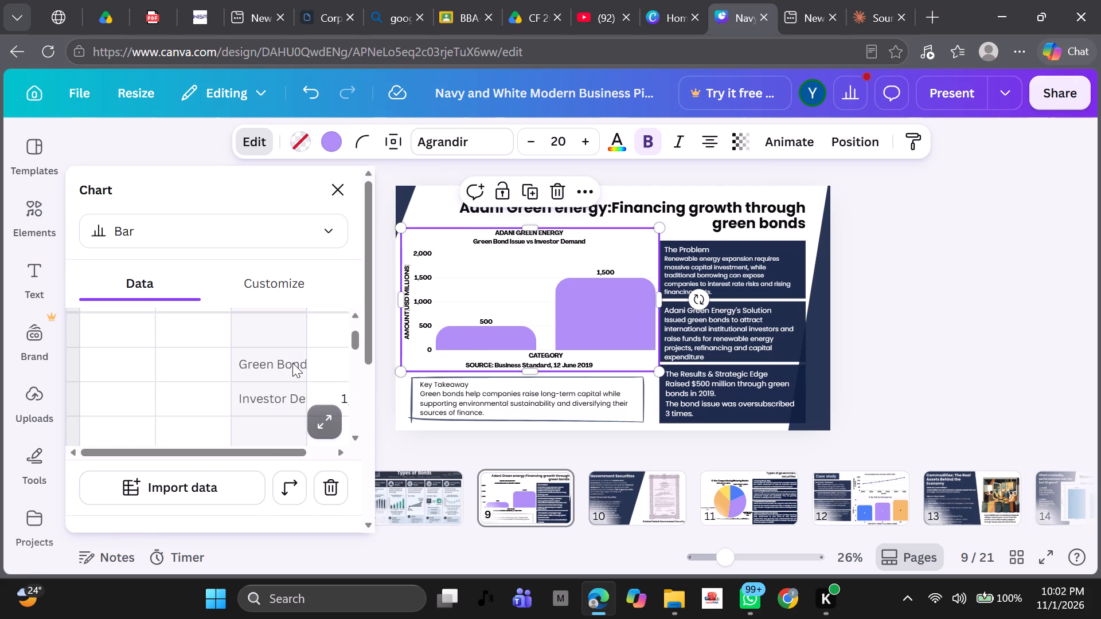
scroll(292, 363, "down", 1)
scroll(292, 363, "right", 1)
scroll(292, 363, "left", 2)
scroll(292, 363, "right", 1)
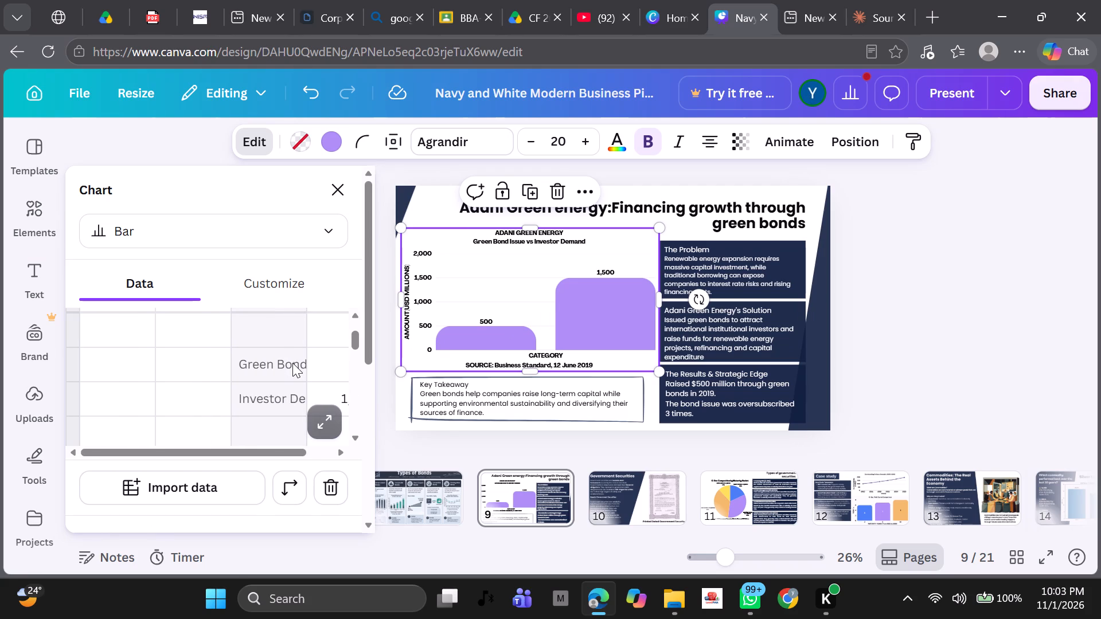
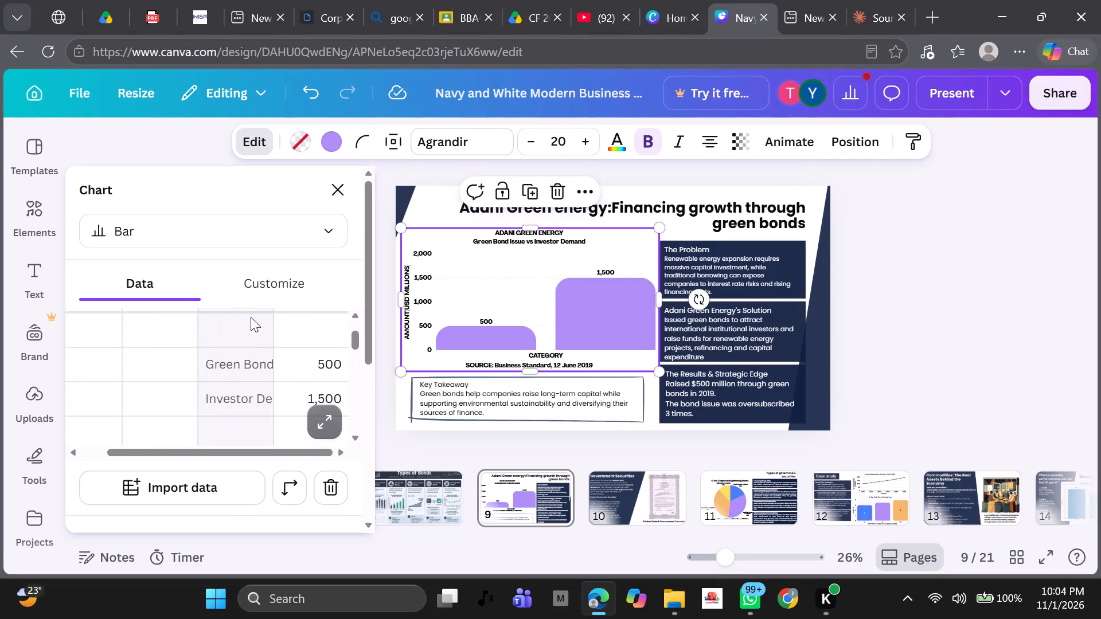
Set the Adani Green energy bar chart's display mode to Proportional.
left_click(261, 246)
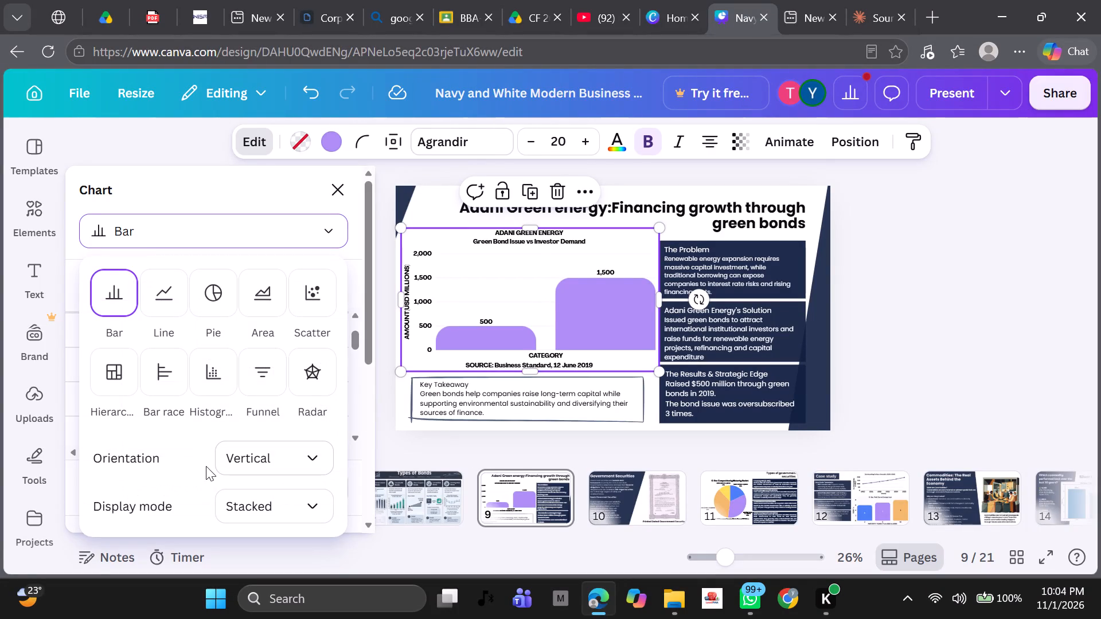
scroll(206, 466, "down", 2)
left_click(267, 502)
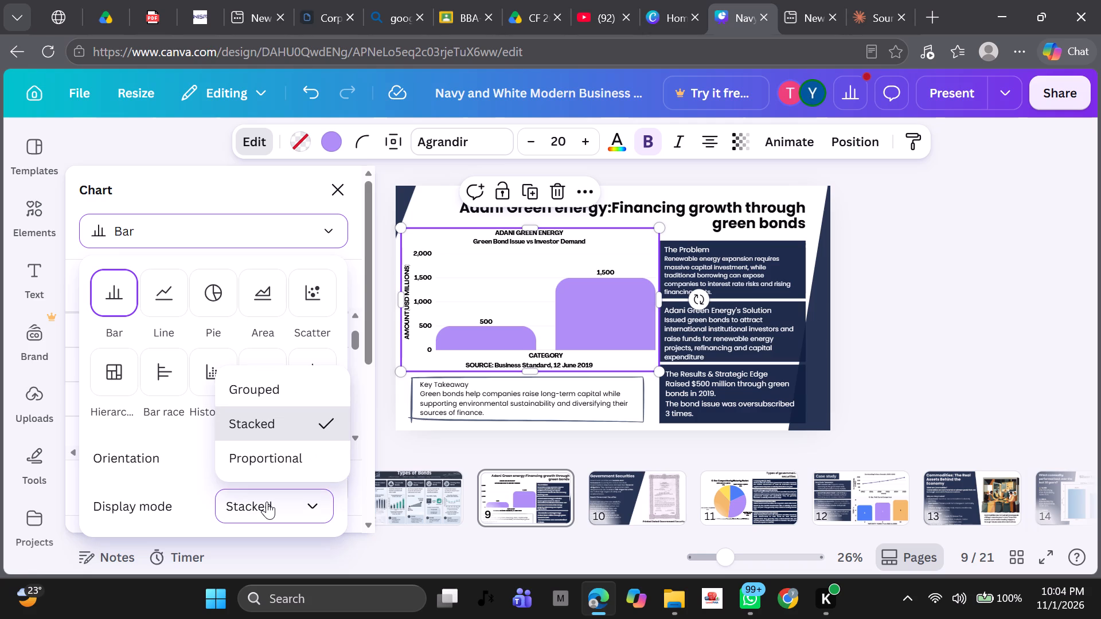
left_click(280, 456)
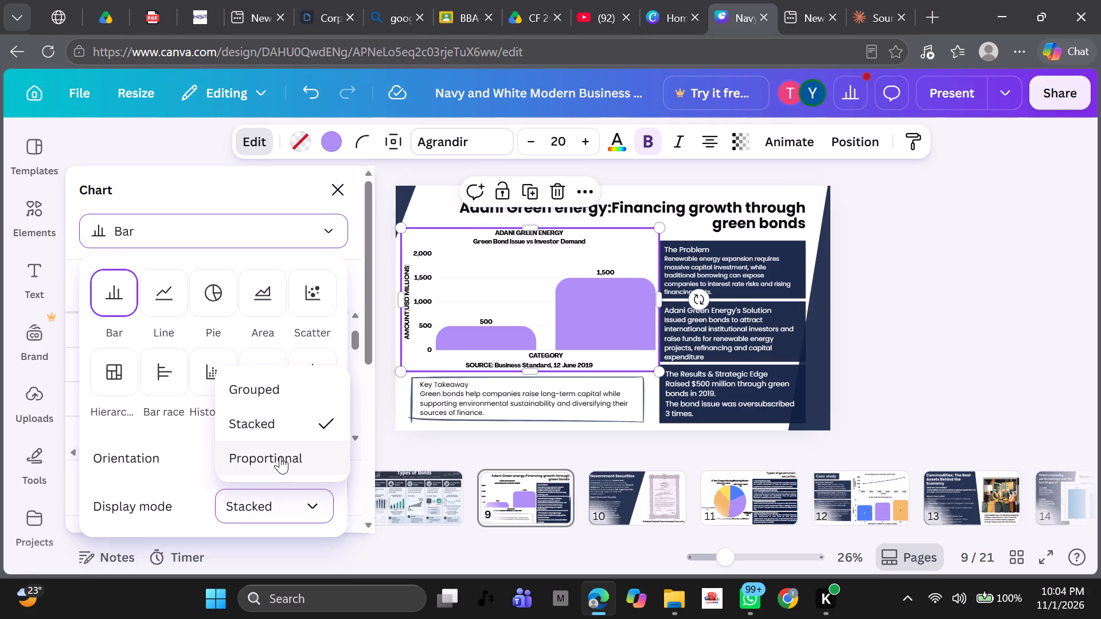
Set the Adani Green energy bar chart's display mode to Grouped.
left_click(300, 496)
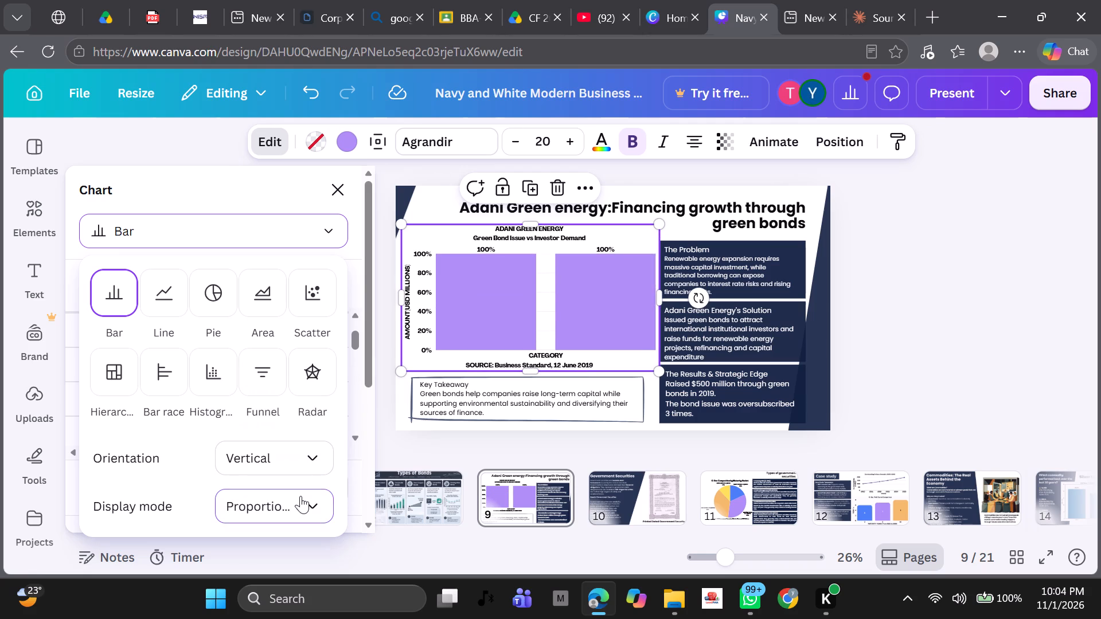
left_click(292, 393)
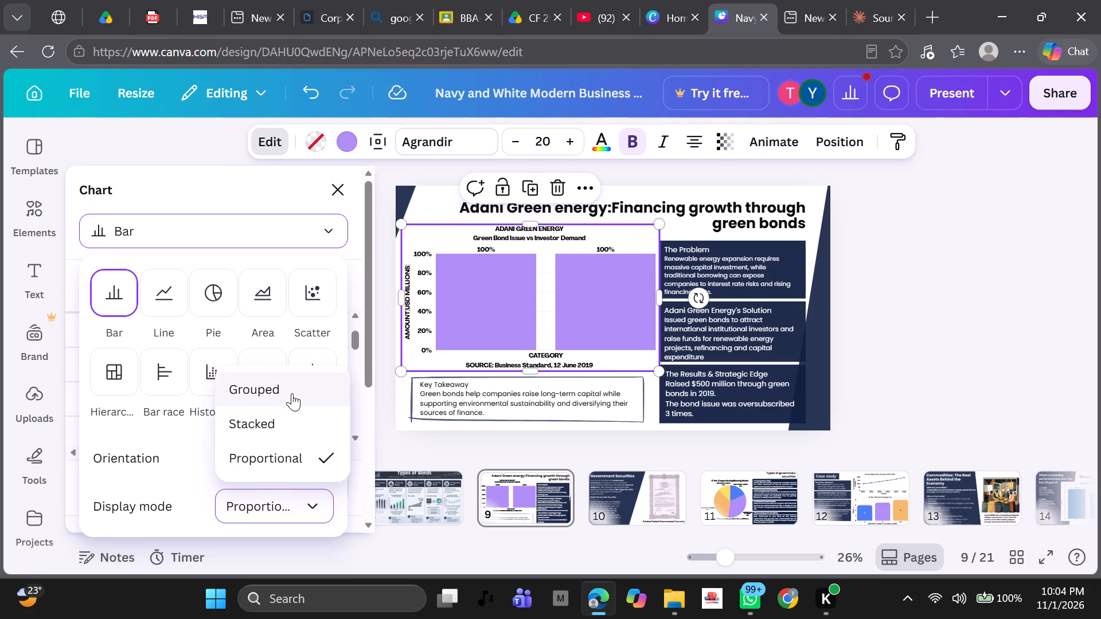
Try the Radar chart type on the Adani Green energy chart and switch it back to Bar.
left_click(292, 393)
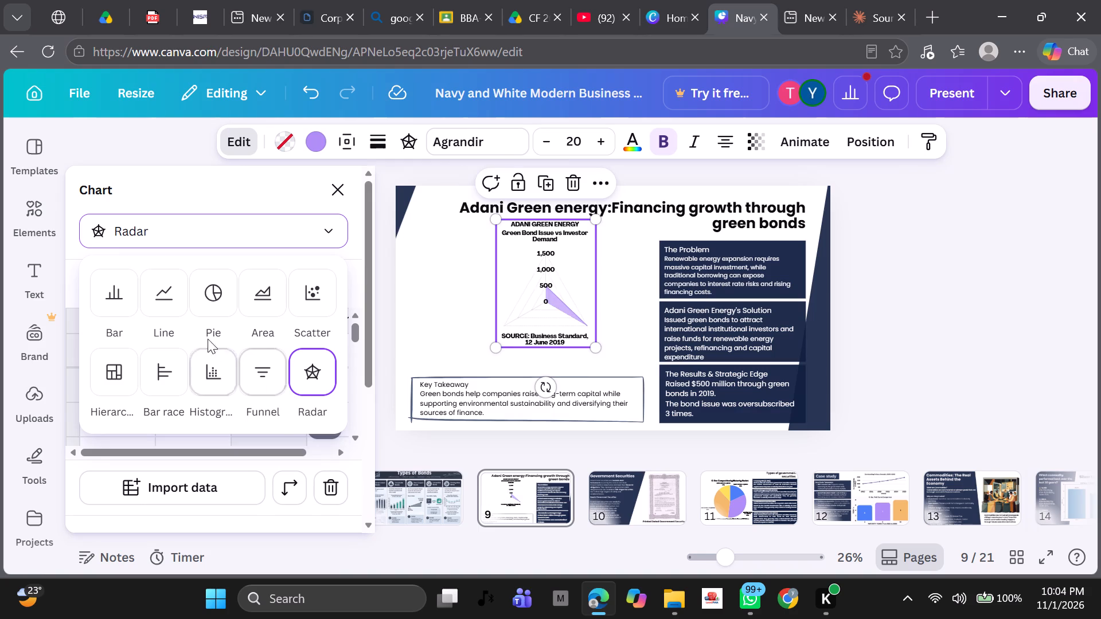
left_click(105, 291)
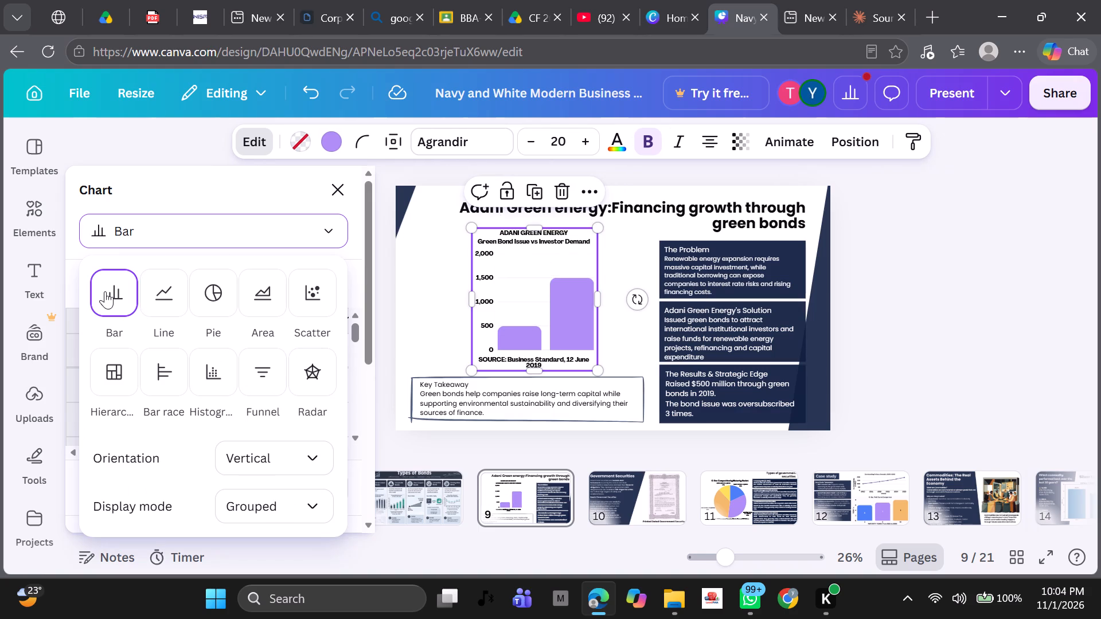
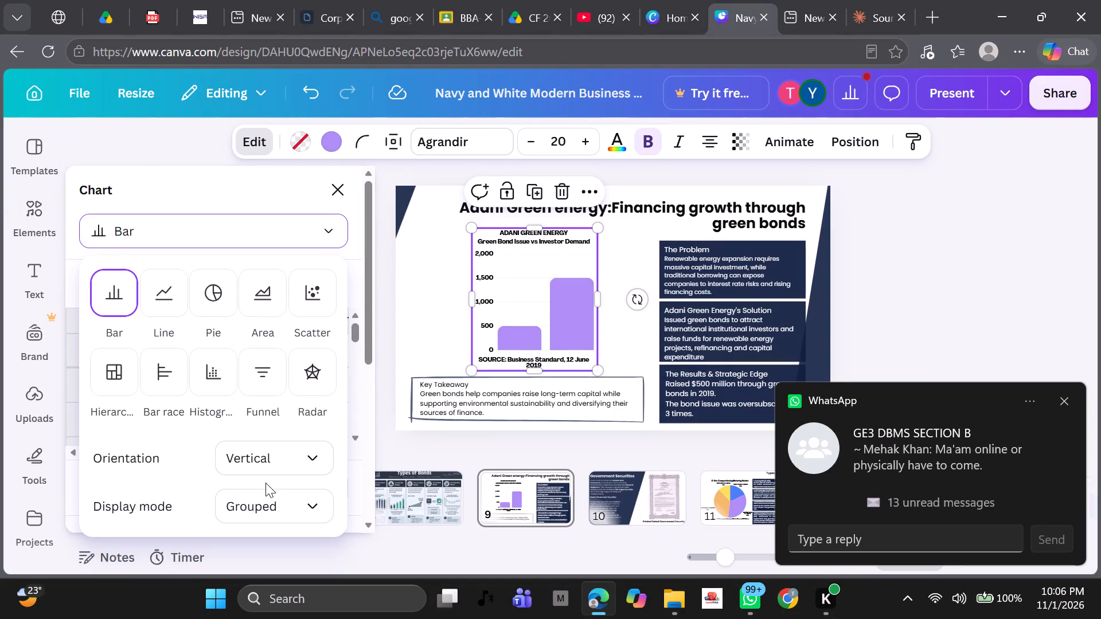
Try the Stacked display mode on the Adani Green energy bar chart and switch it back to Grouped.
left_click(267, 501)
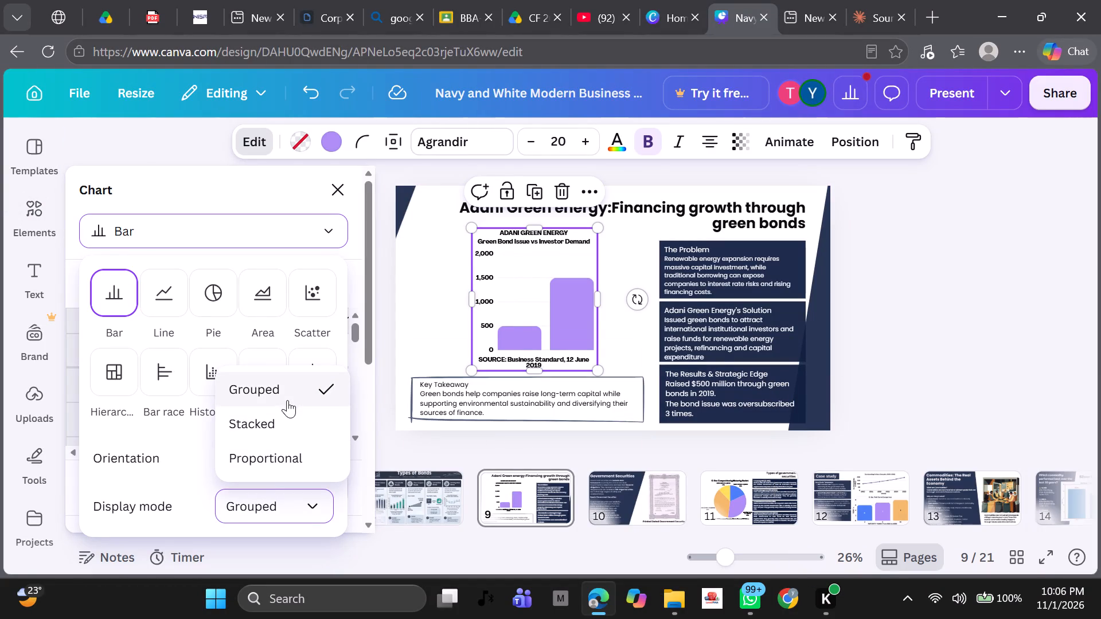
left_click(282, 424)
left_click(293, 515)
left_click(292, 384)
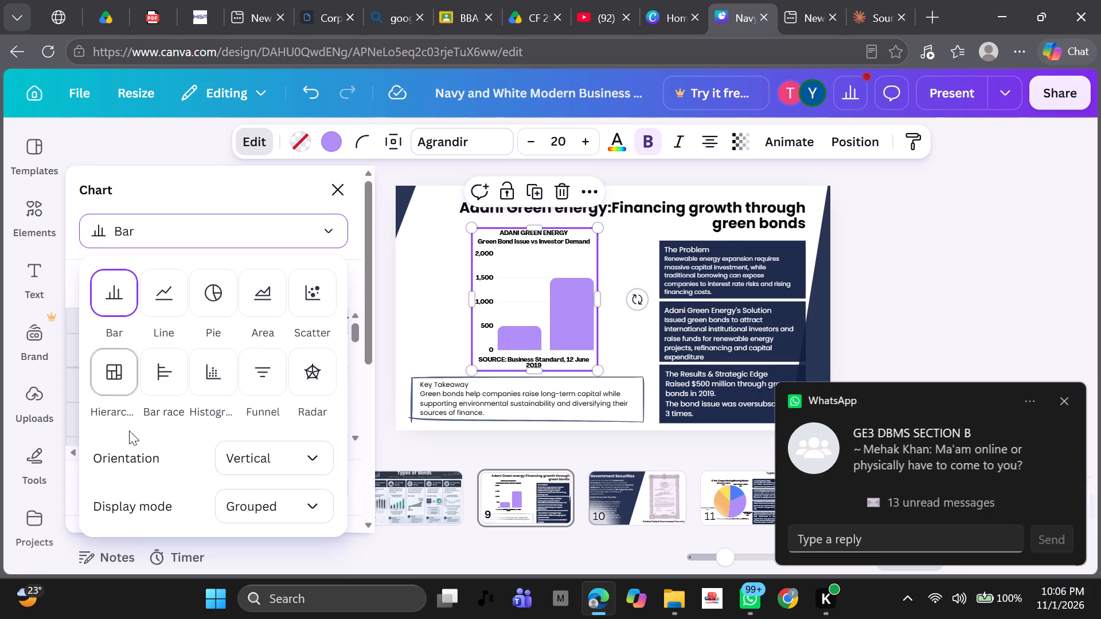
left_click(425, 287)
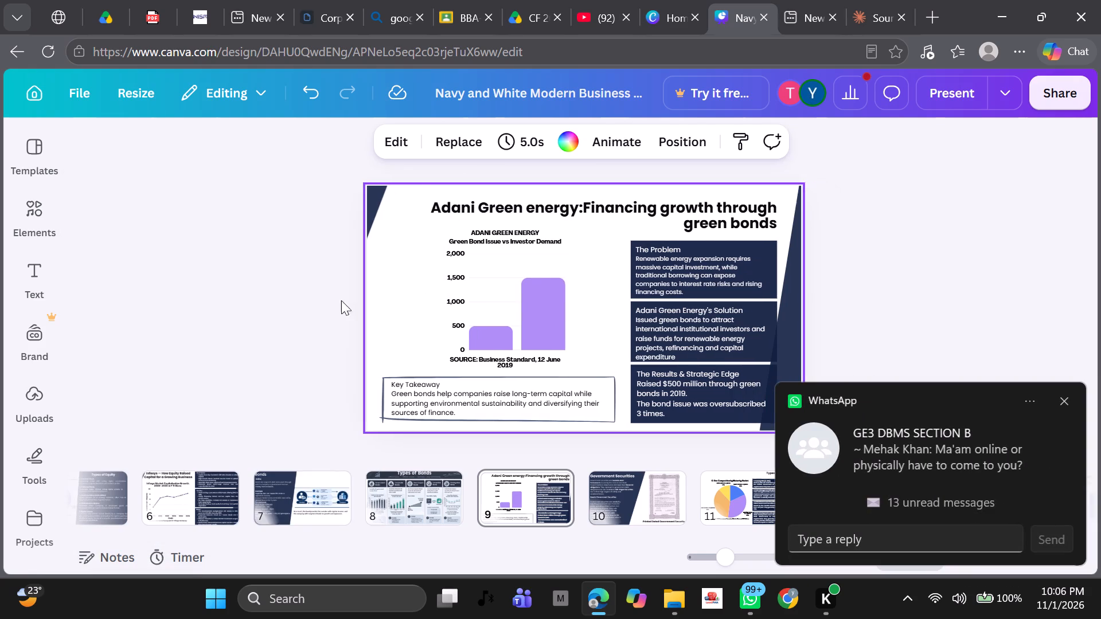
Turn on data labels for the Adani Green energy chart and set their position to Outside.
left_click(487, 305)
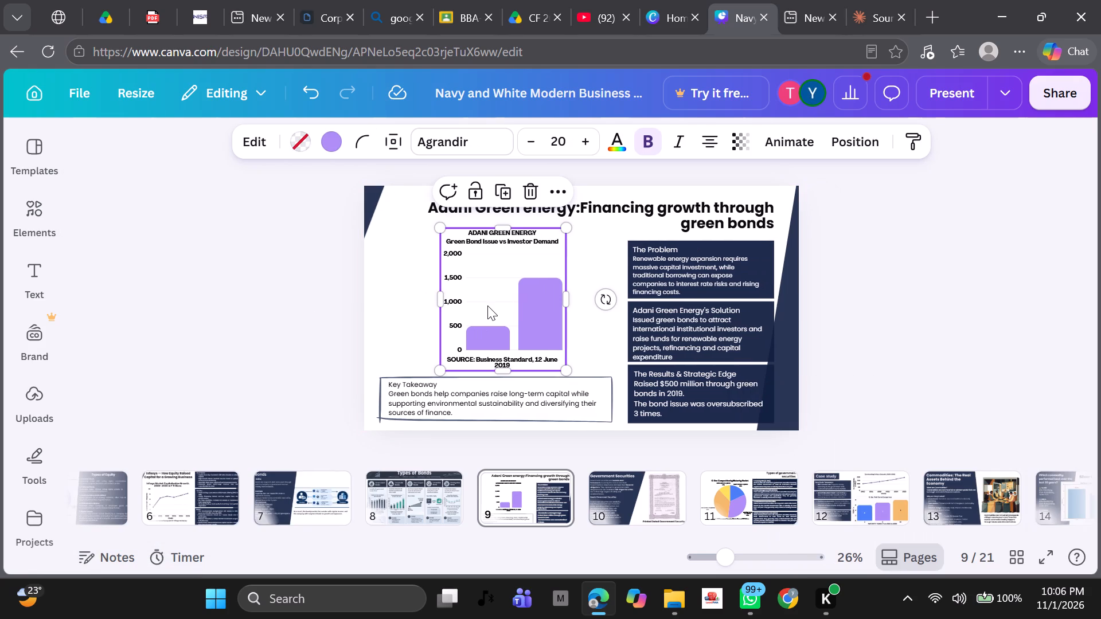
double_click(487, 305)
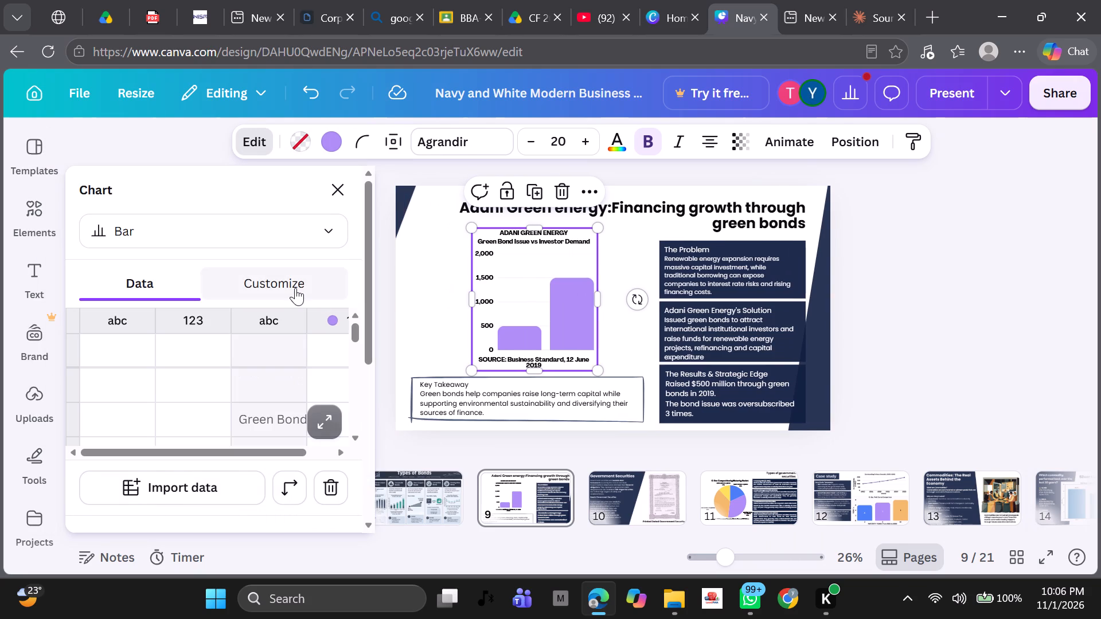
left_click(295, 288)
scroll(237, 383, "down", 2)
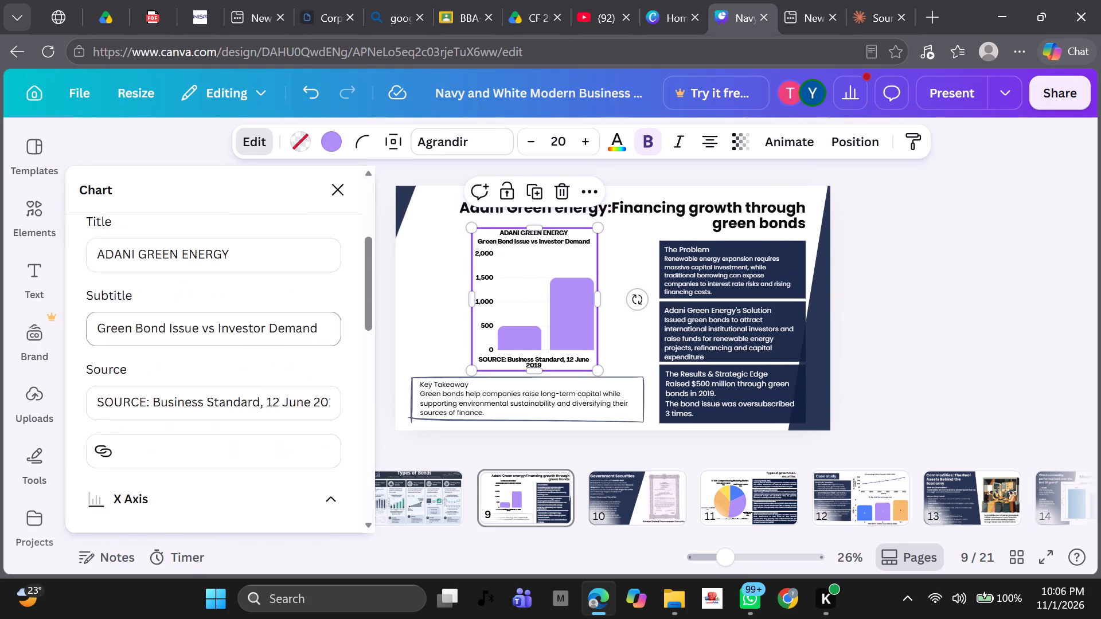
left_click(326, 336)
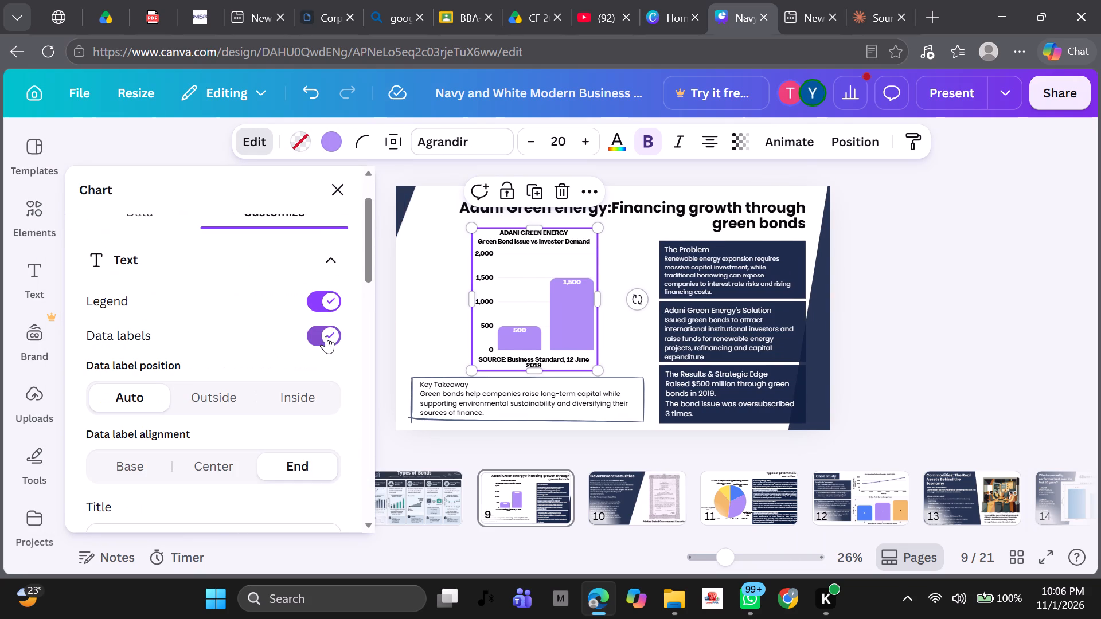
scroll(251, 411, "down", 1)
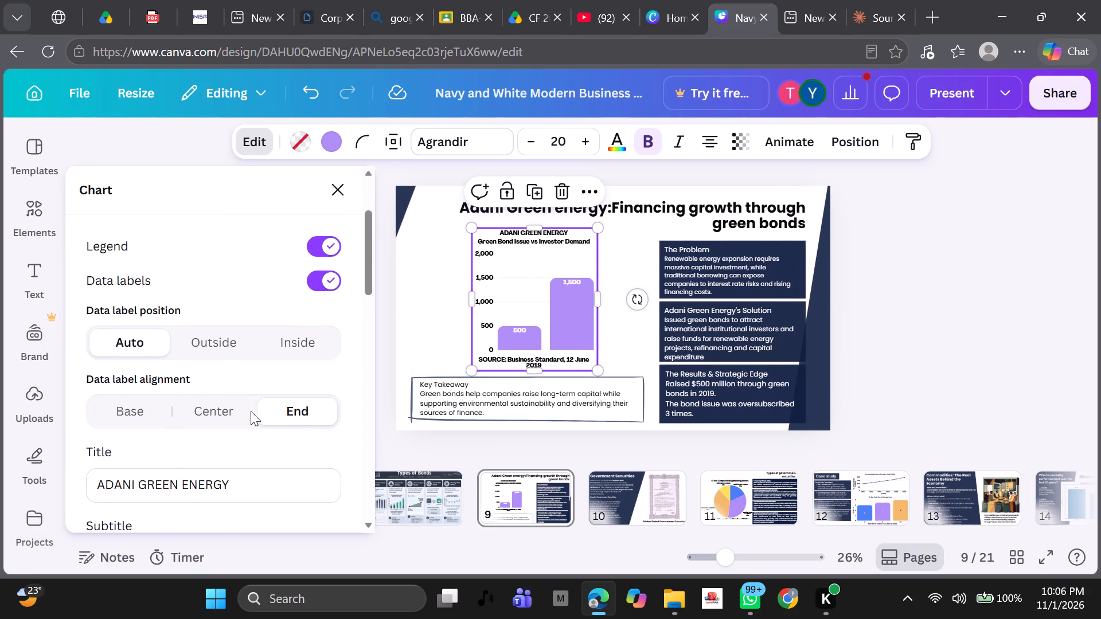
scroll(251, 411, "down", 1)
left_click(236, 339)
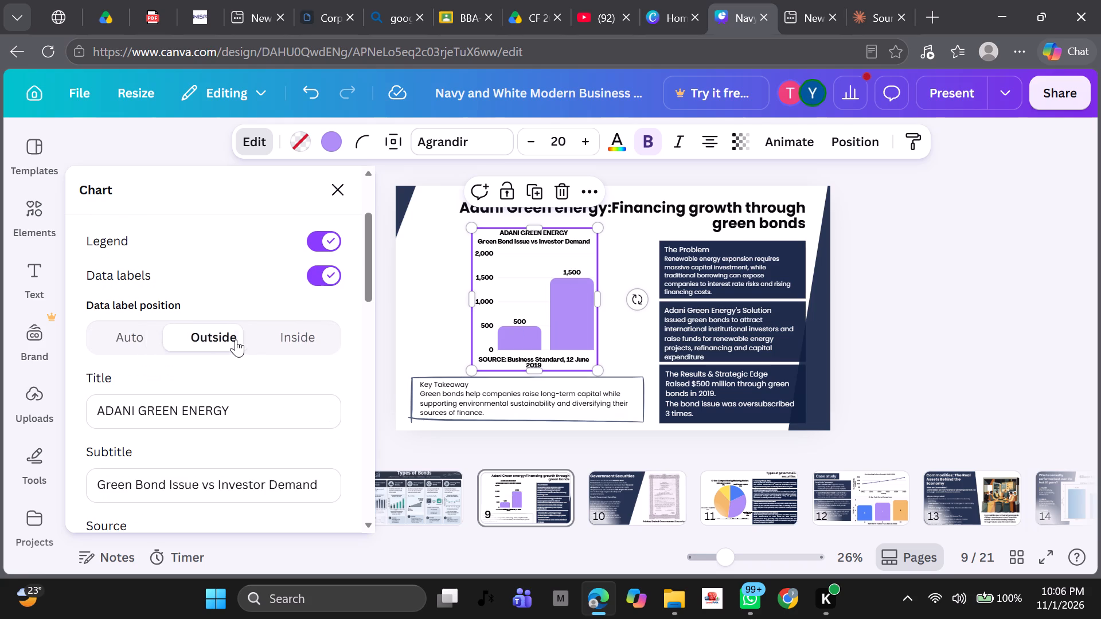
Set the chart's X axis title to CATEGORY.
scroll(228, 435, "down", 2)
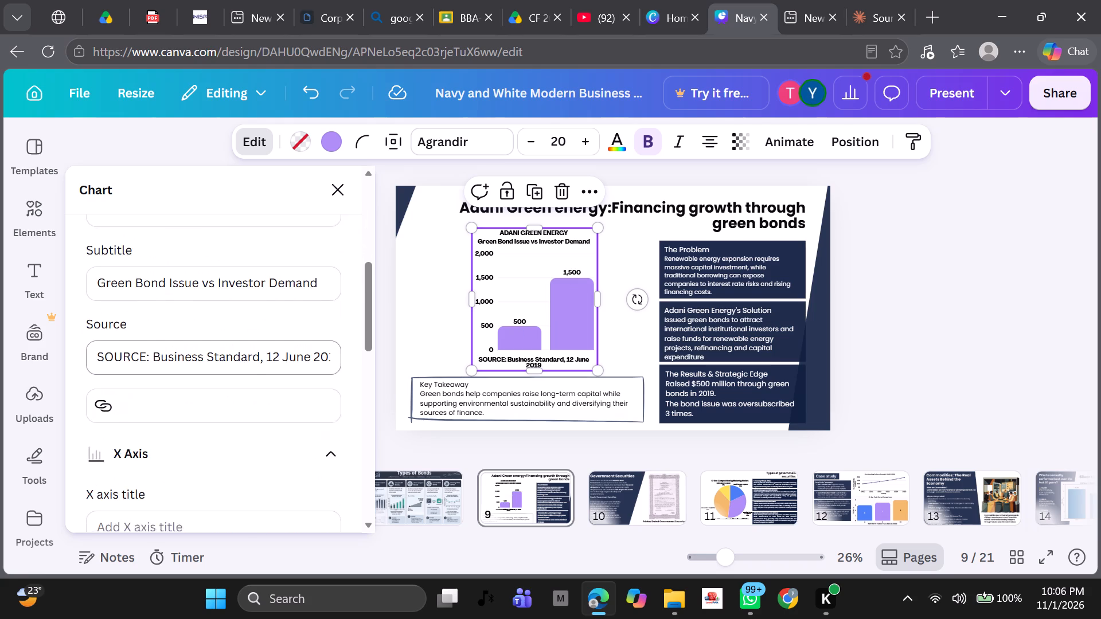
scroll(228, 435, "down", 2)
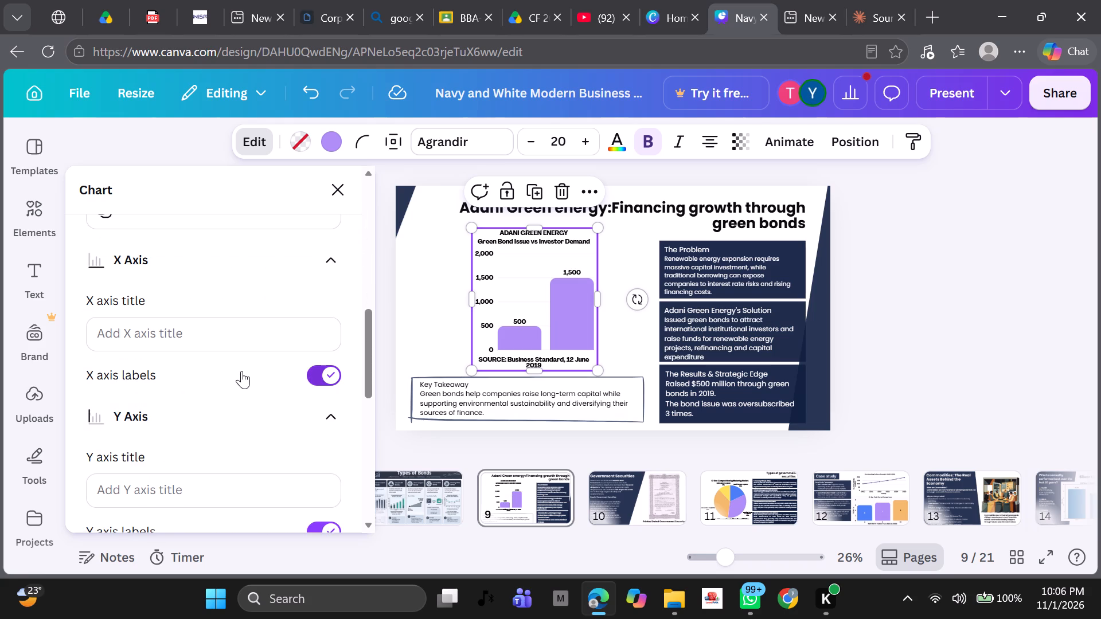
left_click(244, 321)
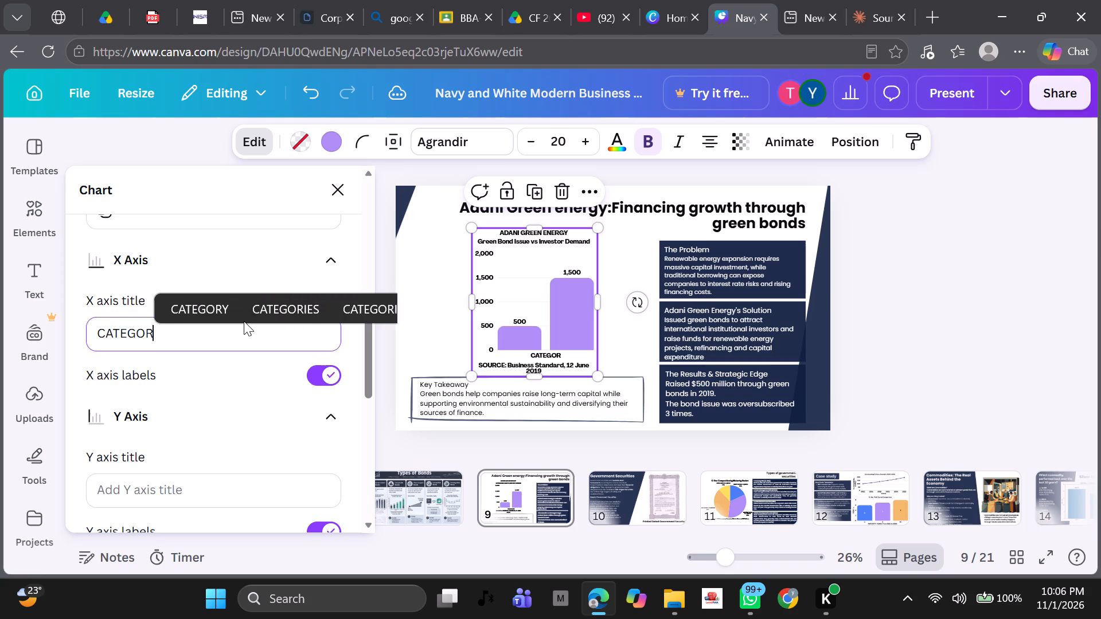
key("Return")
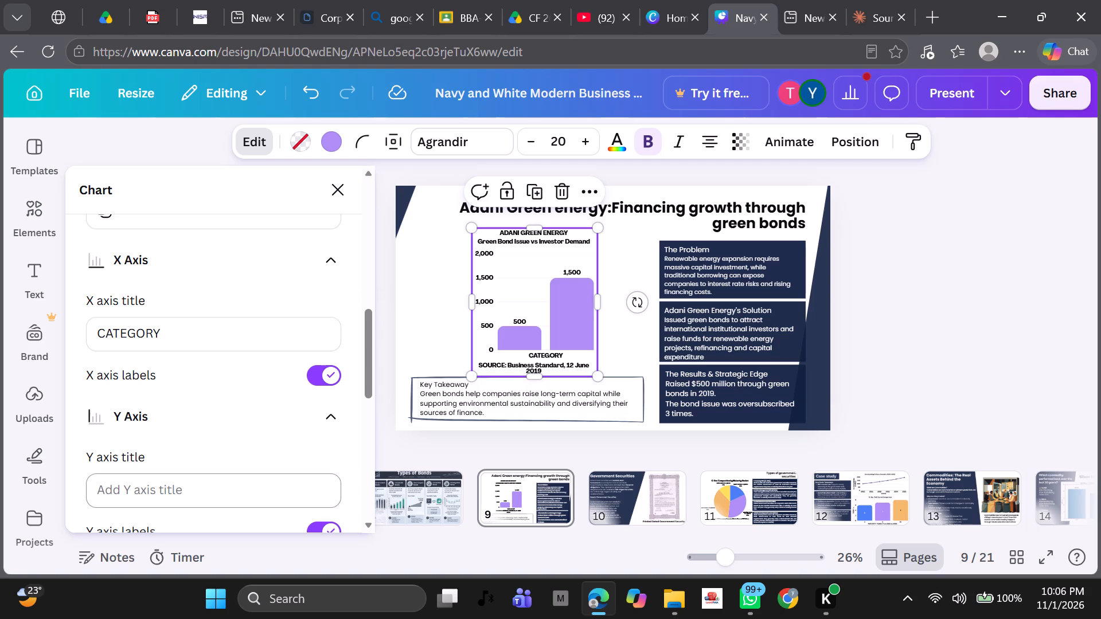
Set the chart's Y axis title to AMOUNT(USD MILLION).
left_click(239, 492)
type("AMOUNT")
key("shift+parenleft")
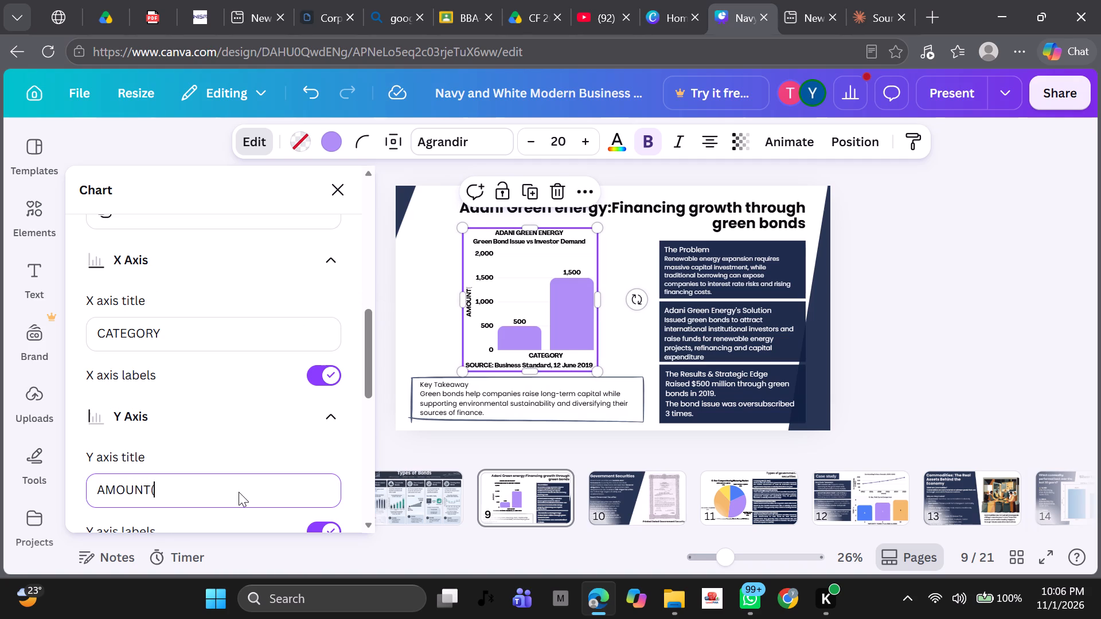
type("USD")
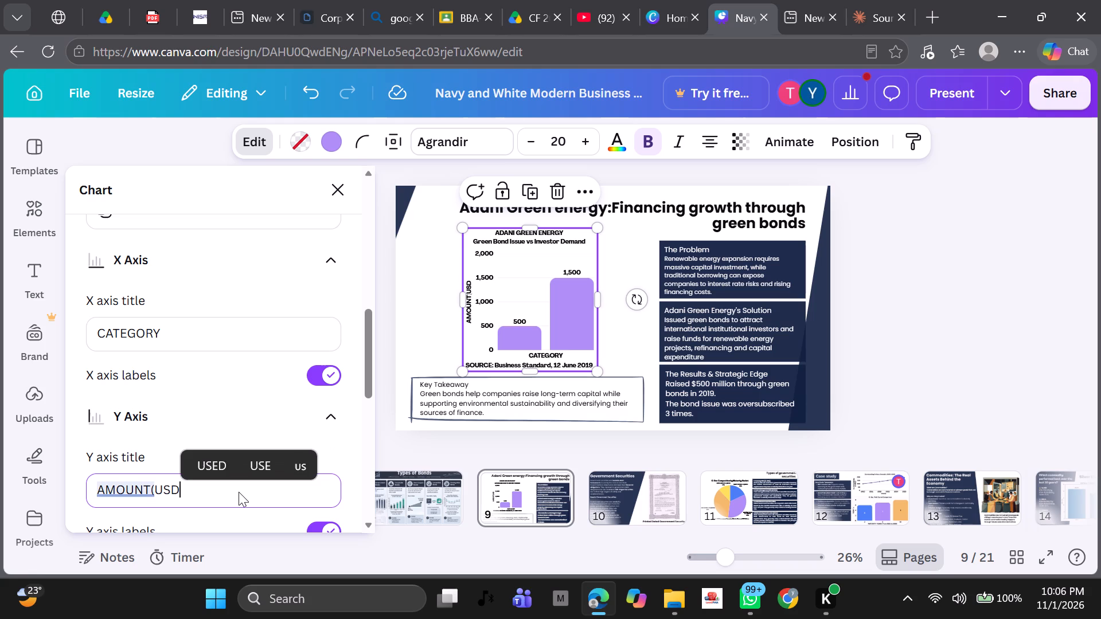
key("space")
type("MILLION")
key("shift+parenright")
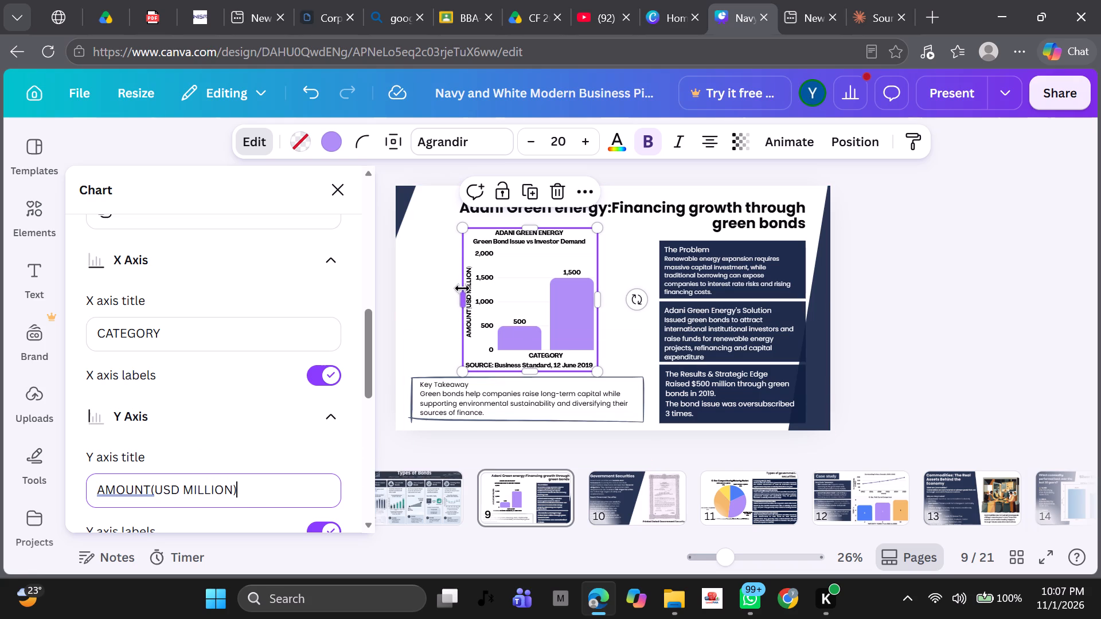
Widen the chart on both sides so it spans the space above the Key Takeaway box.
left_click_drag(463, 305, 435, 304)
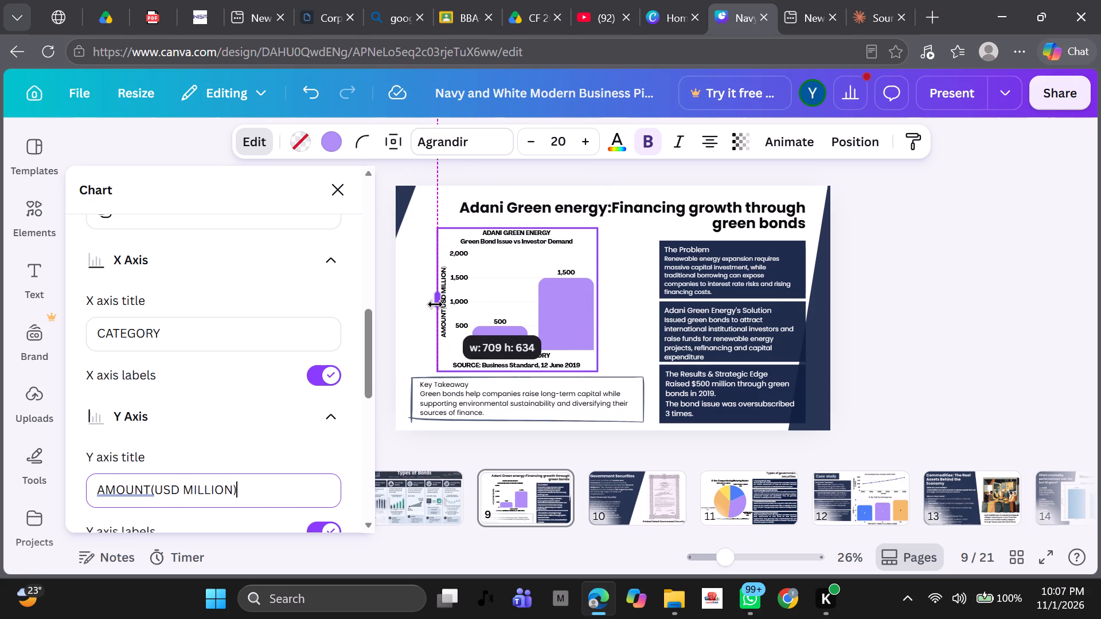
left_click_drag(435, 304, 415, 305)
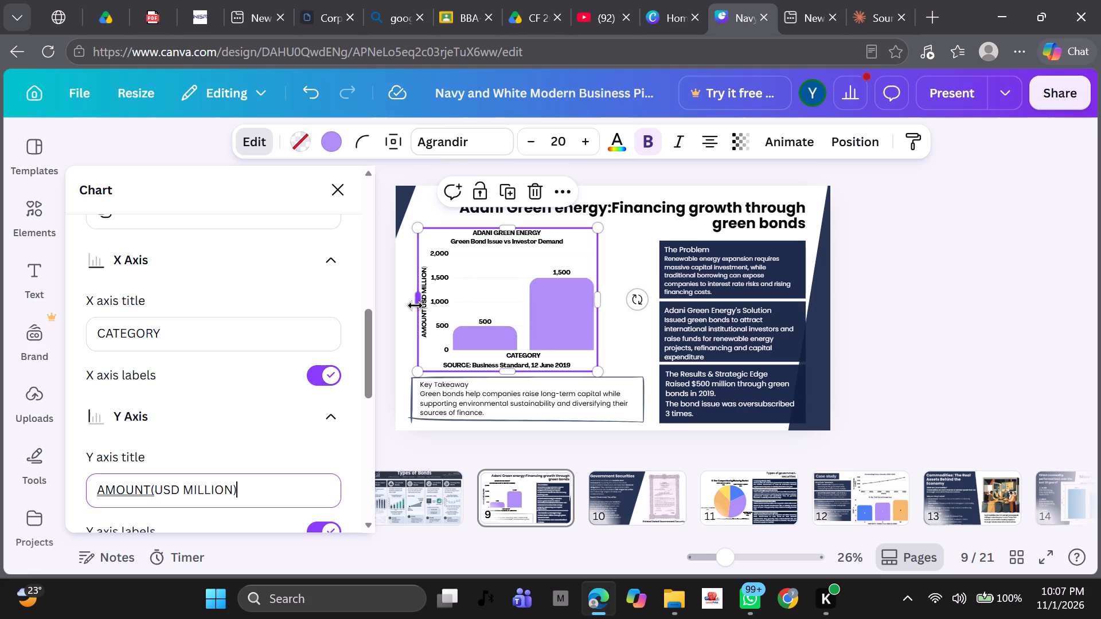
left_click_drag(599, 296, 633, 303)
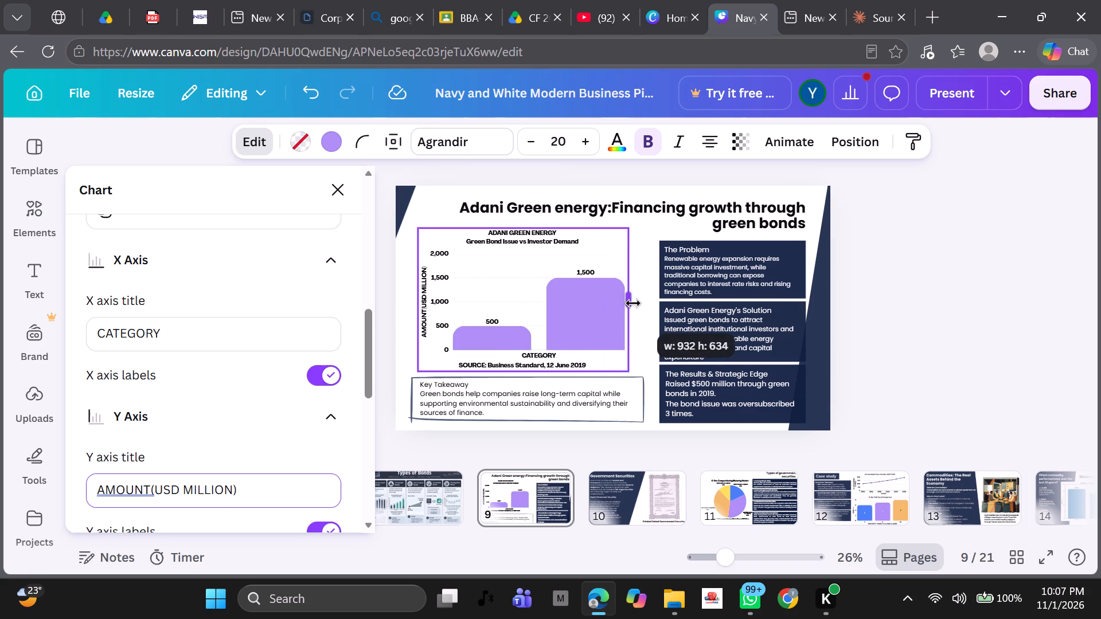
Extend the Adani Green energy chart's right edge to just past the edge of the Key Takeaway box.
left_click_drag(633, 303, 646, 304)
left_click(941, 312)
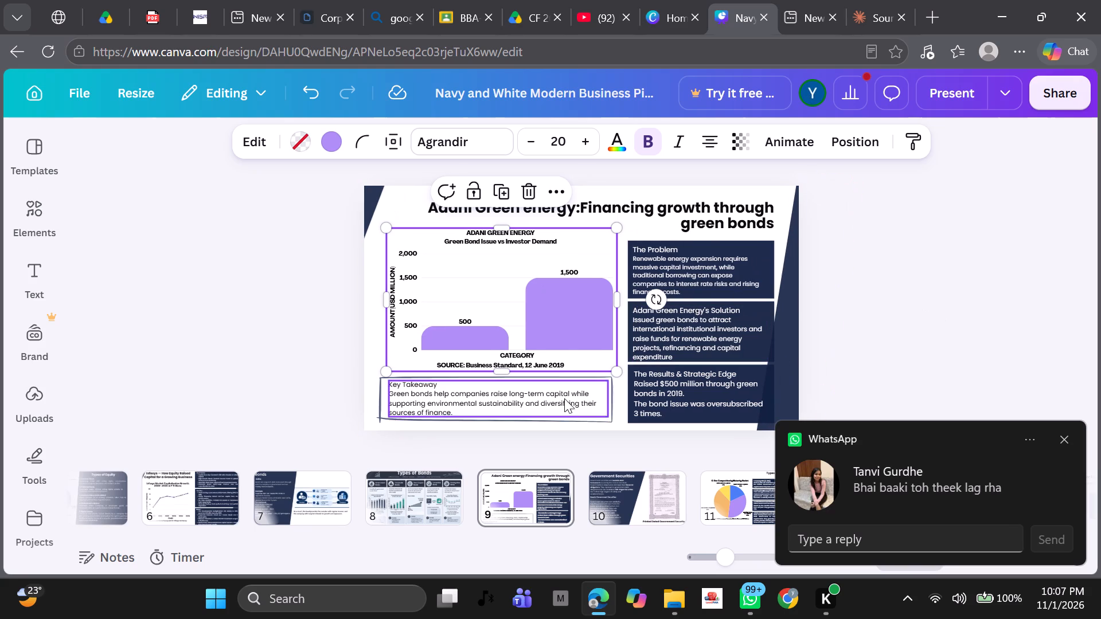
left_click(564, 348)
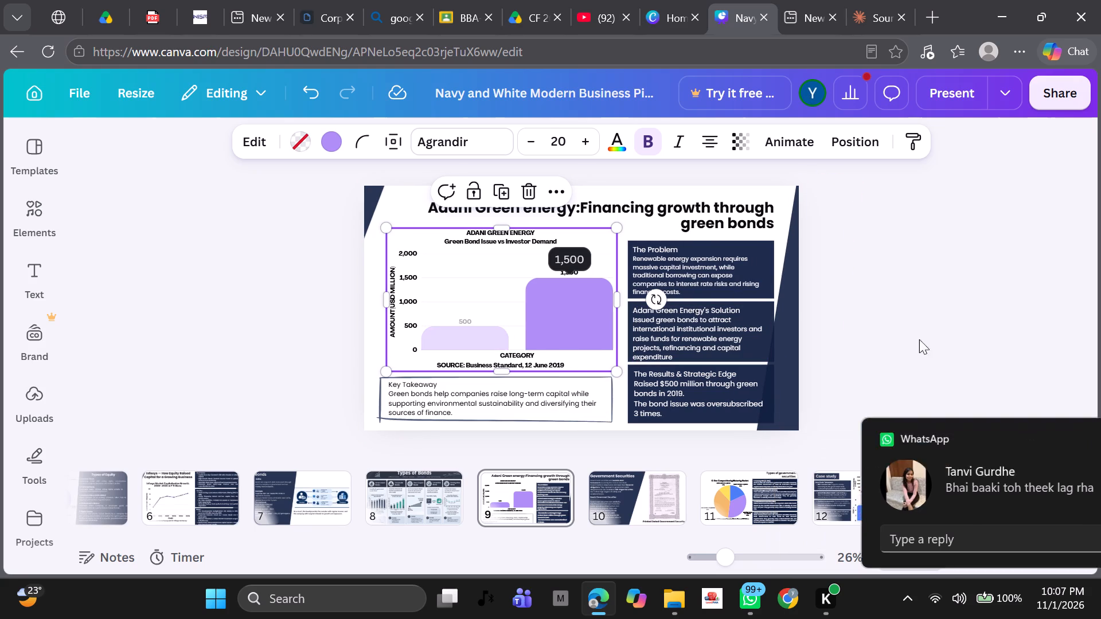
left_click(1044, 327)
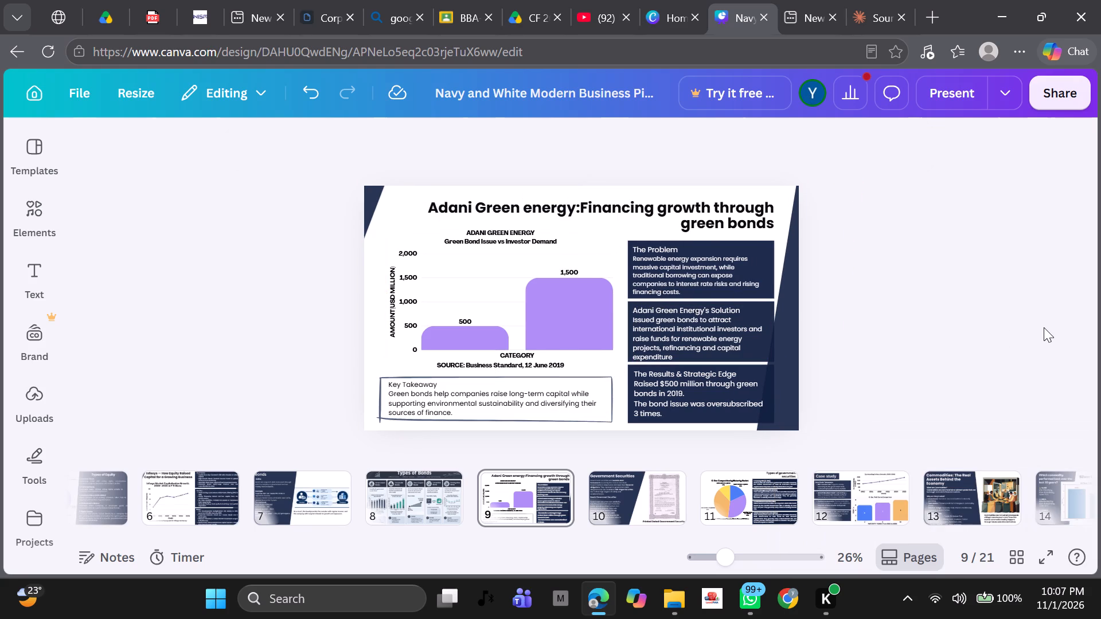
Open the data table of the Adani Green energy bar chart at the columns holding the Green Bond entries.
left_click(569, 336)
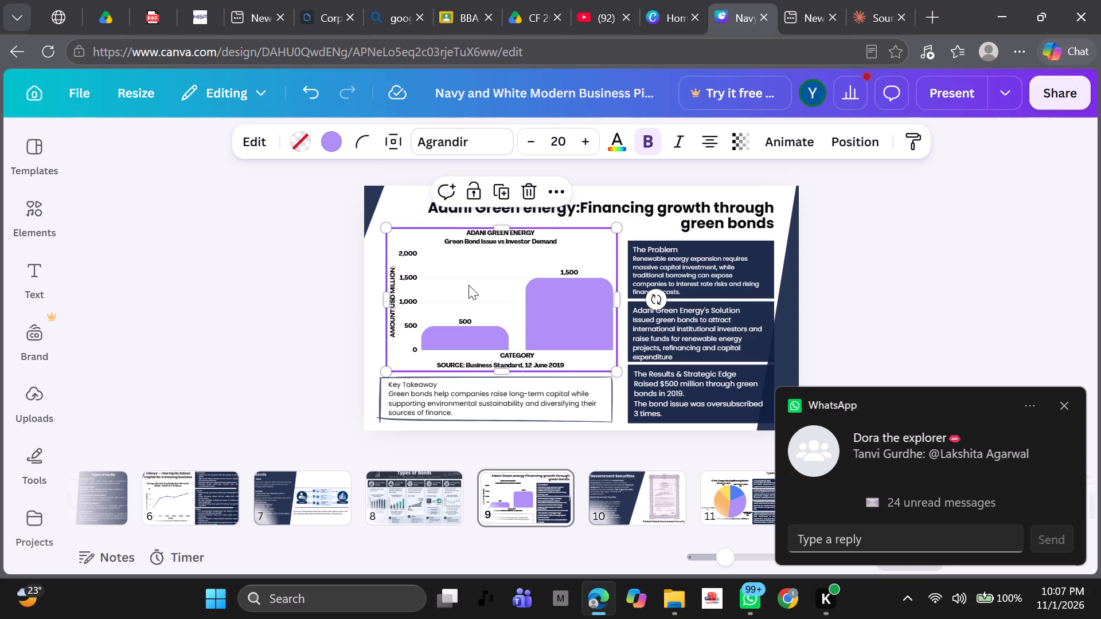
left_click(479, 337)
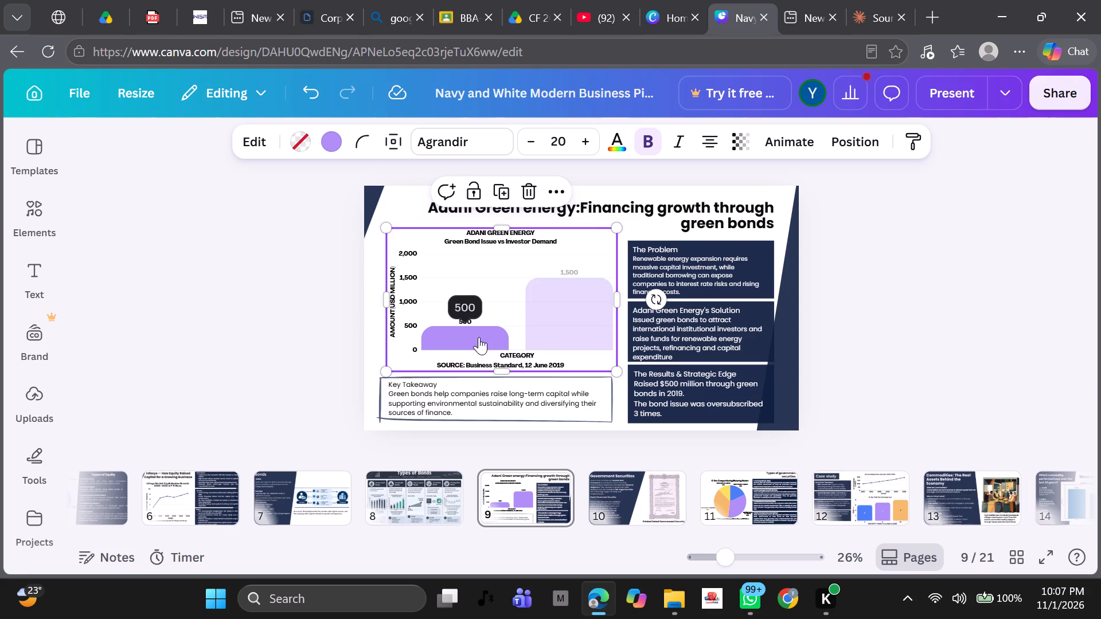
double_click(493, 332)
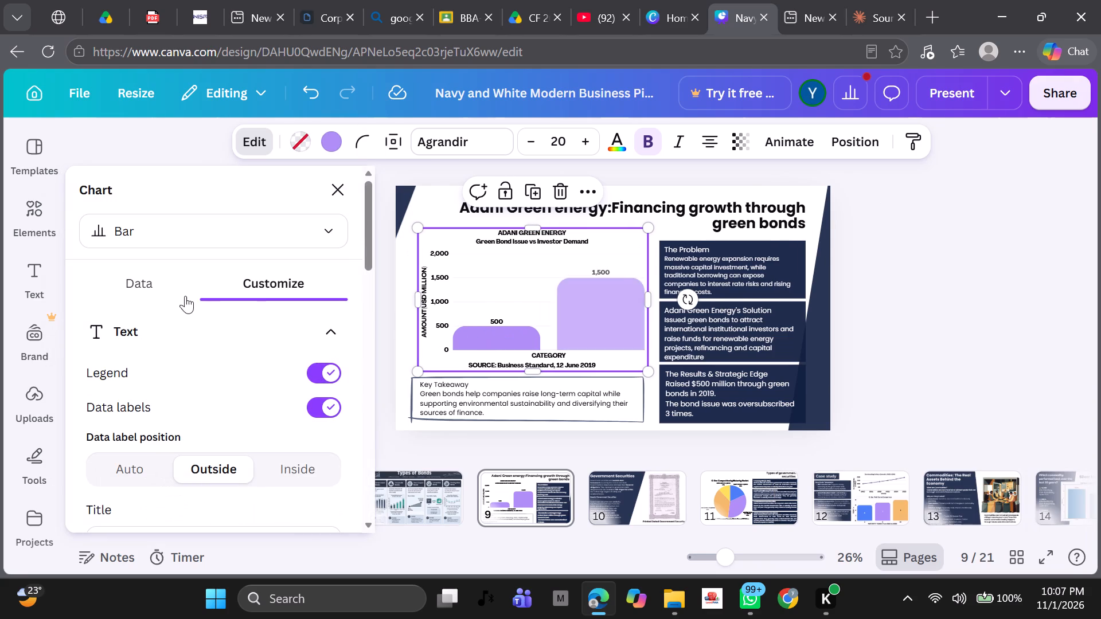
left_click(167, 275)
scroll(149, 393, "right", 1)
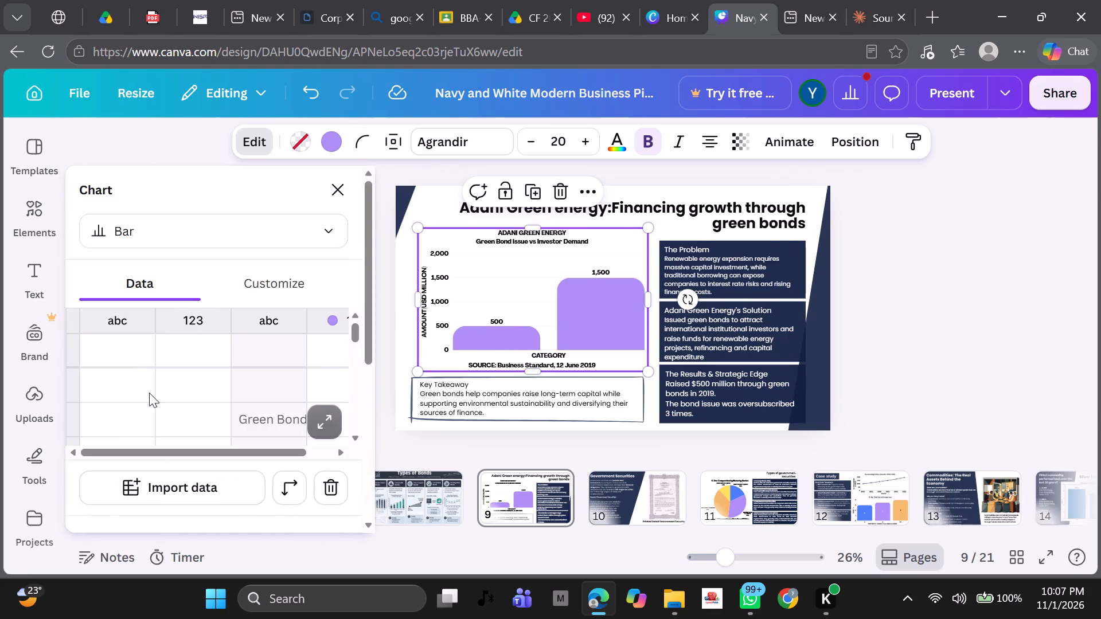
Examine the chart's data table and the options available for the Green Bond row.
scroll(149, 393, "right", 3)
scroll(149, 393, "down", 1)
scroll(149, 393, "right", 1)
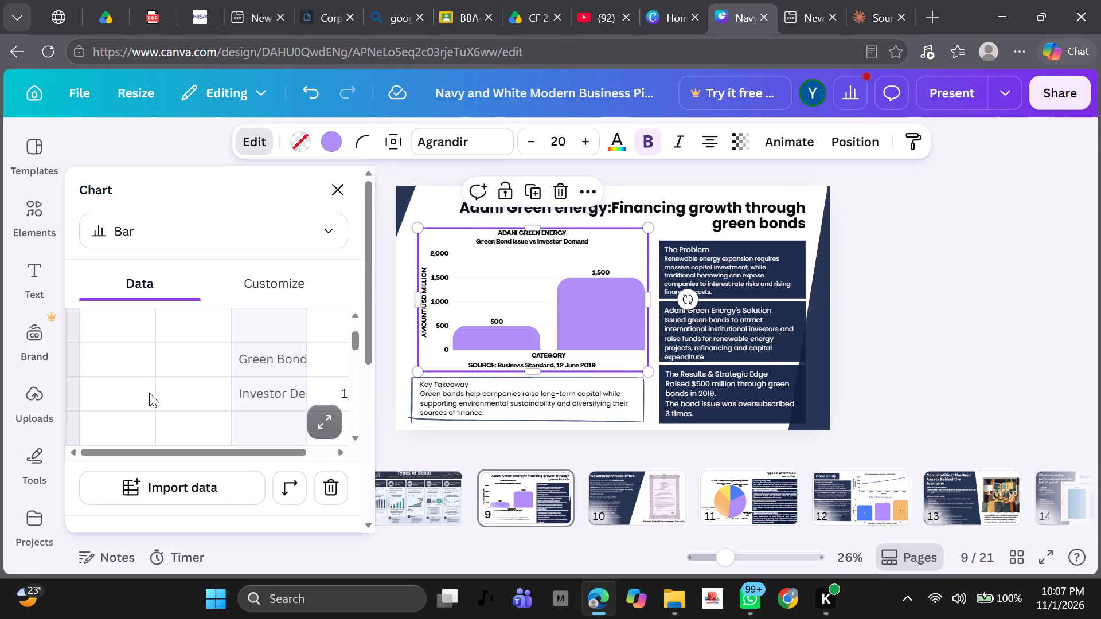
scroll(149, 393, "right", 6)
scroll(278, 382, "right", 2)
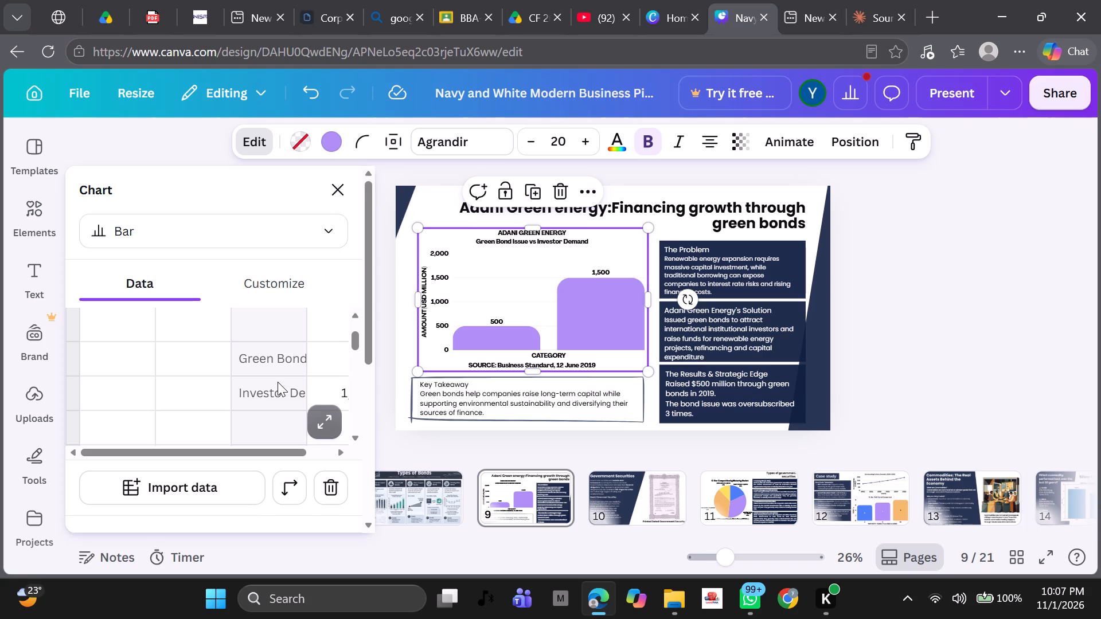
right_click(77, 360)
right_click(77, 360)
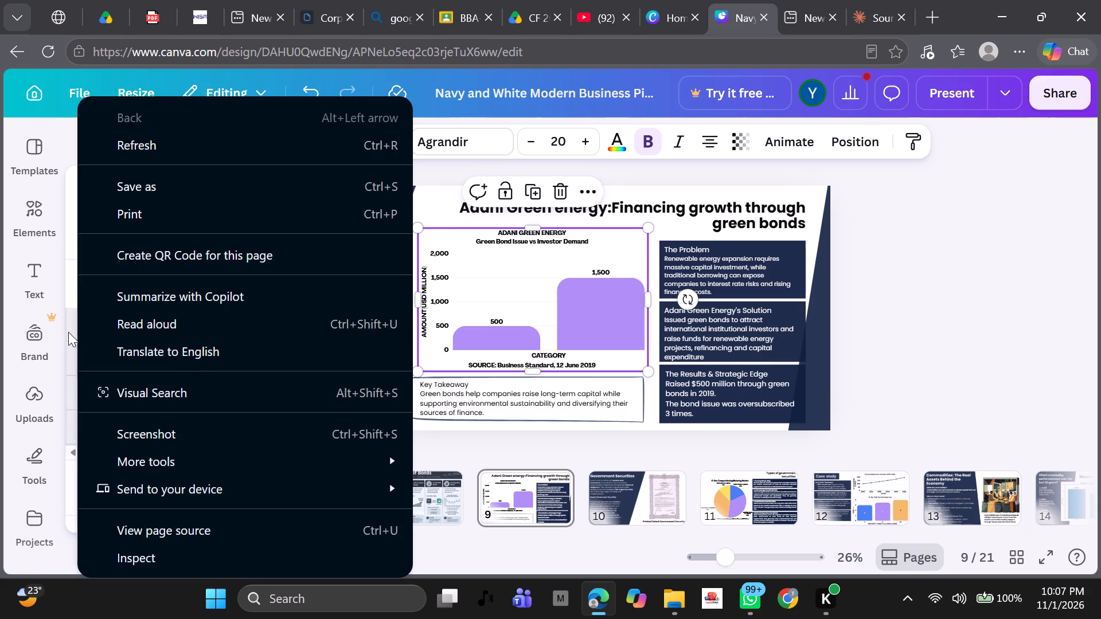
left_click(68, 332)
left_click(75, 356)
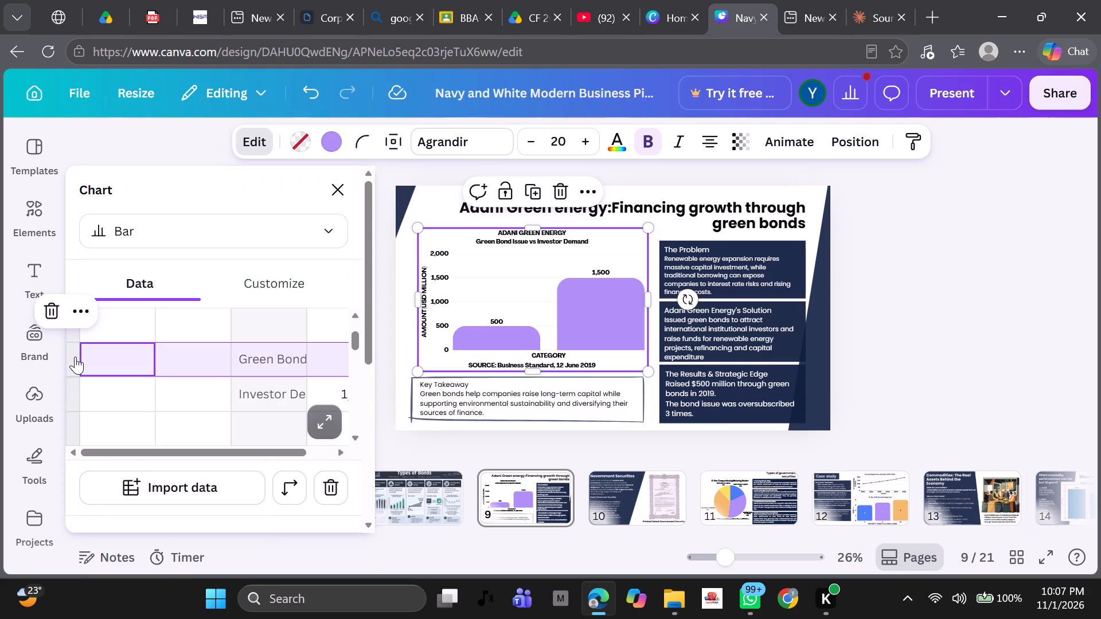
left_click(78, 310)
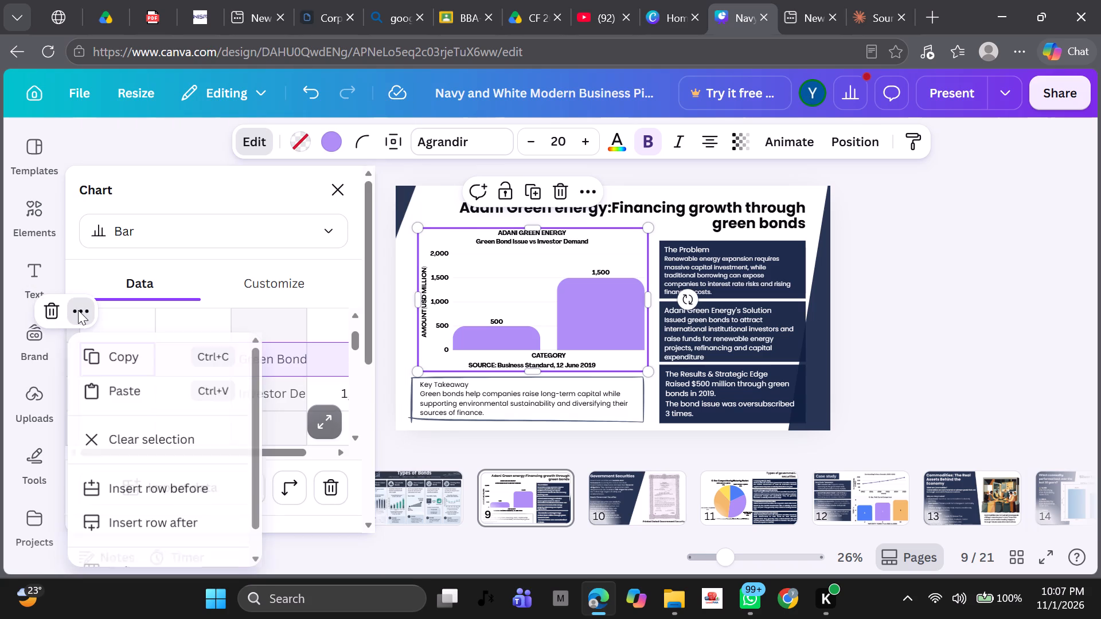
scroll(112, 484, "down", 1)
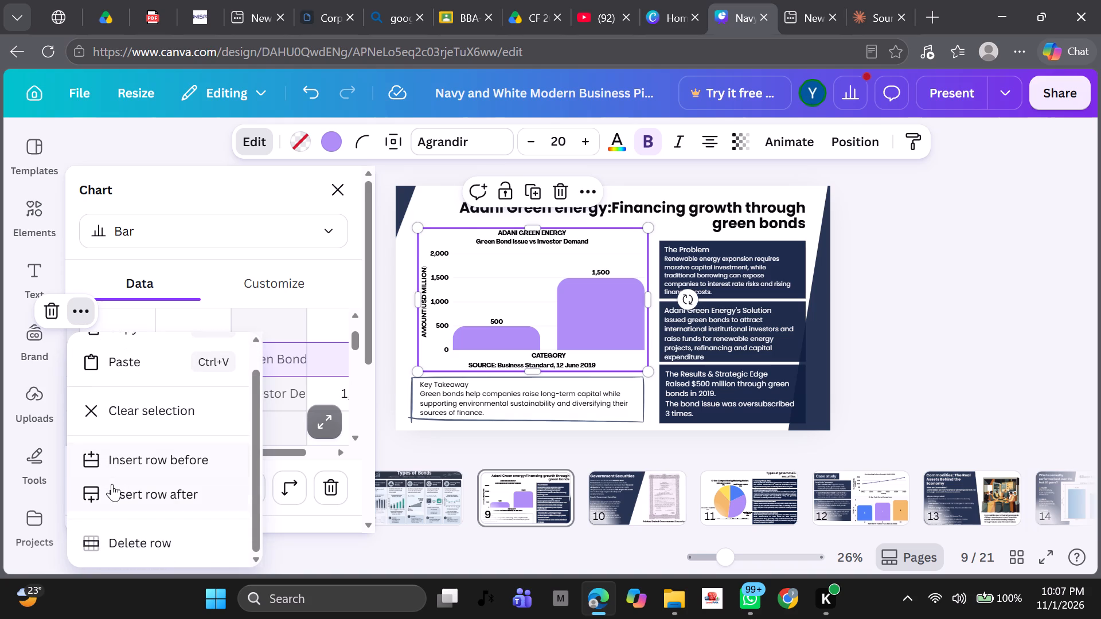
scroll(112, 484, "up", 1)
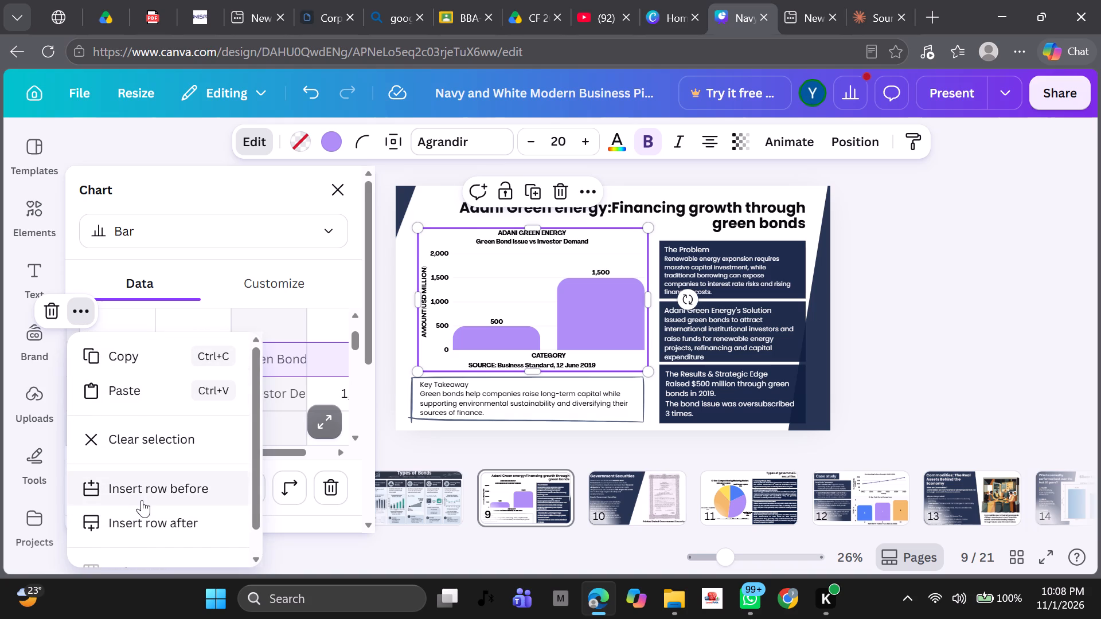
left_click(287, 425)
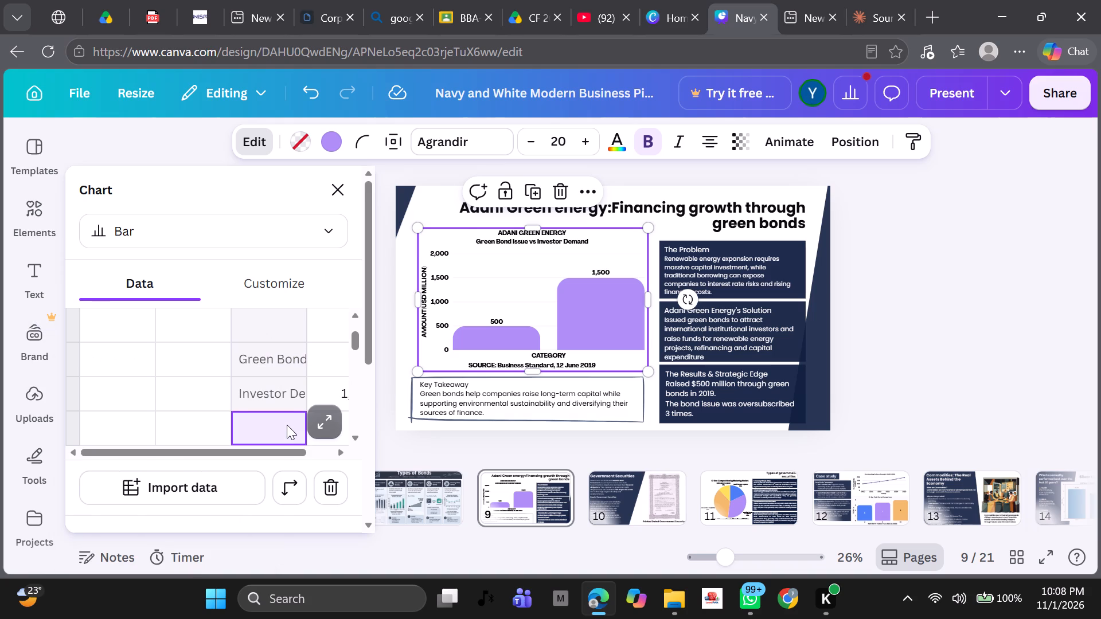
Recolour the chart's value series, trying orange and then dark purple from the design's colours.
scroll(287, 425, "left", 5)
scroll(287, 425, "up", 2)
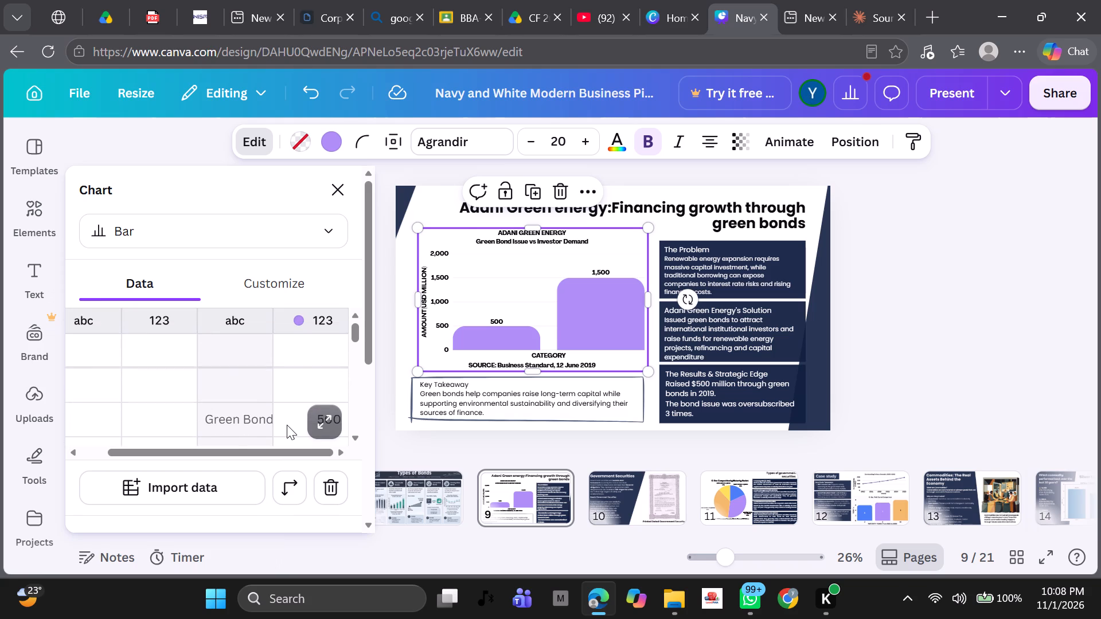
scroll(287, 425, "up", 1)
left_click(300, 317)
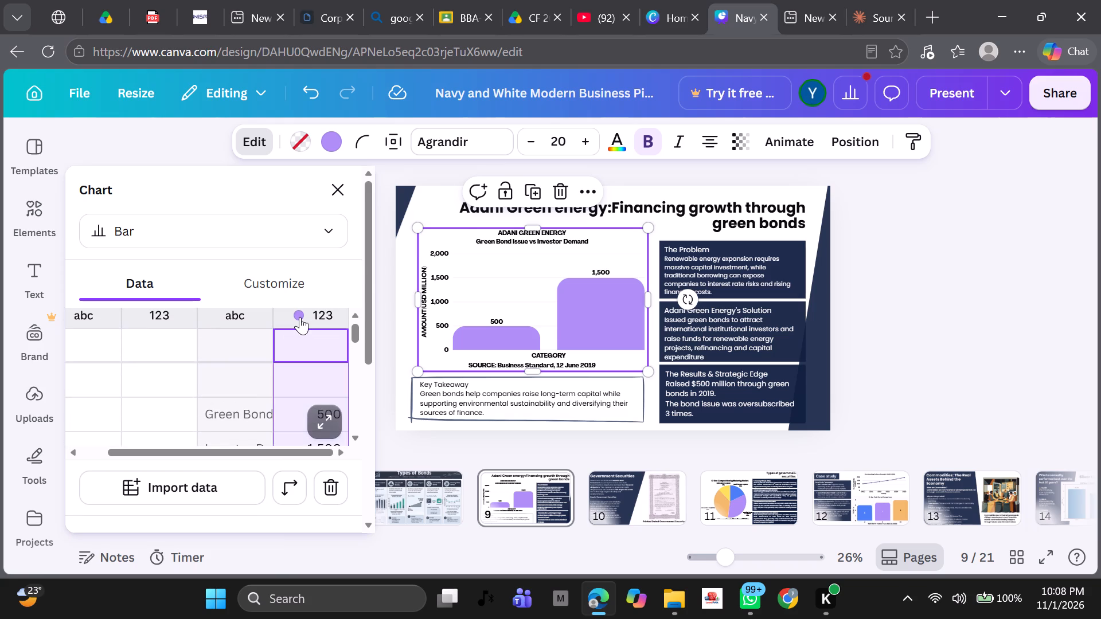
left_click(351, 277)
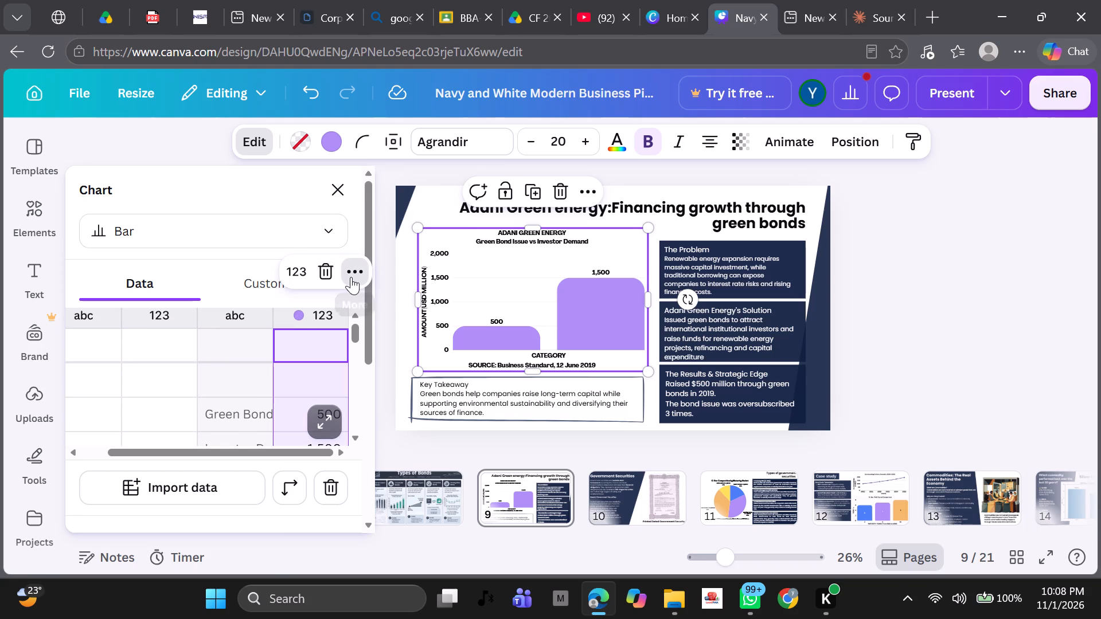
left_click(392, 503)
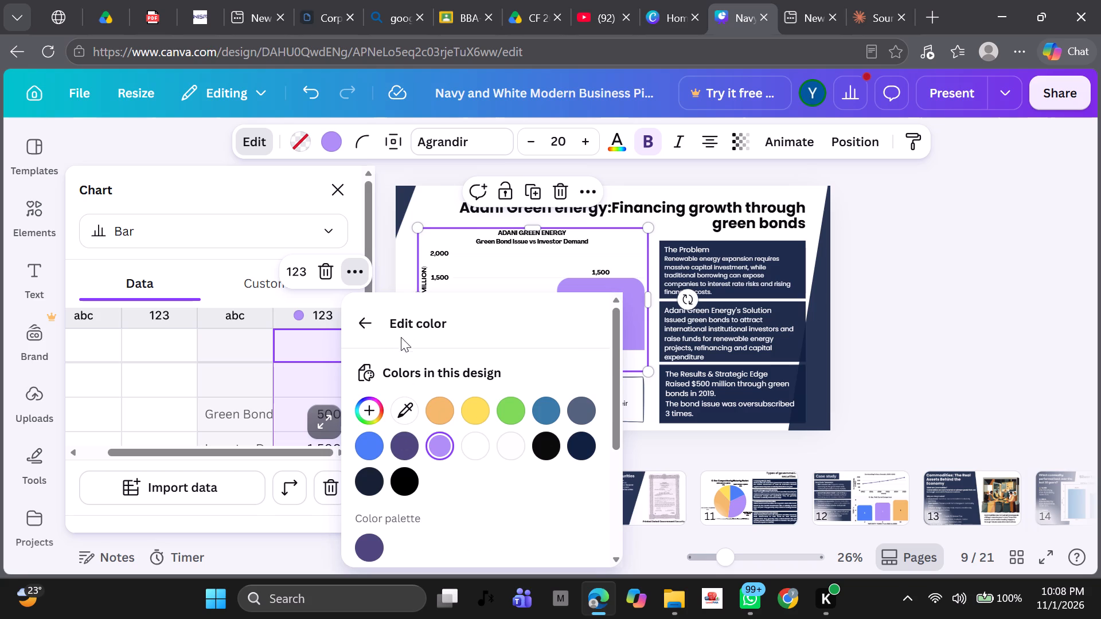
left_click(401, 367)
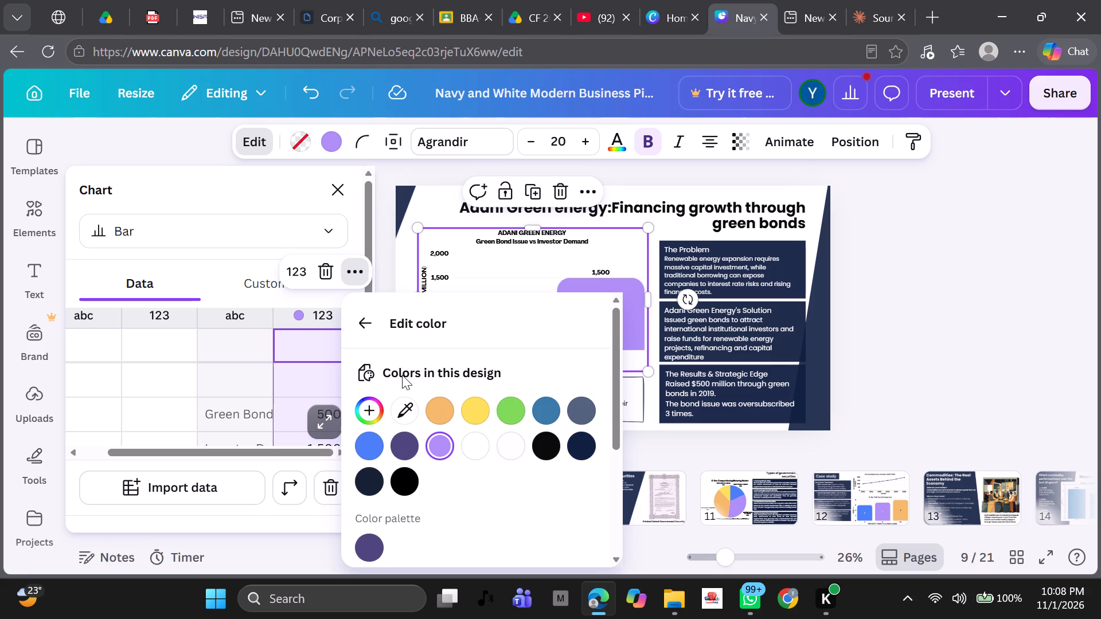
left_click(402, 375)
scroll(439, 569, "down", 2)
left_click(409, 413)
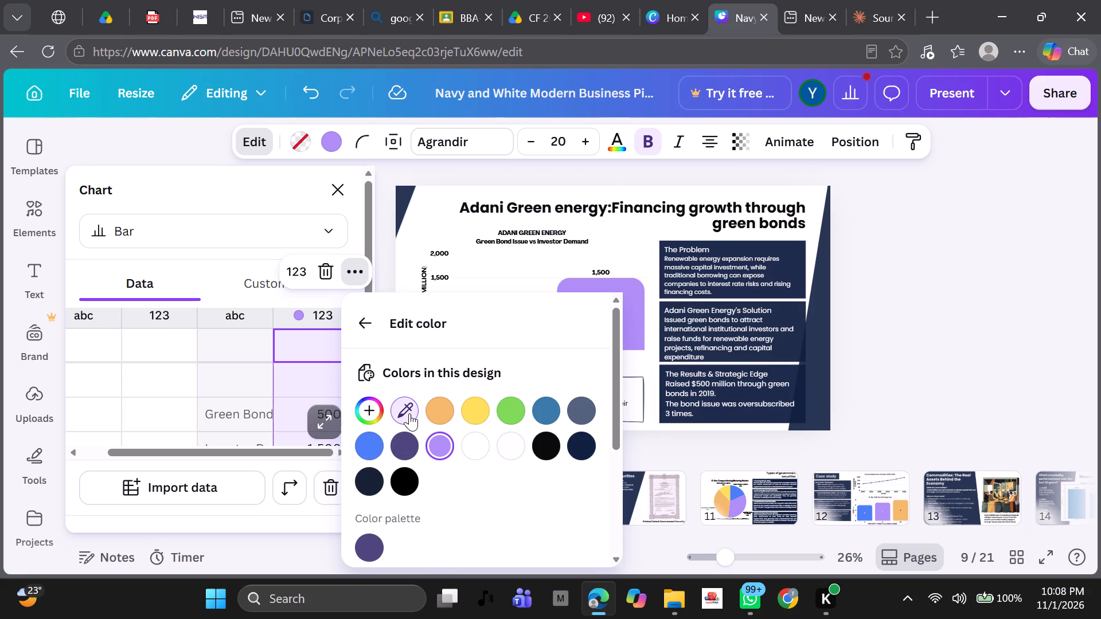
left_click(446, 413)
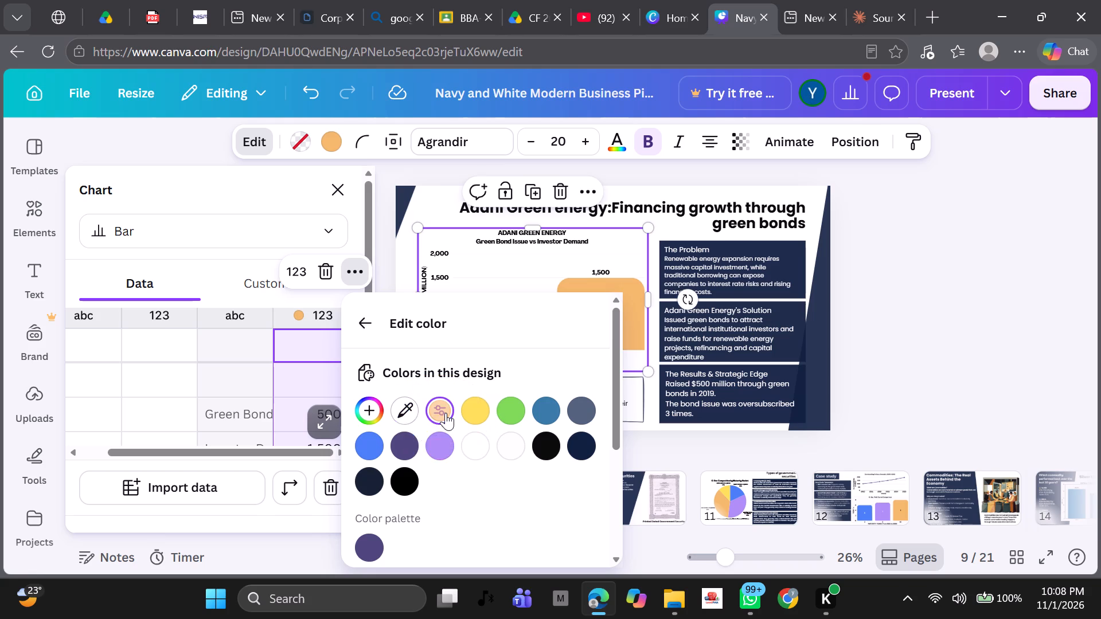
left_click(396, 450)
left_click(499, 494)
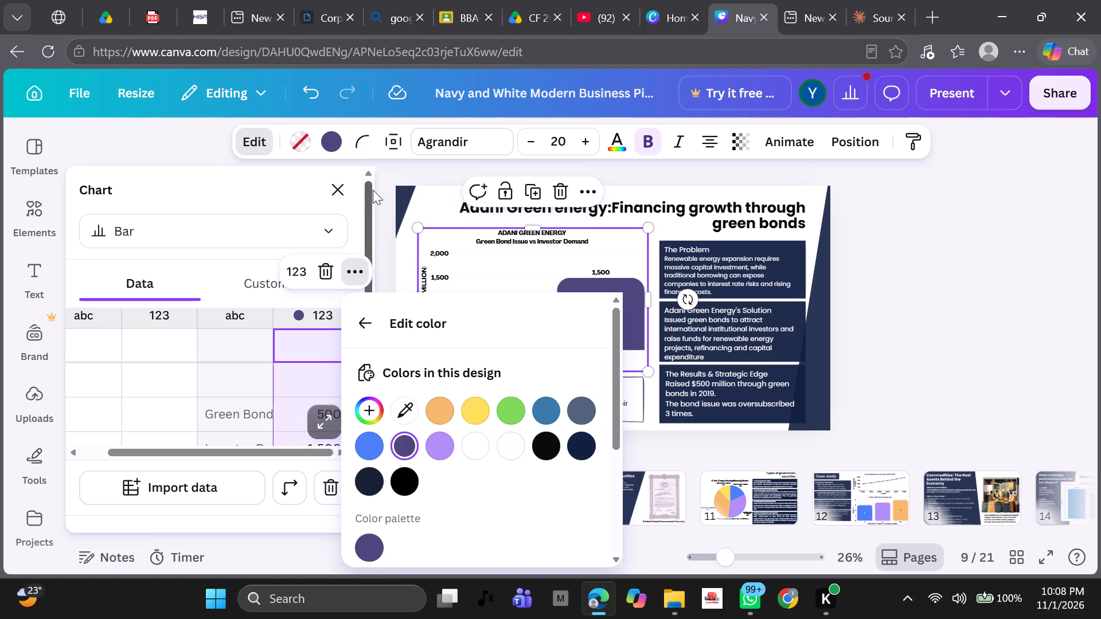
Set the Adani Green energy chart's bar colour to Azure #3a7ba9.
left_click(150, 379)
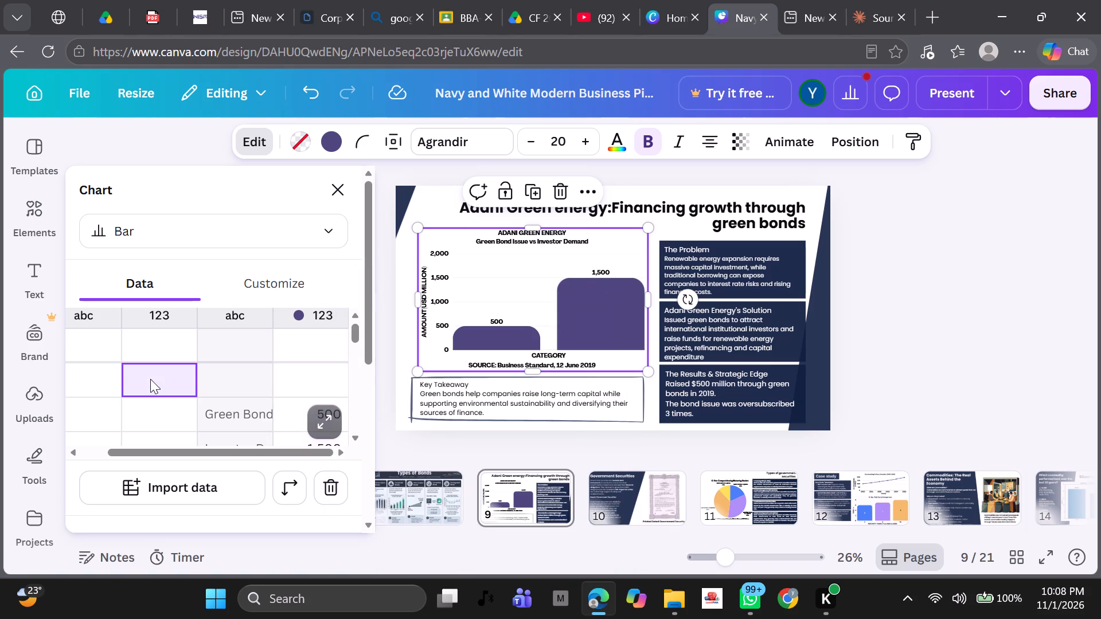
scroll(150, 379, "down", 1)
double_click(108, 370)
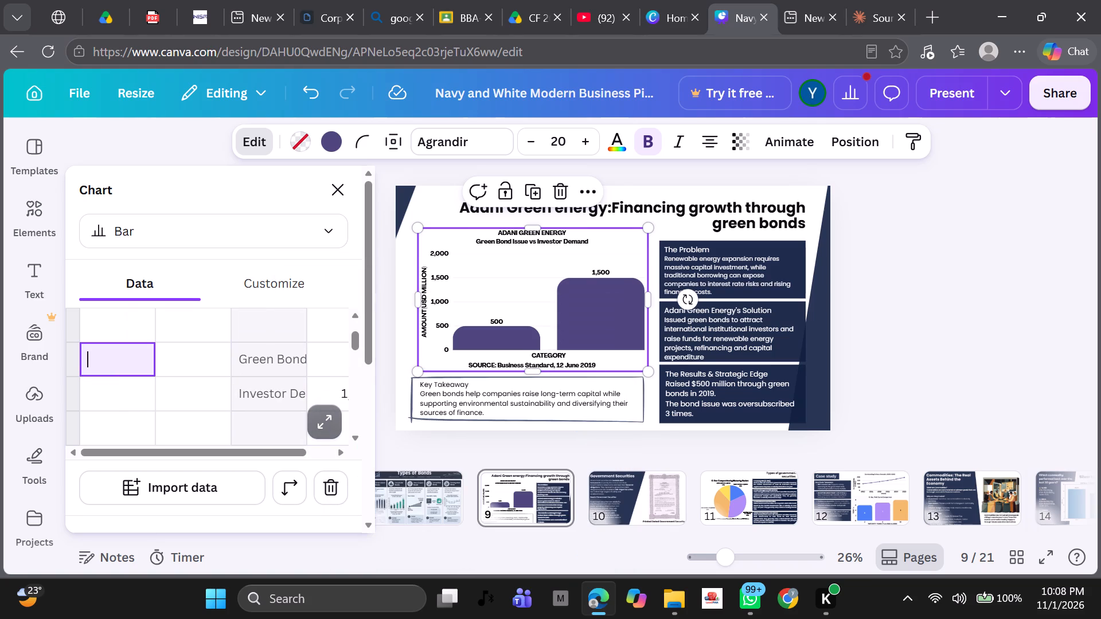
left_click(74, 367)
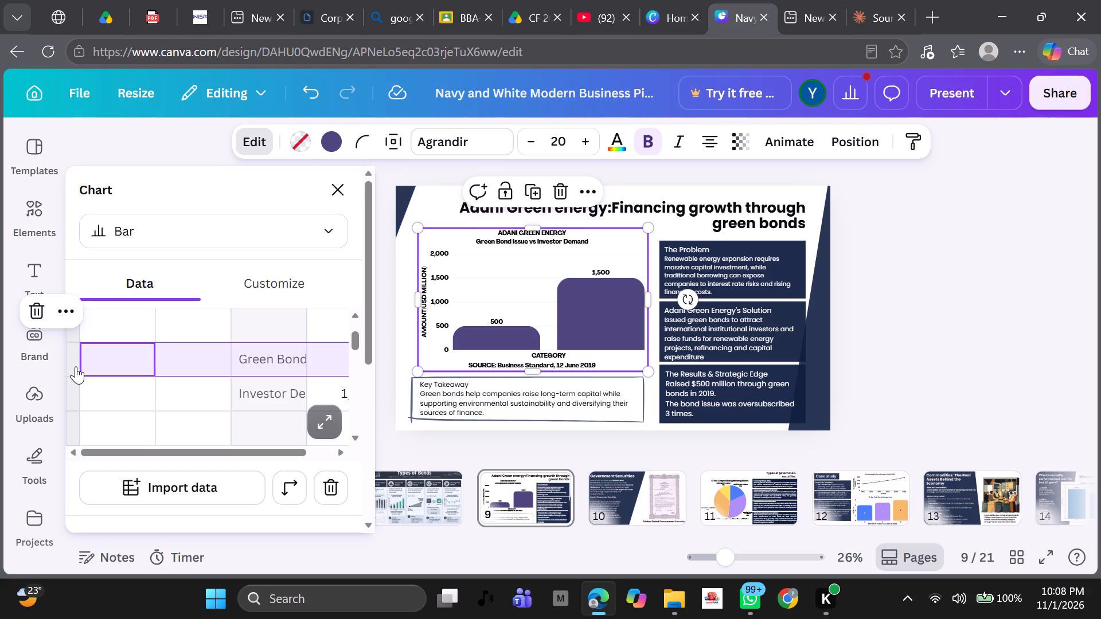
left_click(333, 145)
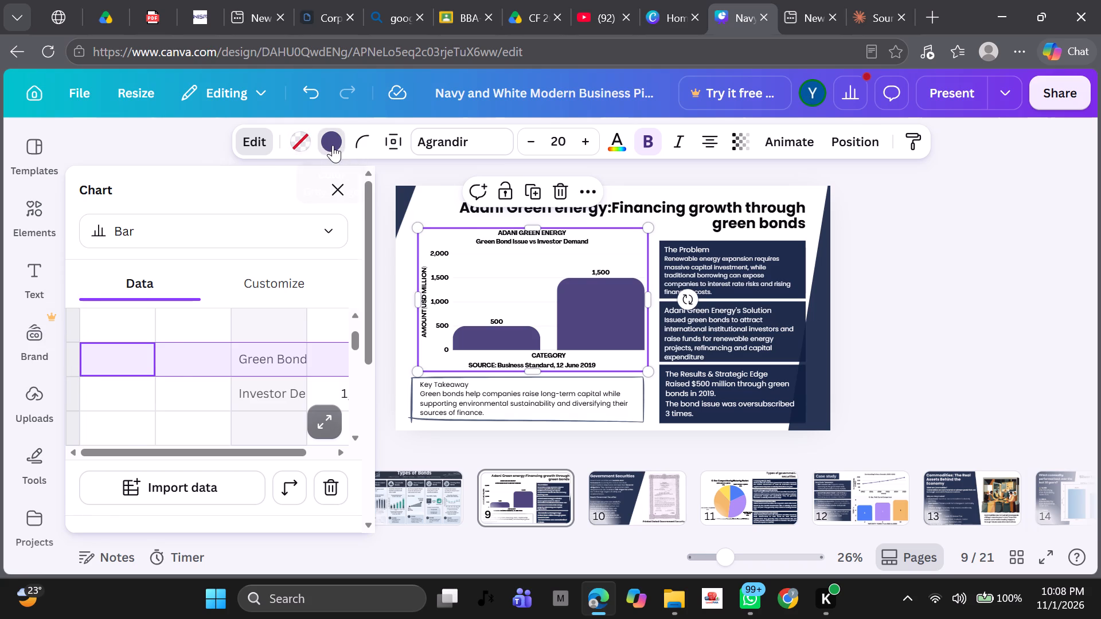
left_click(290, 316)
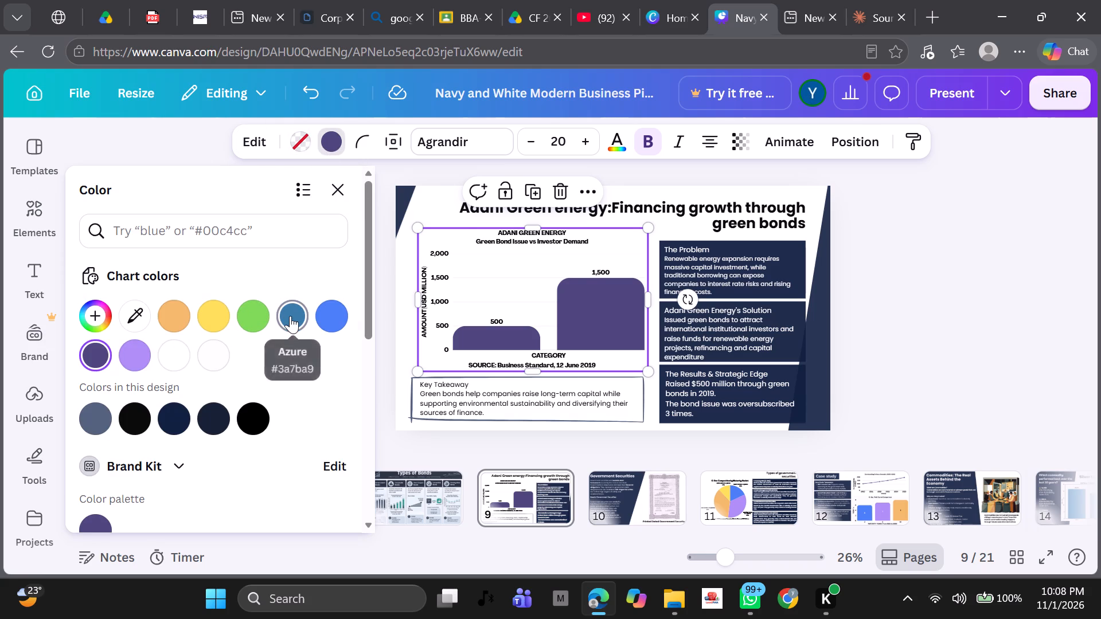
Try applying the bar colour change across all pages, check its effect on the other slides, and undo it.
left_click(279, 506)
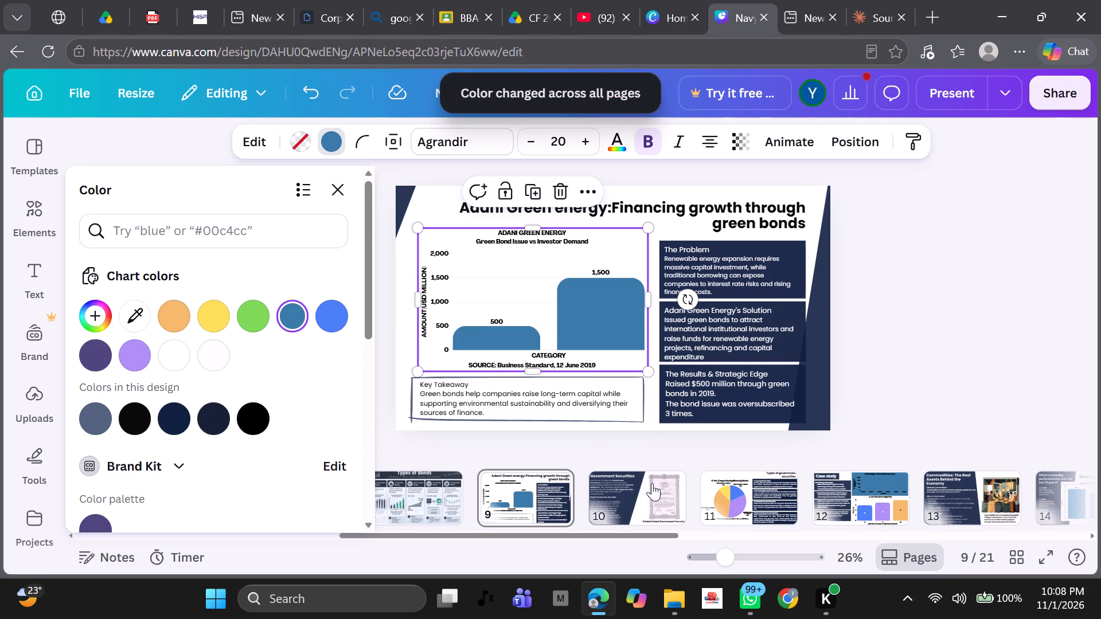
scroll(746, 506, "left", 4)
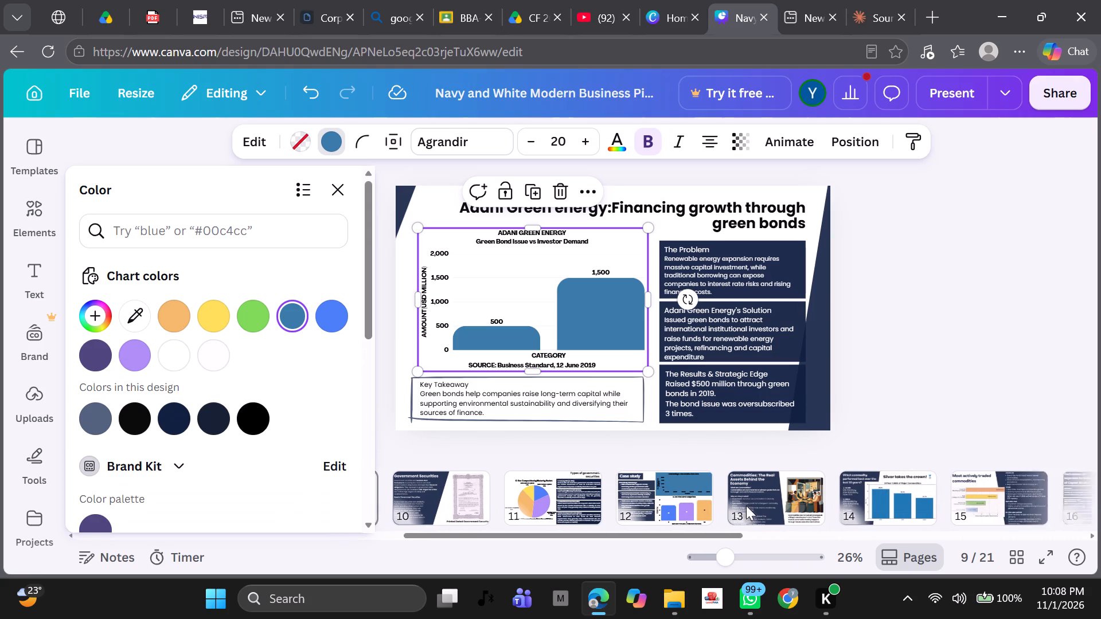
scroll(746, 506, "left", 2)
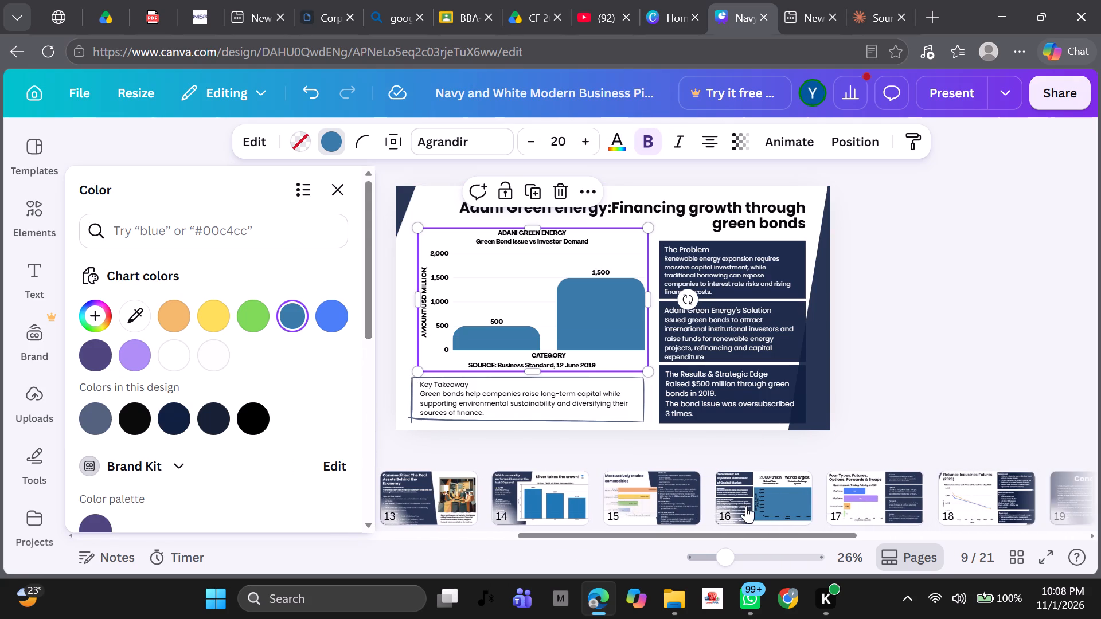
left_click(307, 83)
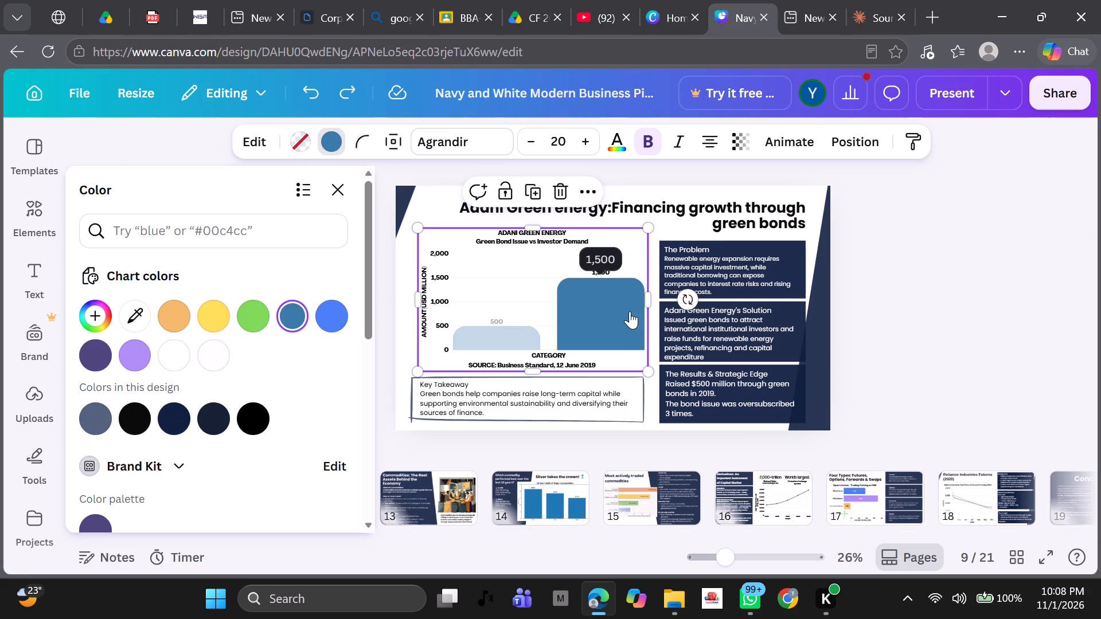
Review the presentation's slides, including Table of content, Introduction, the Equity slide's line chart and the Adani Green energy slide.
scroll(610, 434, "up", 1)
scroll(610, 434, "right", 4)
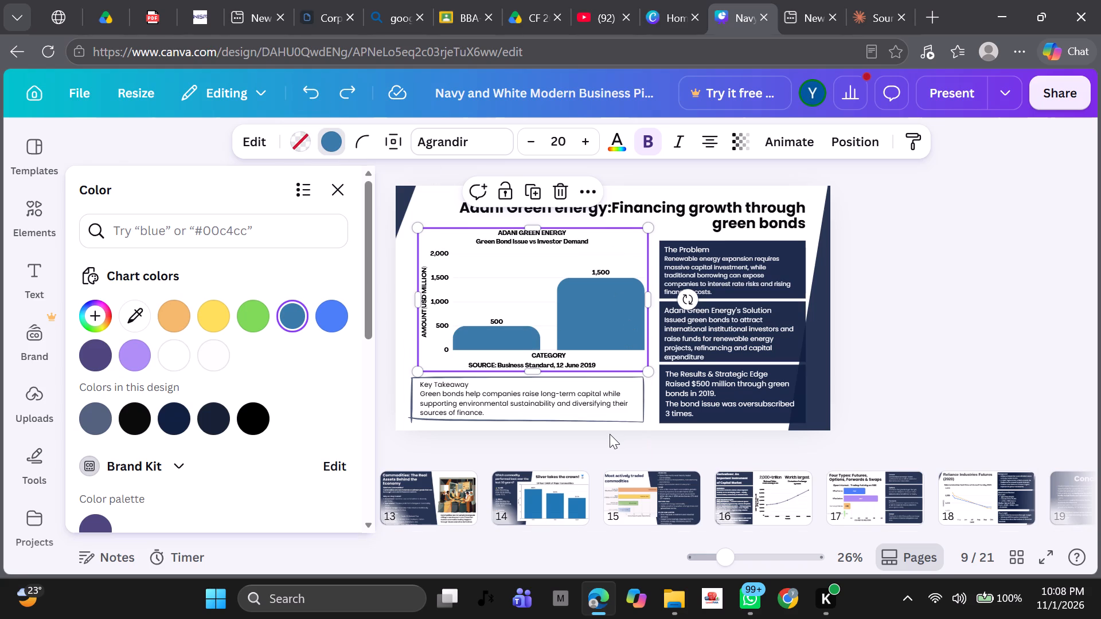
left_click(987, 305)
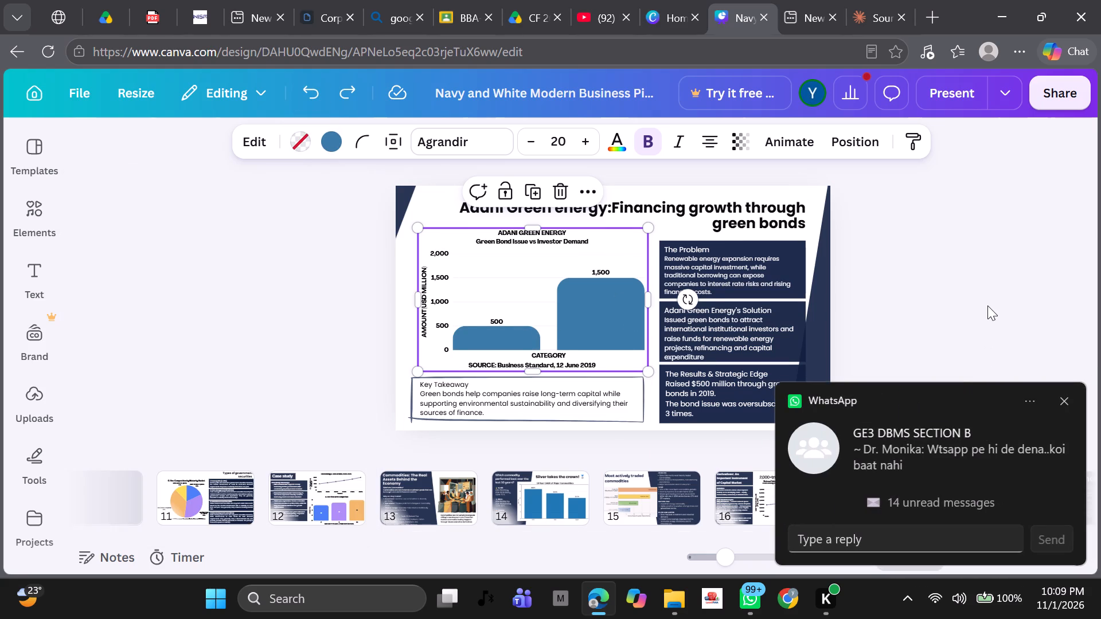
scroll(595, 485, "right", 3)
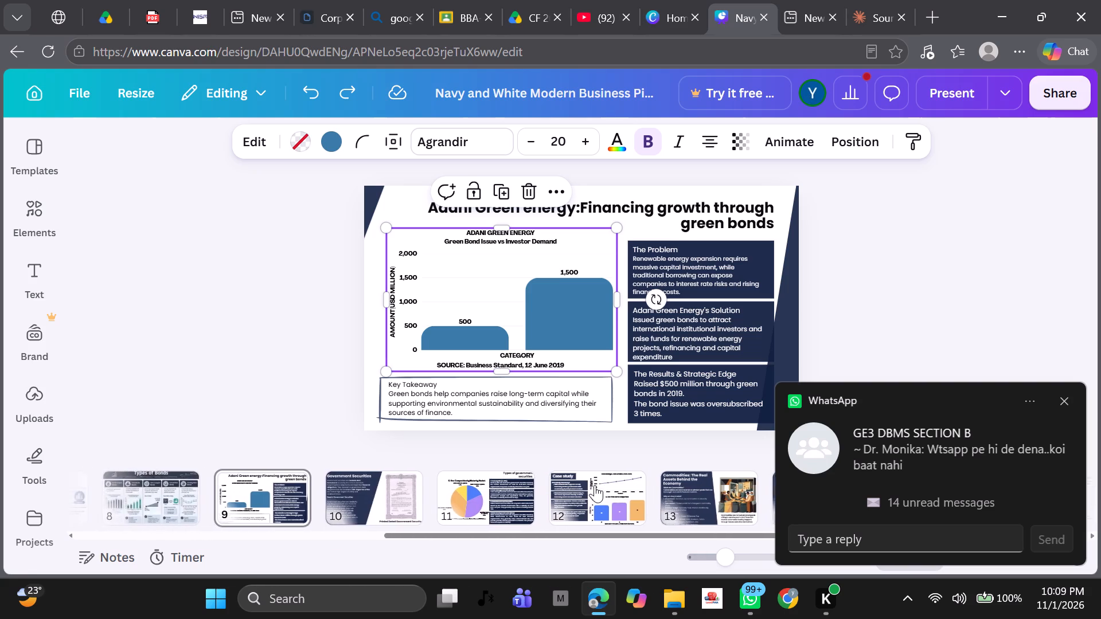
scroll(595, 485, "right", 9)
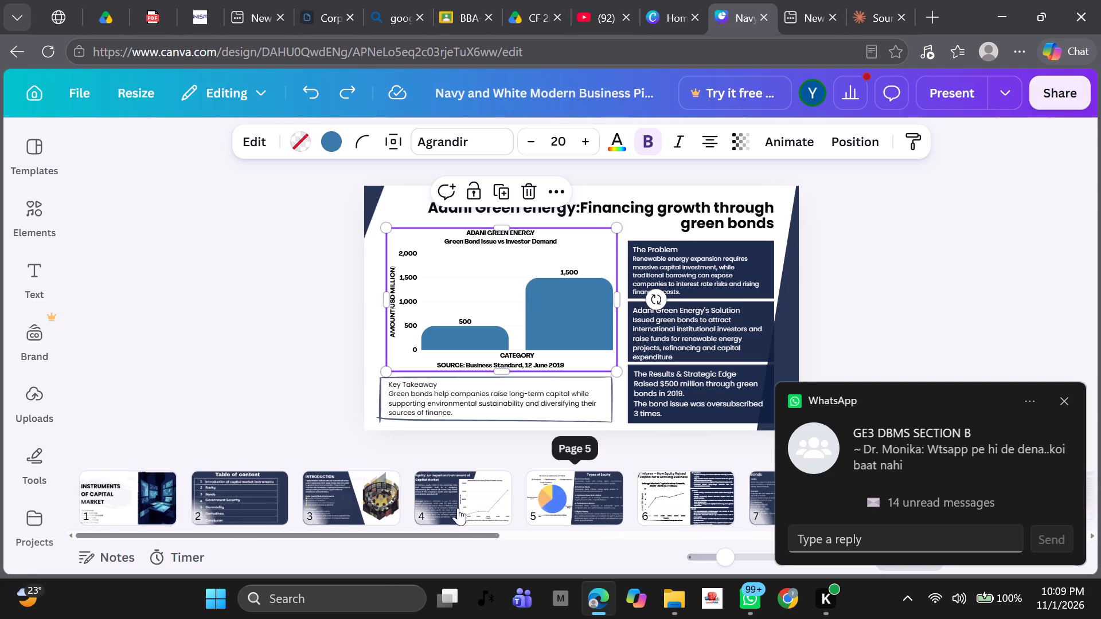
left_click(241, 492)
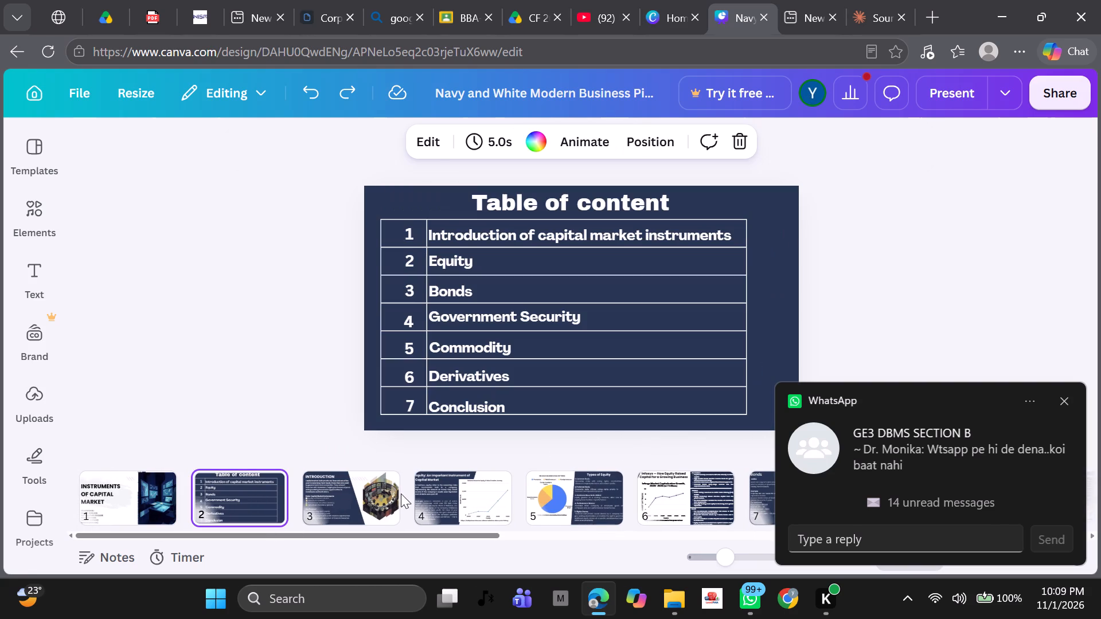
left_click(342, 491)
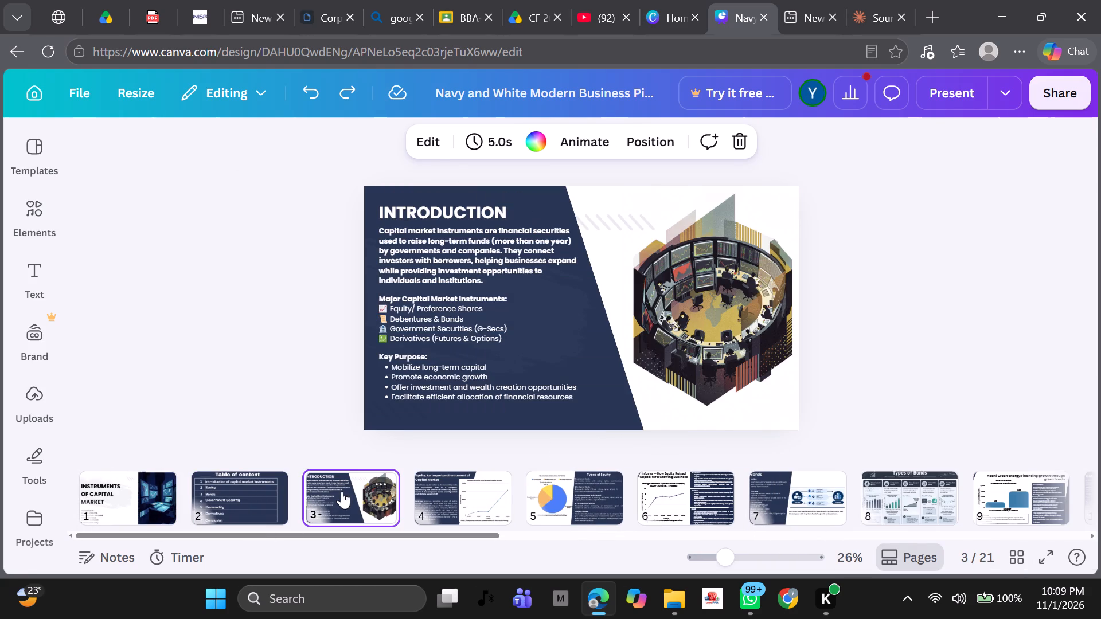
key("Right")
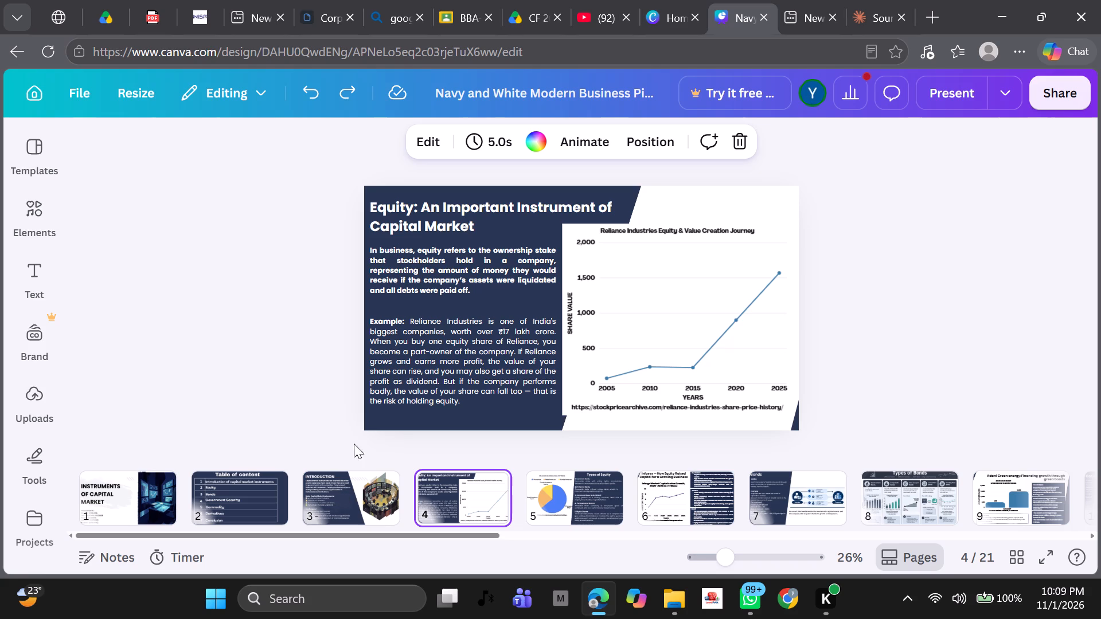
left_click(621, 350)
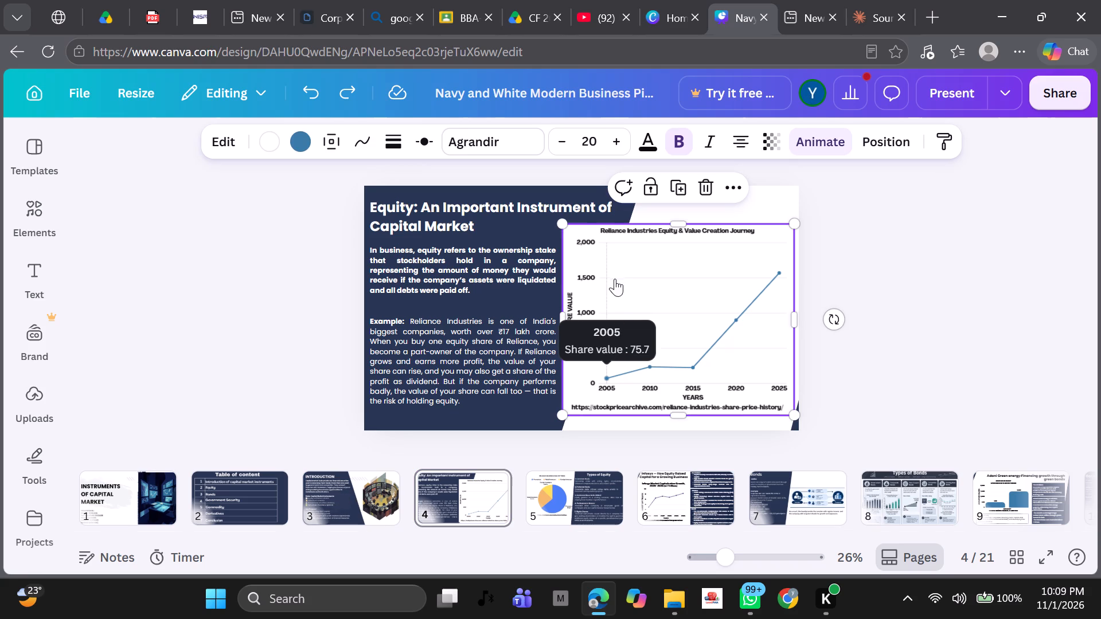
scroll(542, 506, "right", 3)
scroll(542, 506, "left", 1)
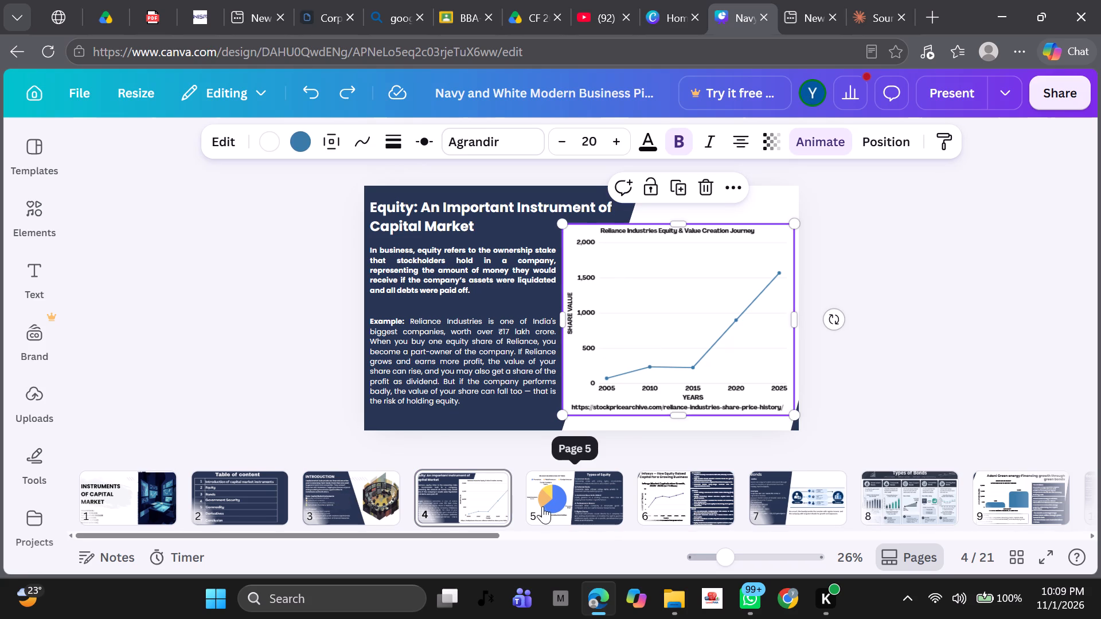
scroll(542, 506, "left", 2)
left_click(598, 503)
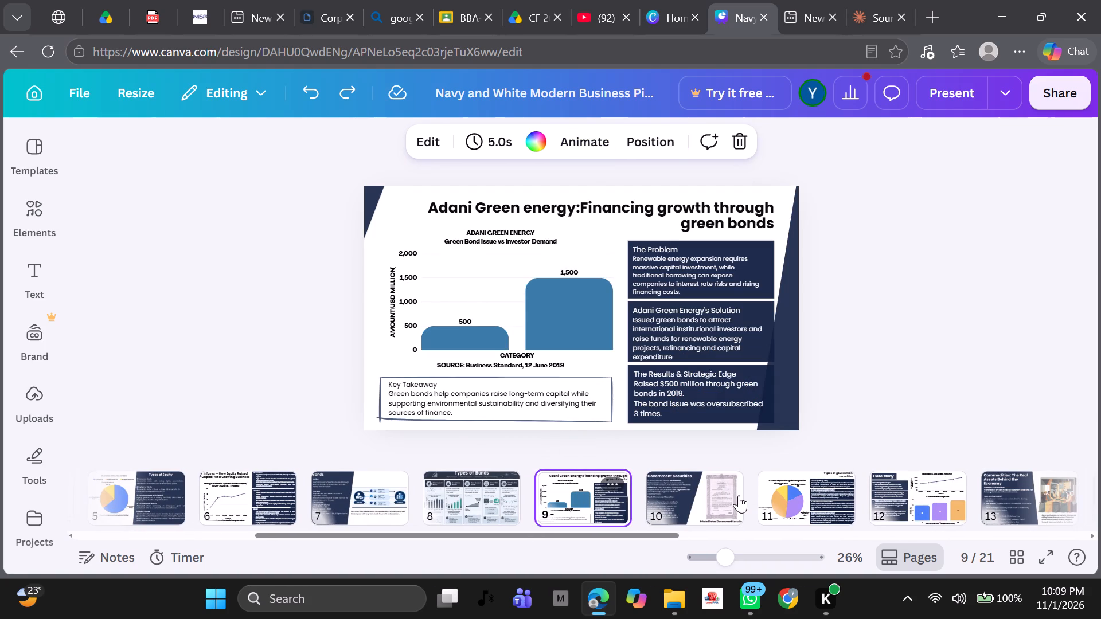
Examine the Case study slide's G-Sec Yield Curve Comparison chart: its data rows, row colour options, customisation settings and chart type options.
left_click(930, 502)
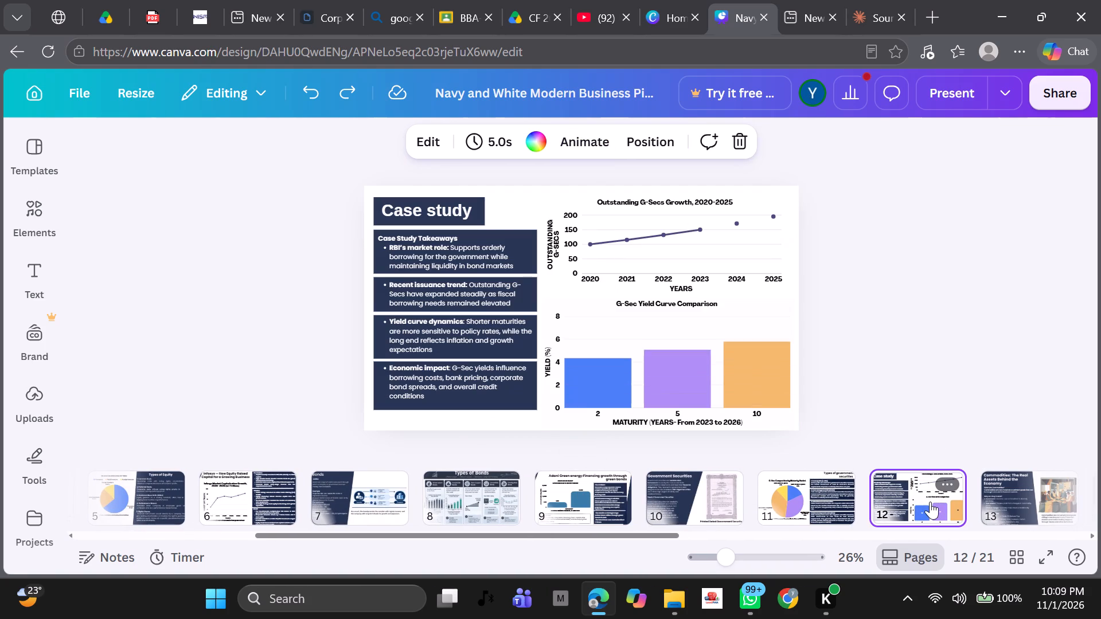
double_click(686, 377)
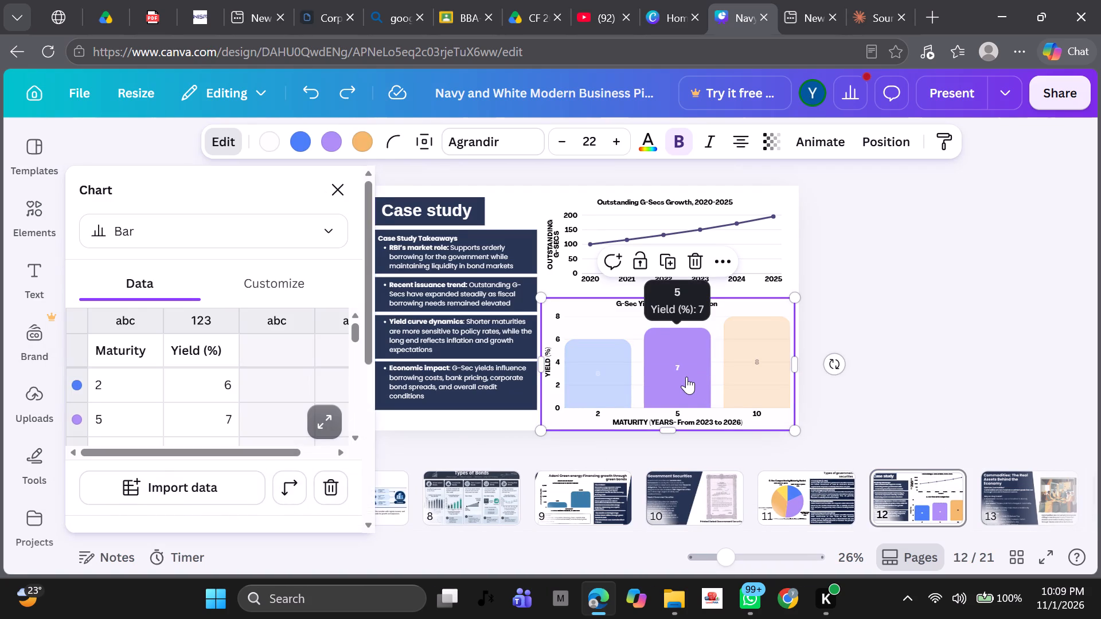
scroll(227, 351, "down", 2)
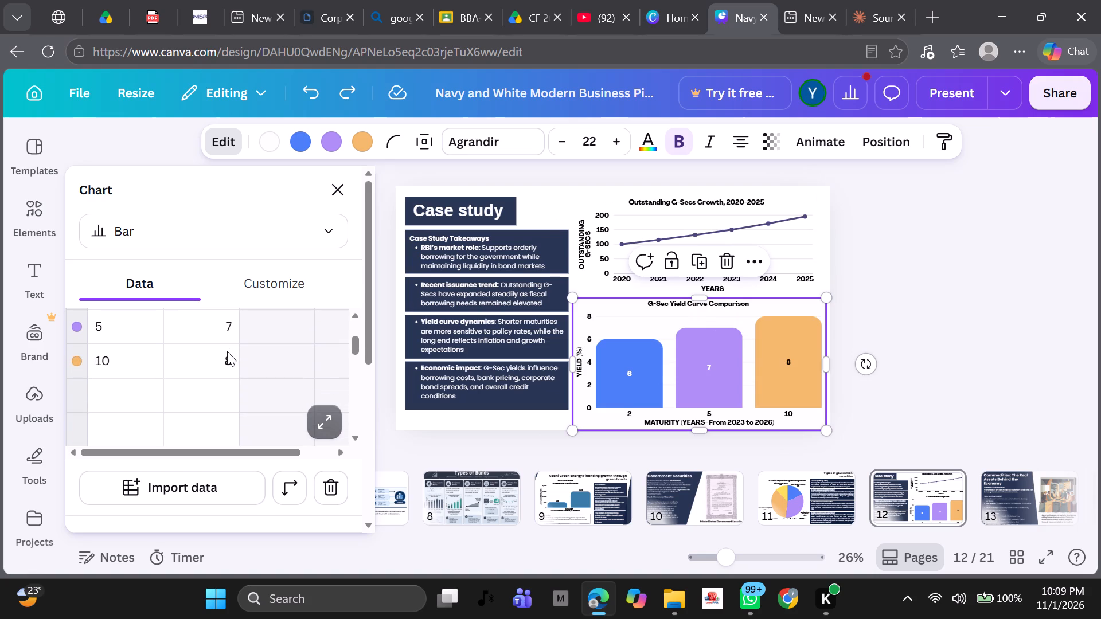
scroll(227, 351, "up", 1)
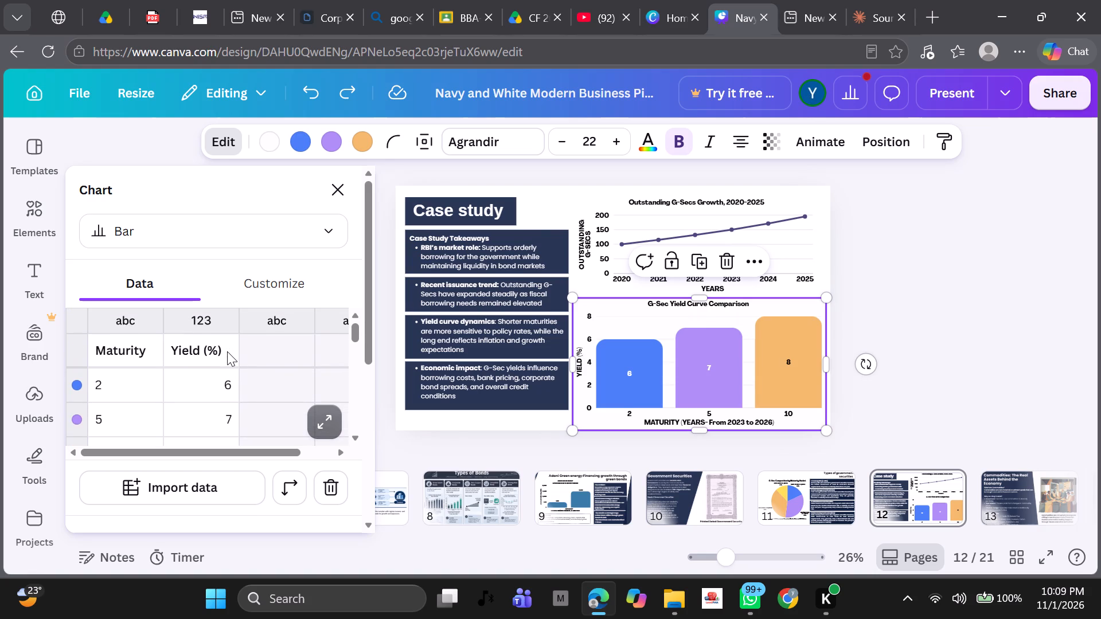
left_click(80, 393)
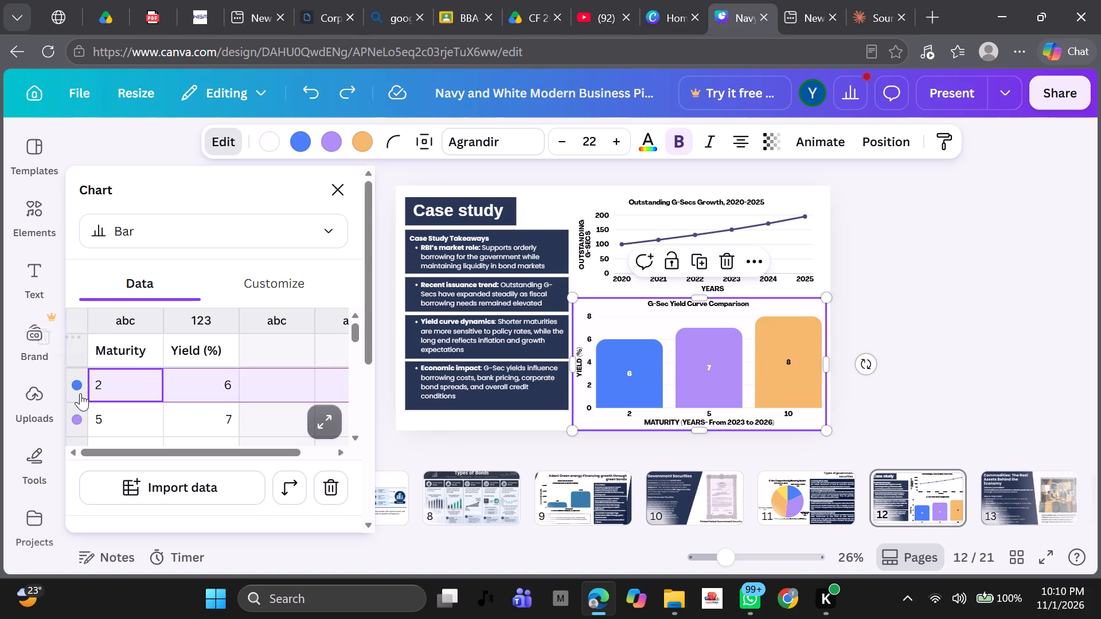
left_click(80, 329)
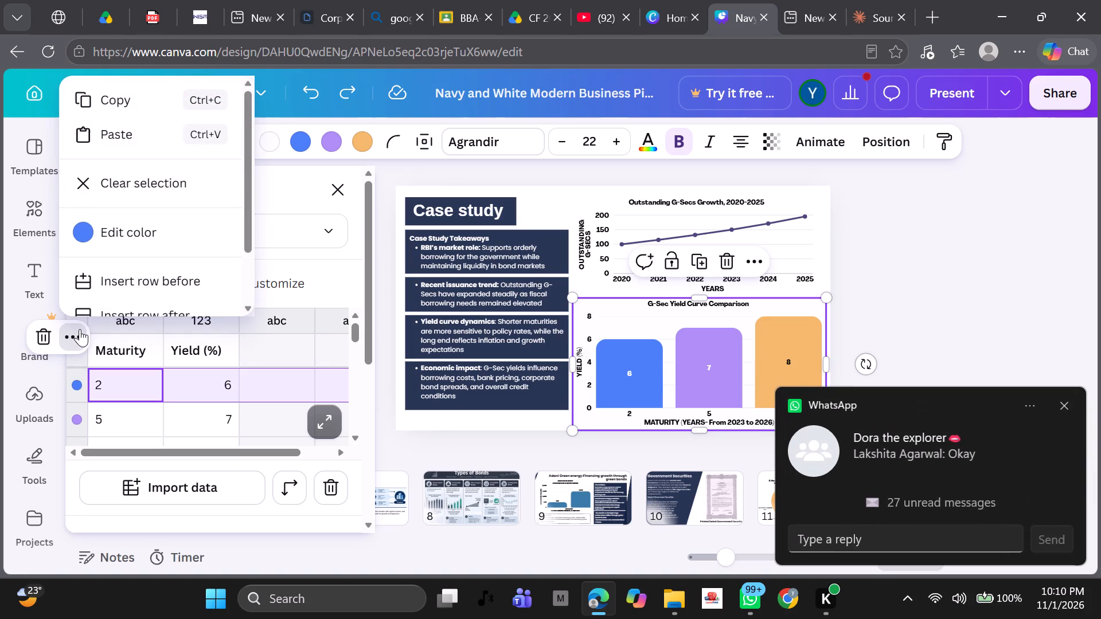
left_click(302, 270)
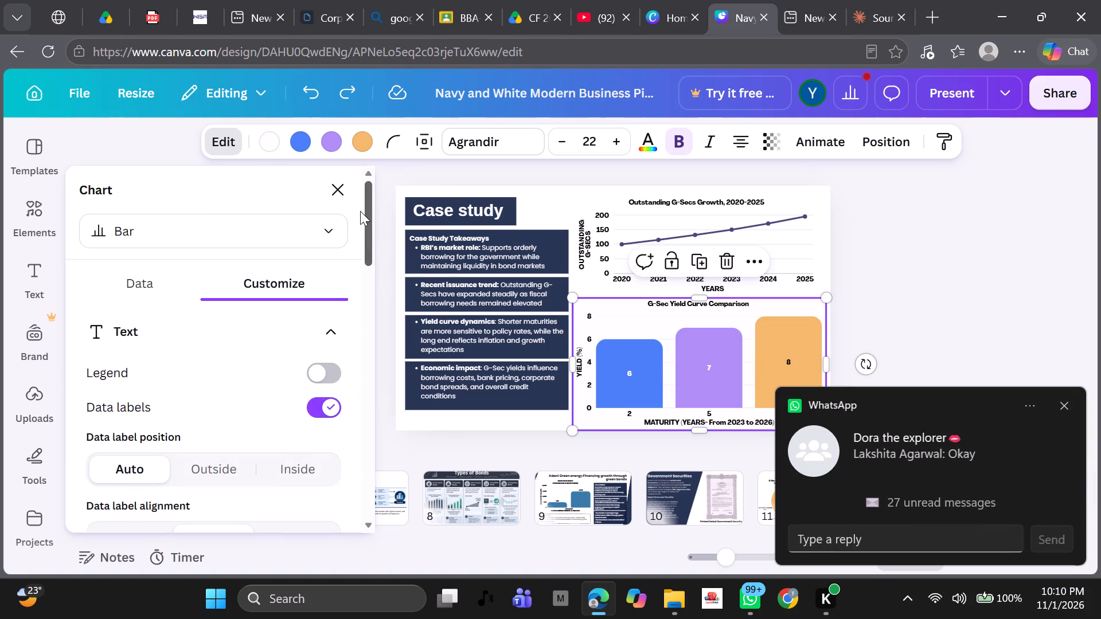
left_click(343, 194)
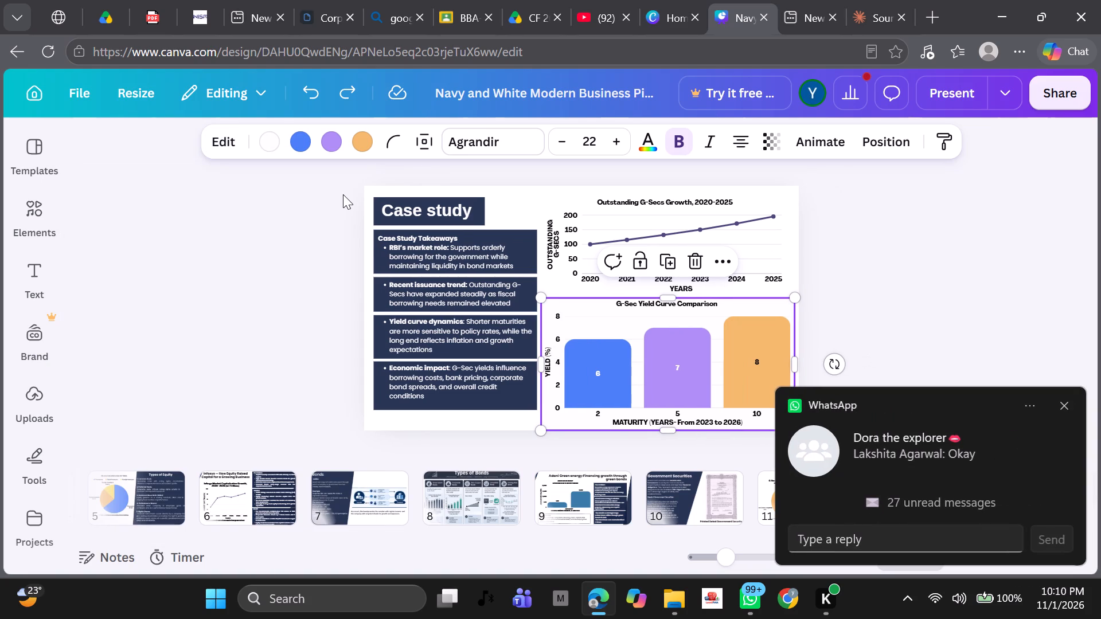
left_click(651, 356)
double_click(651, 356)
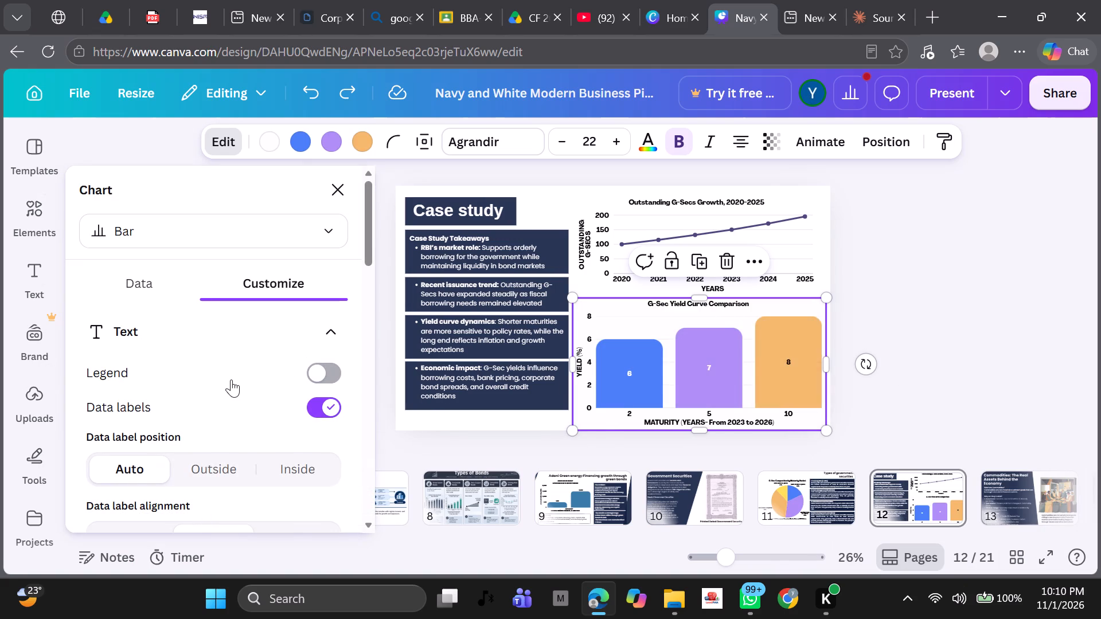
scroll(231, 379, "down", 1)
scroll(231, 379, "up", 1)
left_click(330, 230)
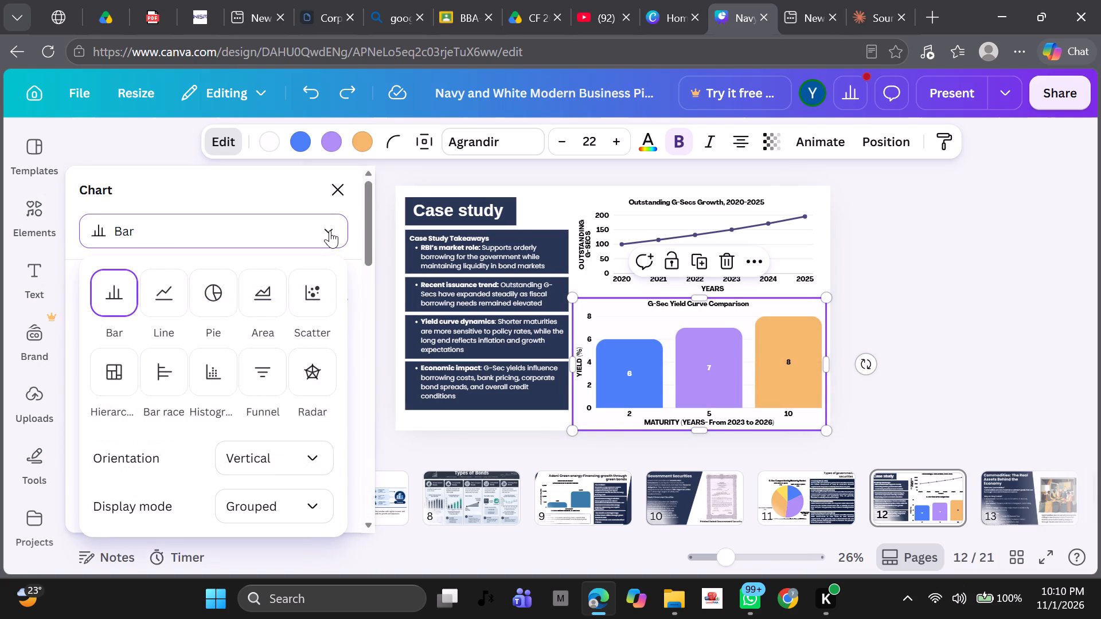
left_click(1001, 326)
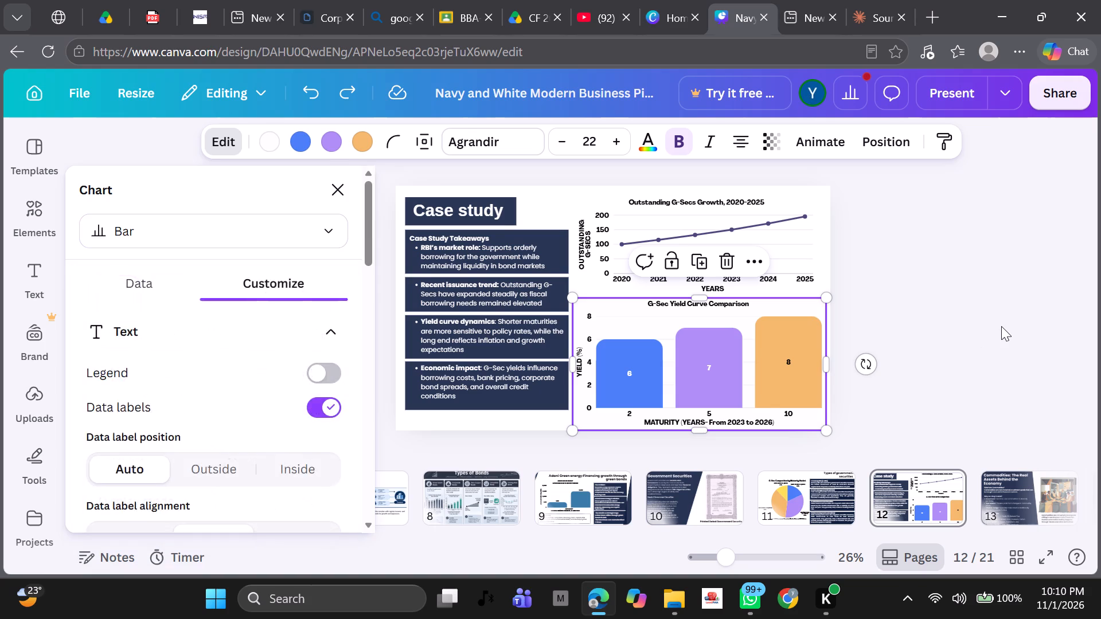
Go back to the Adani Green energy slide, page 9.
left_click(603, 502)
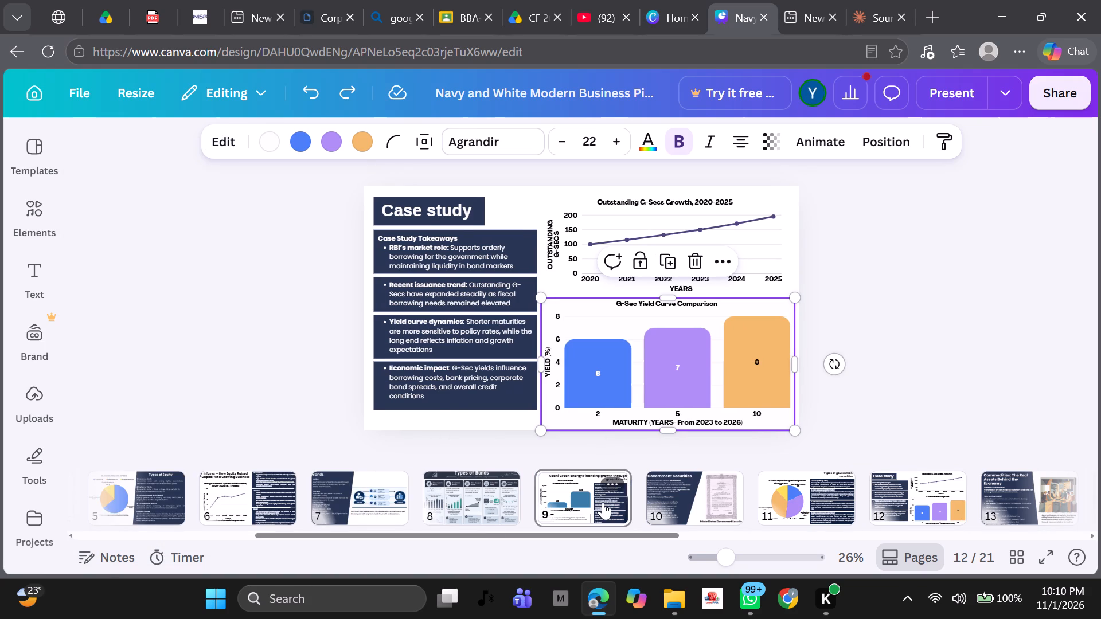
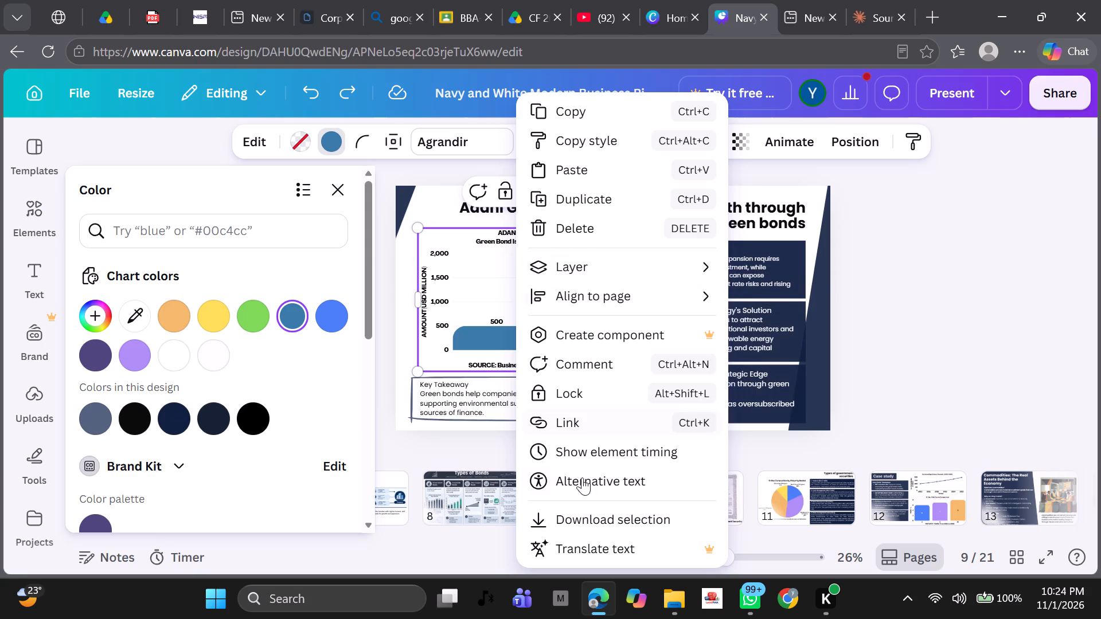
left_click(392, 171)
Copy the Green Bond Issued 500 and Investor Demand 1,500 cells to the first two columns at the top of the Adani chart's data table.
double_click(510, 340)
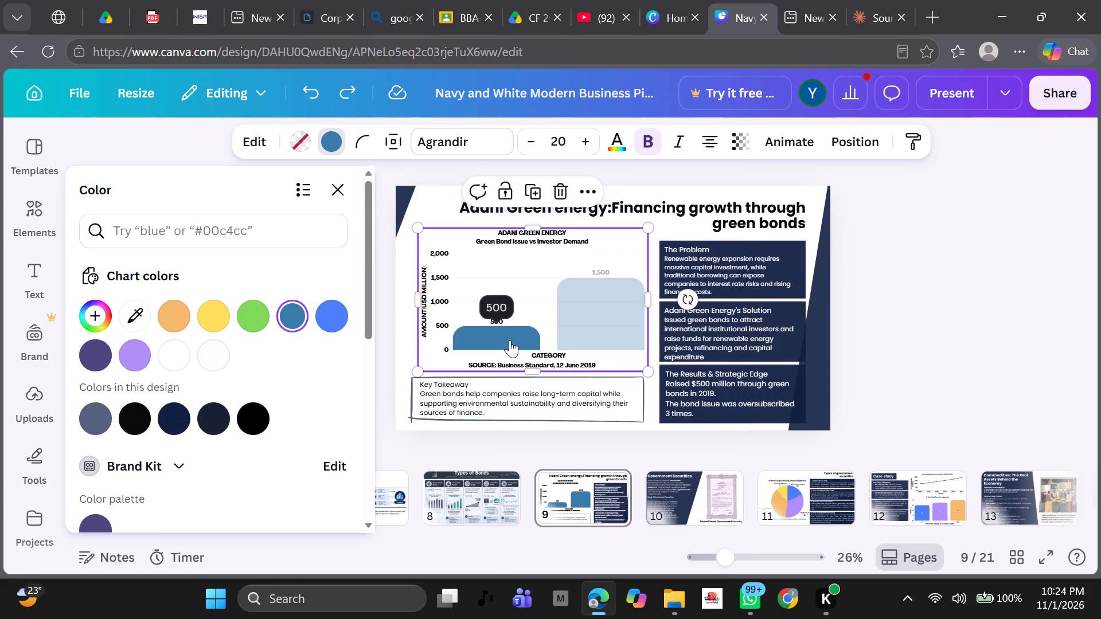
double_click(510, 340)
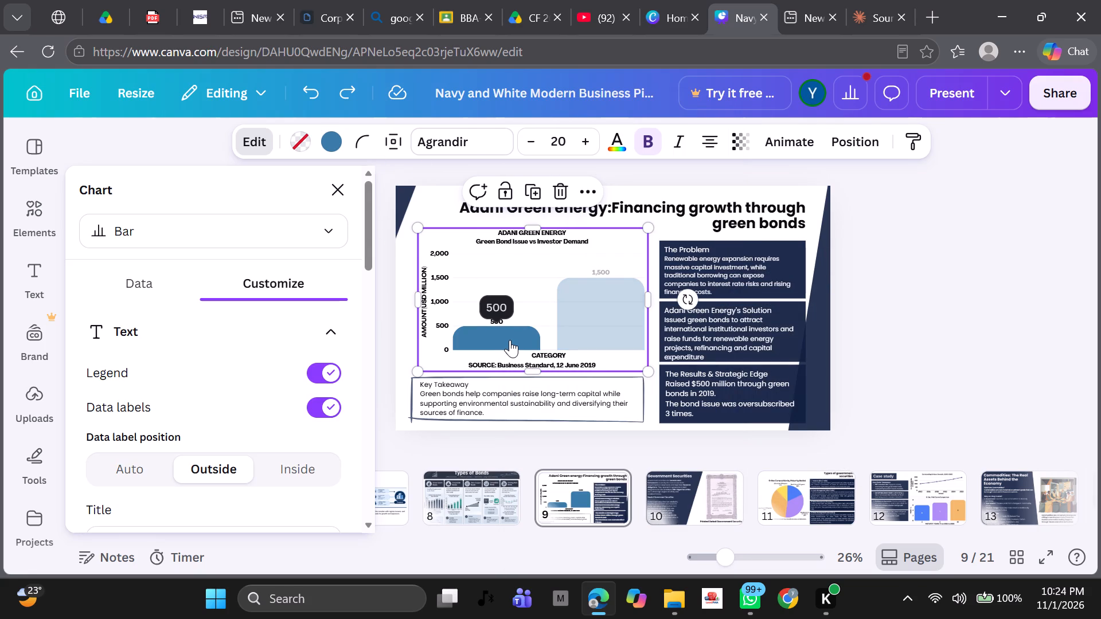
left_click(155, 285)
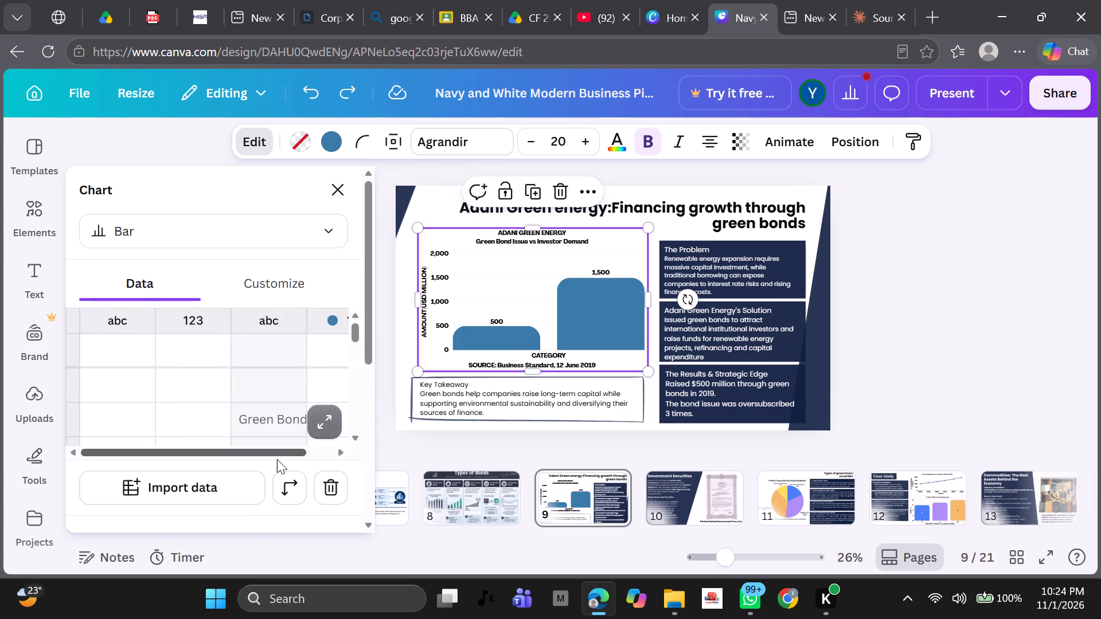
scroll(277, 459, "down", 1)
scroll(277, 459, "up", 2)
scroll(252, 355, "down", 1)
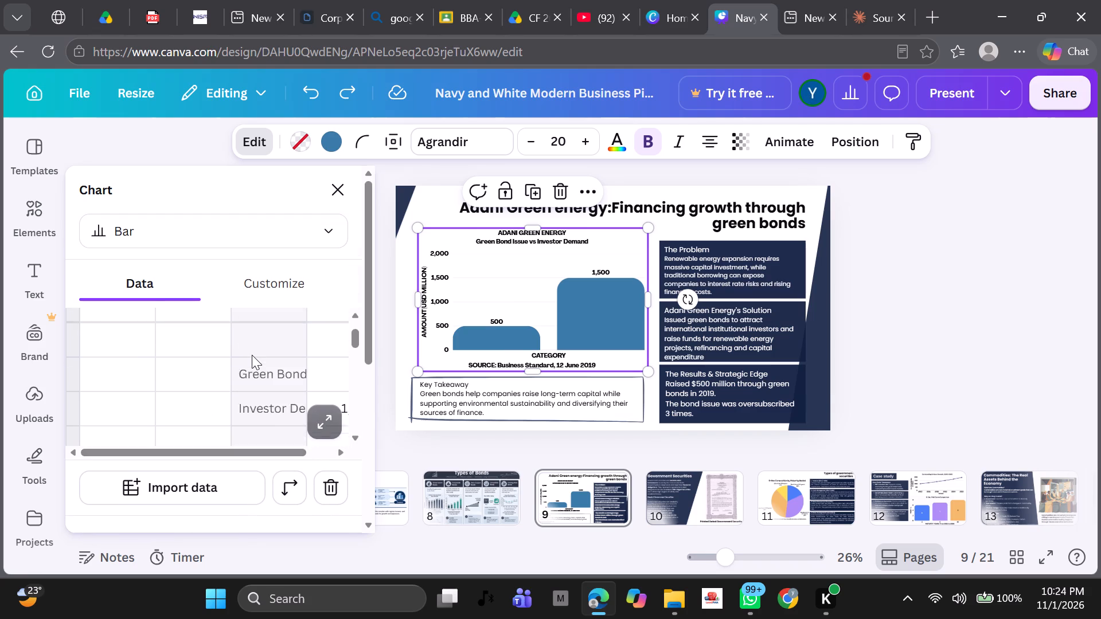
scroll(252, 355, "down", 1)
scroll(252, 355, "up", 1)
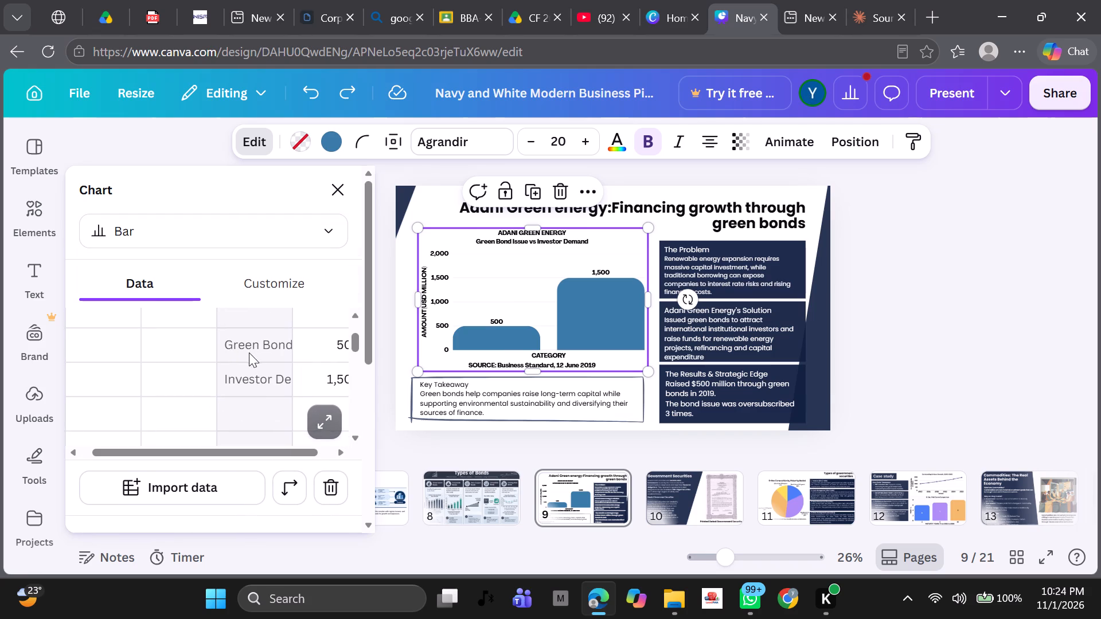
left_click_drag(240, 344, 315, 384)
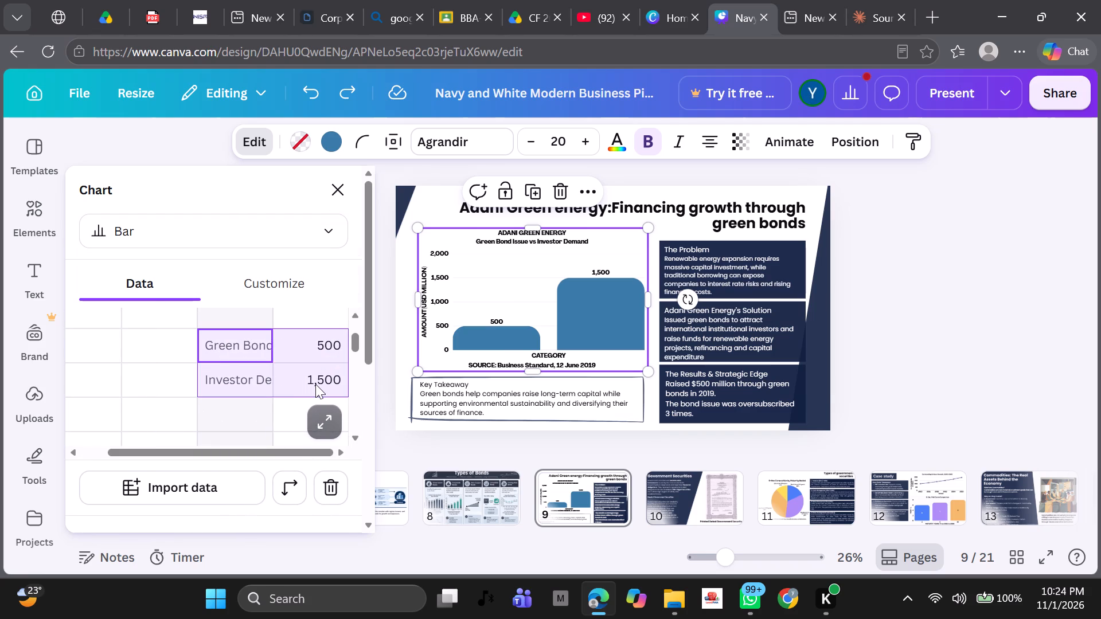
key("ctrl+c")
scroll(315, 384, "right", 1)
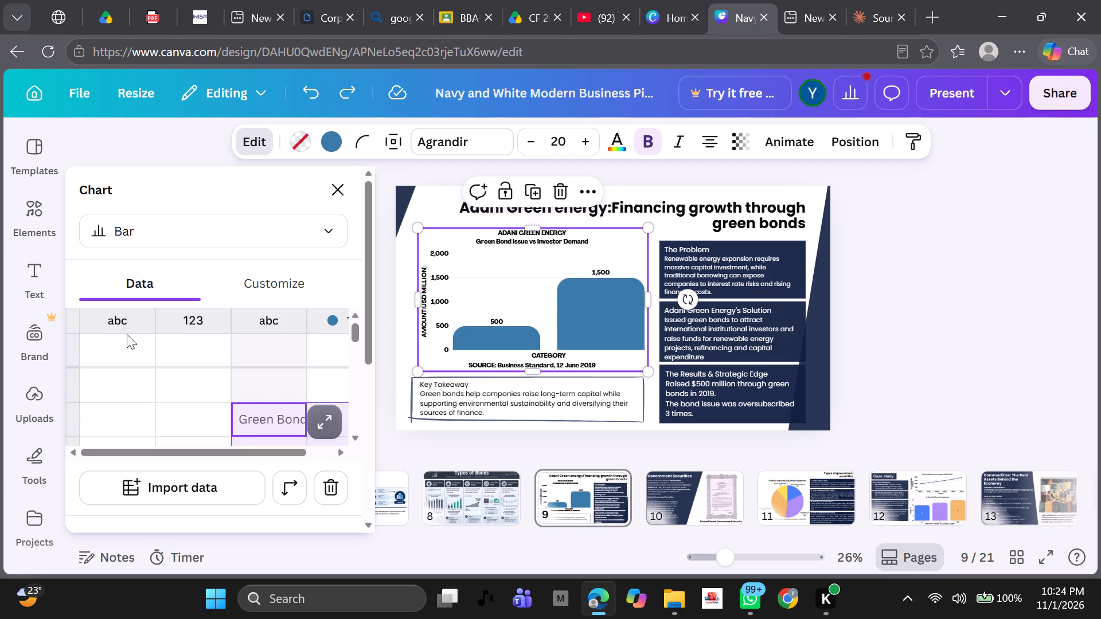
left_click(127, 334)
key("ctrl+v")
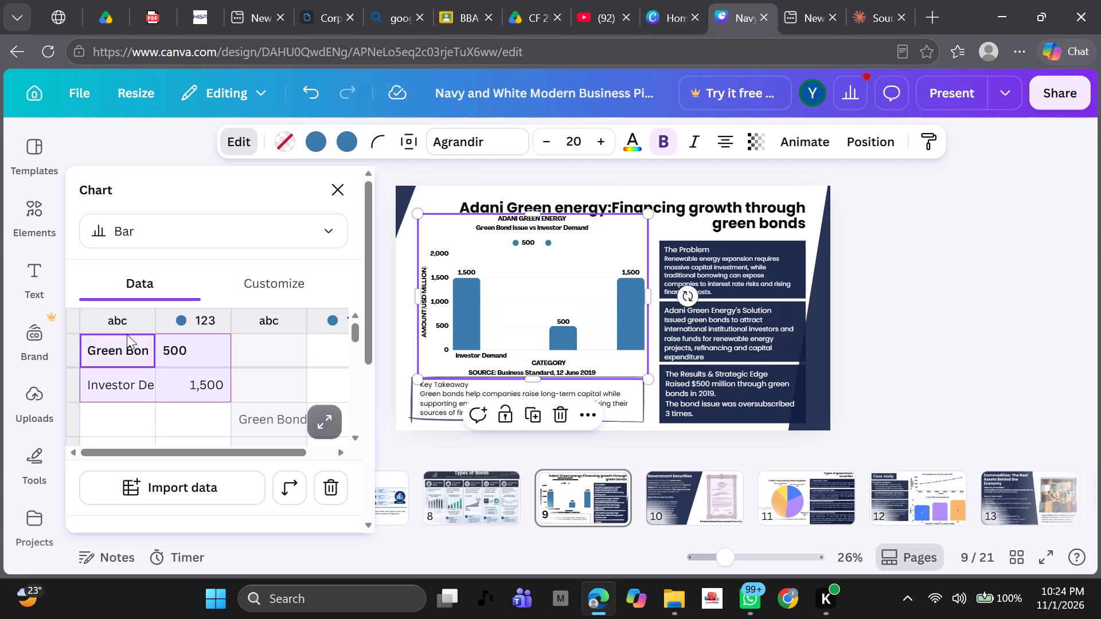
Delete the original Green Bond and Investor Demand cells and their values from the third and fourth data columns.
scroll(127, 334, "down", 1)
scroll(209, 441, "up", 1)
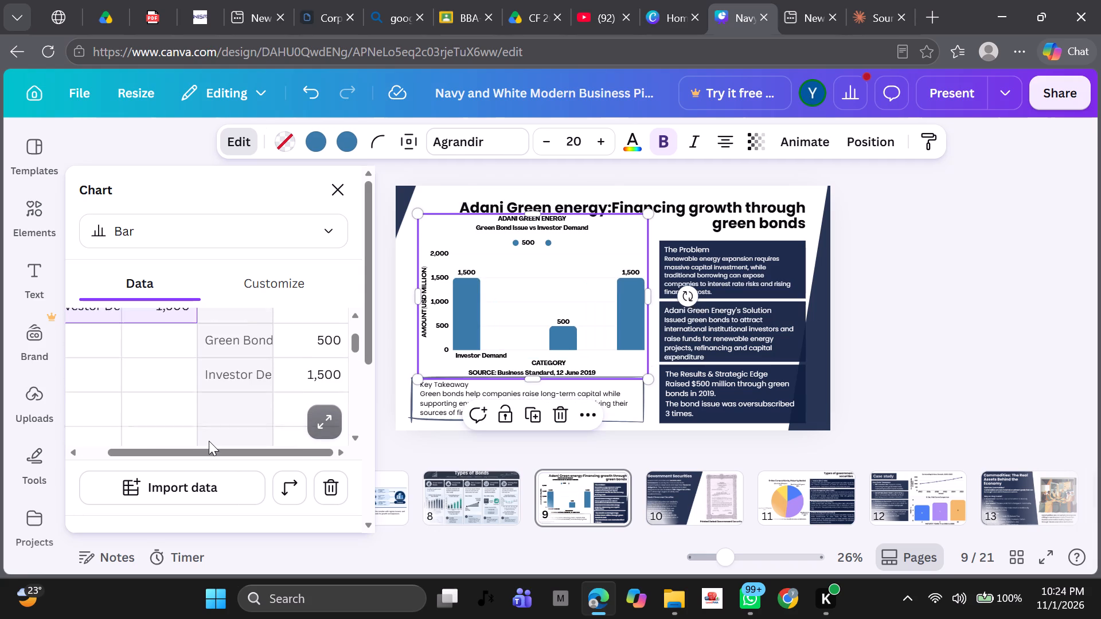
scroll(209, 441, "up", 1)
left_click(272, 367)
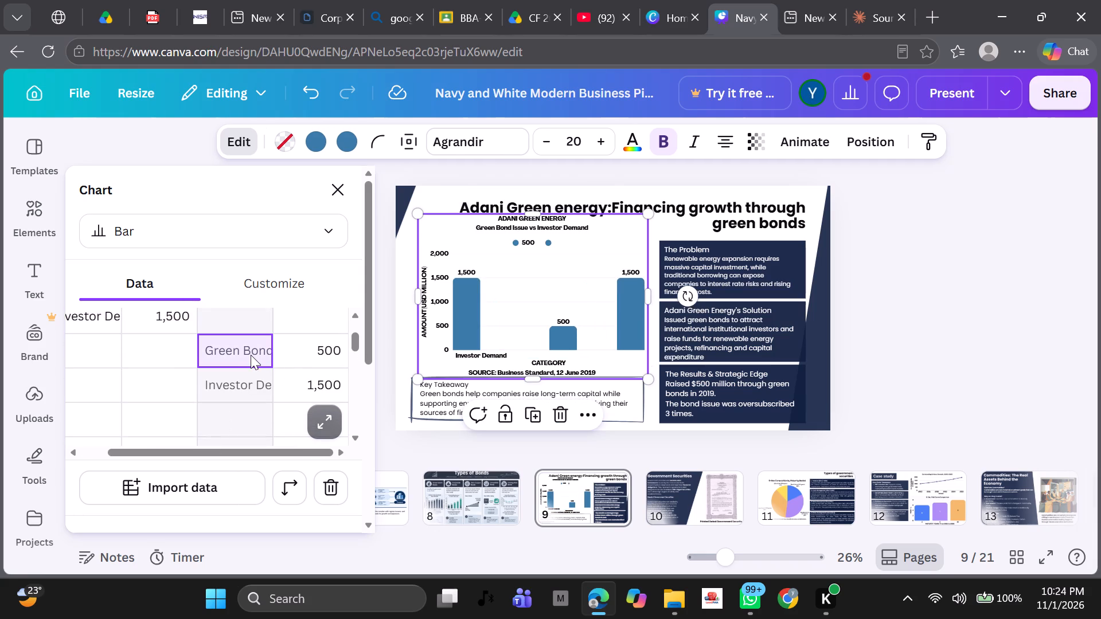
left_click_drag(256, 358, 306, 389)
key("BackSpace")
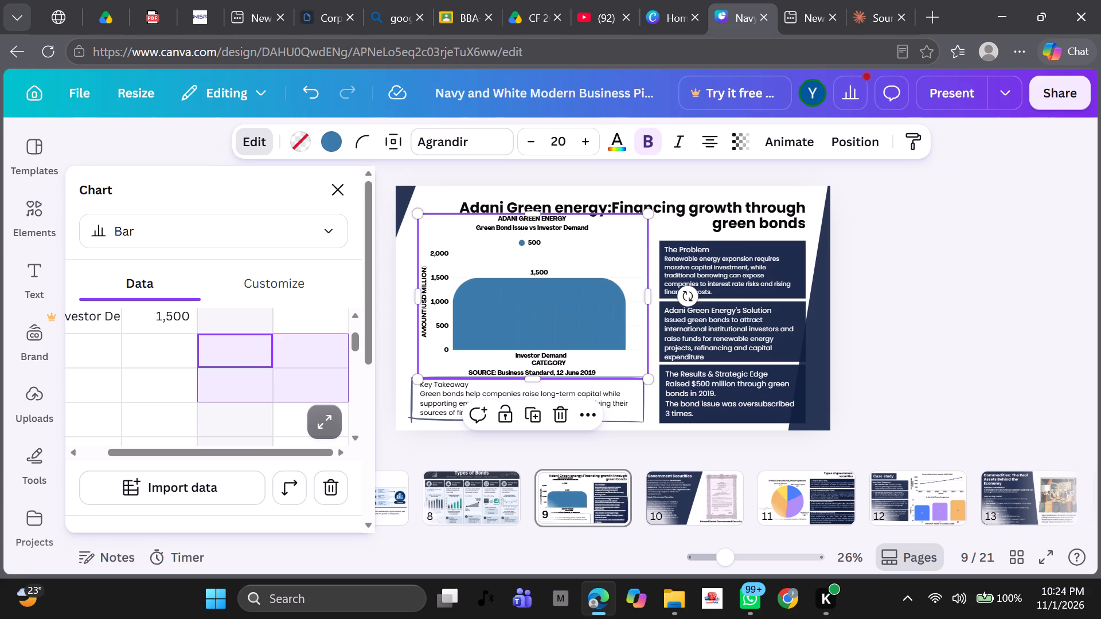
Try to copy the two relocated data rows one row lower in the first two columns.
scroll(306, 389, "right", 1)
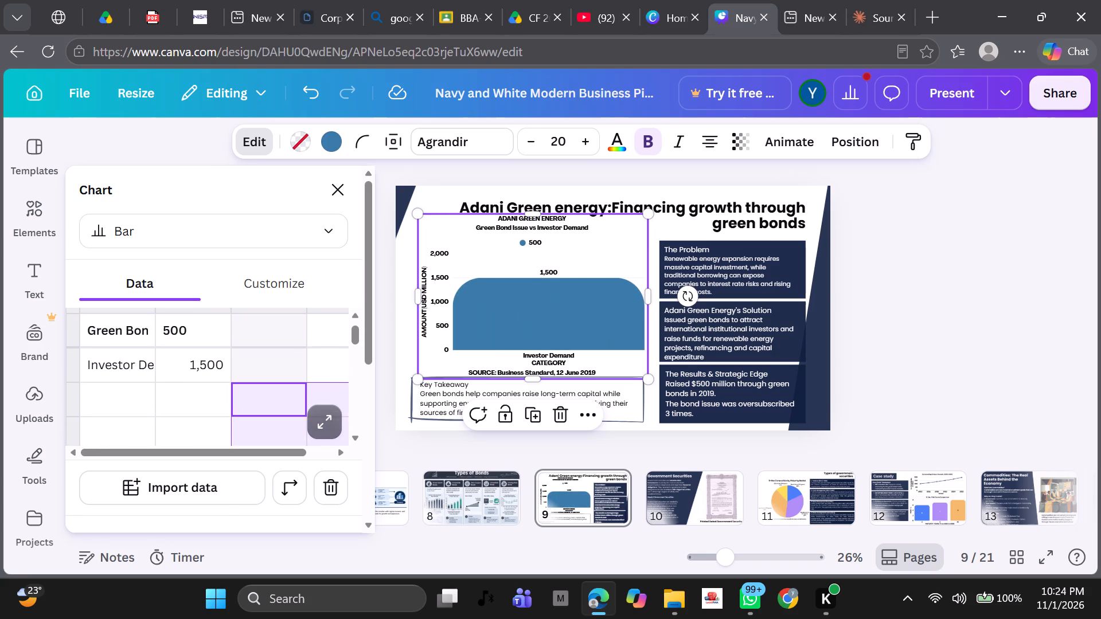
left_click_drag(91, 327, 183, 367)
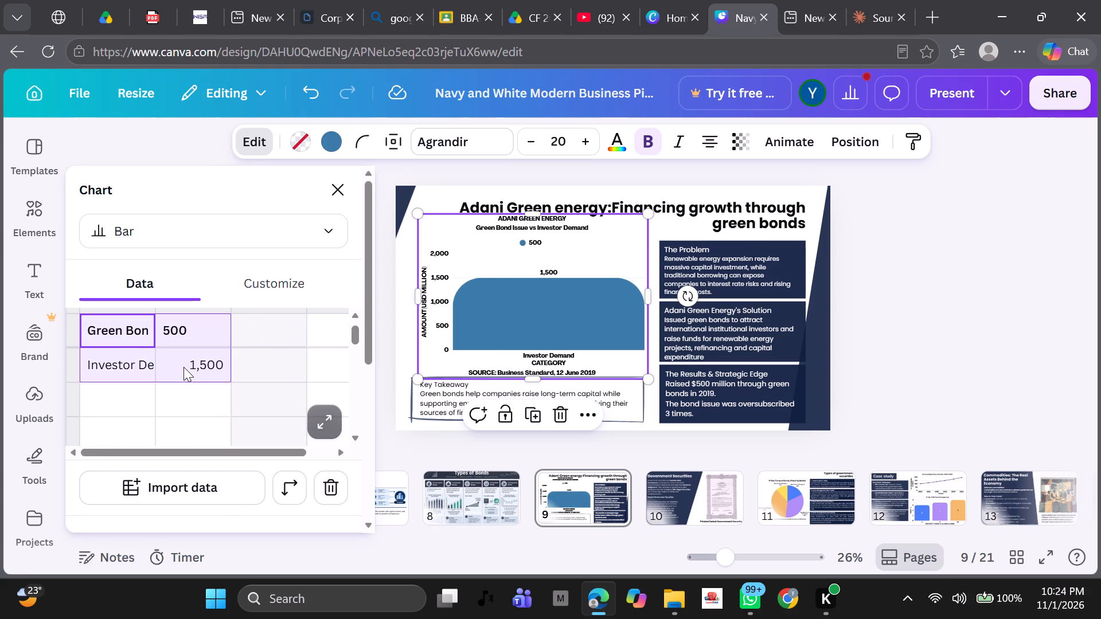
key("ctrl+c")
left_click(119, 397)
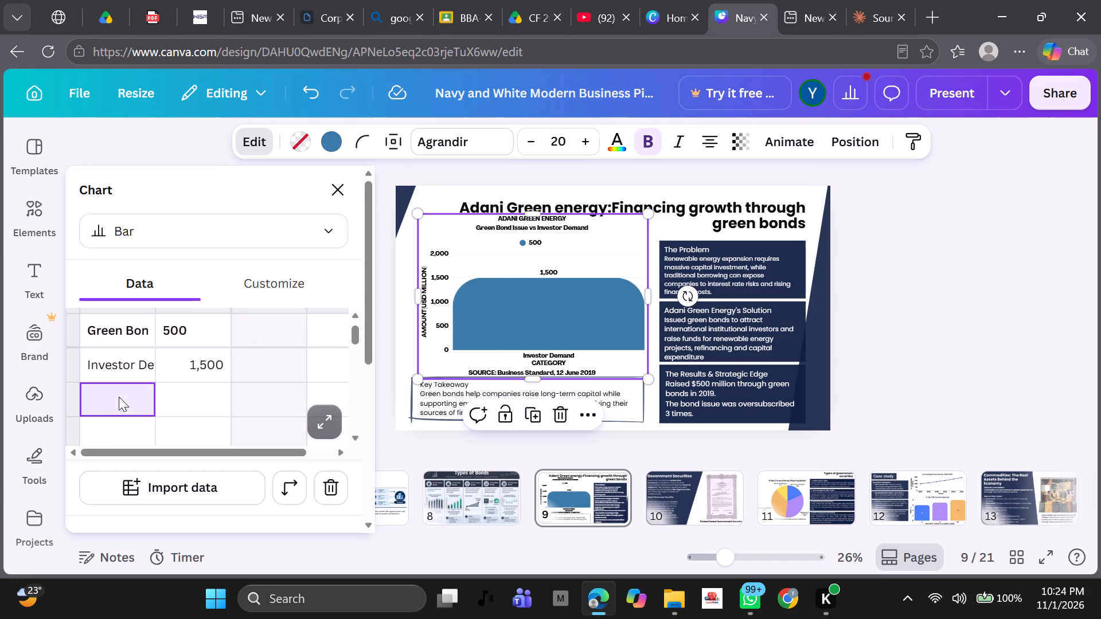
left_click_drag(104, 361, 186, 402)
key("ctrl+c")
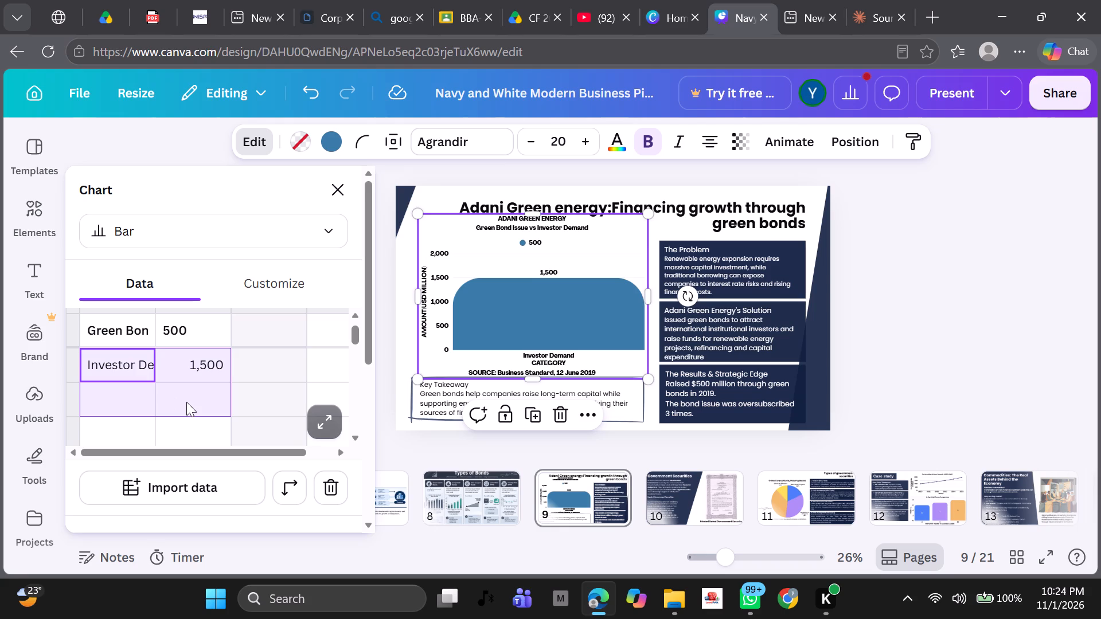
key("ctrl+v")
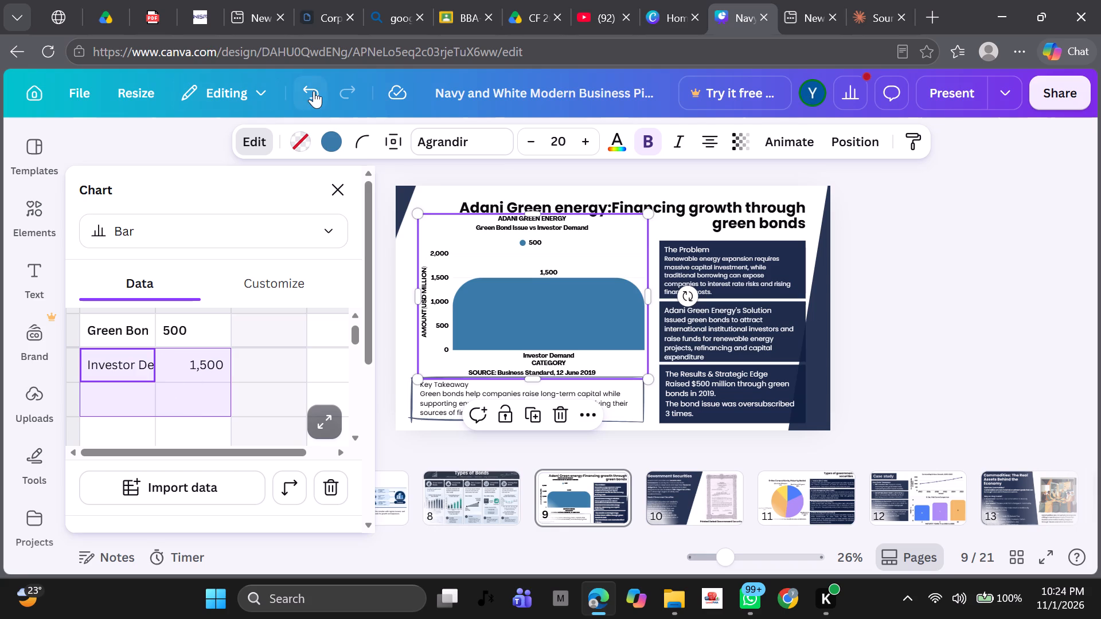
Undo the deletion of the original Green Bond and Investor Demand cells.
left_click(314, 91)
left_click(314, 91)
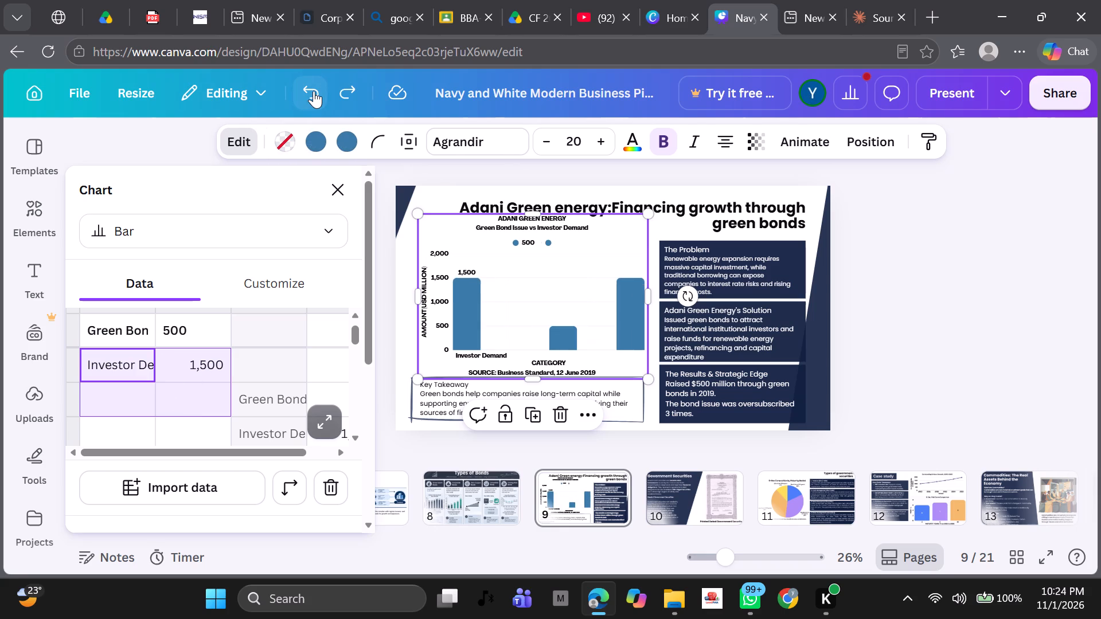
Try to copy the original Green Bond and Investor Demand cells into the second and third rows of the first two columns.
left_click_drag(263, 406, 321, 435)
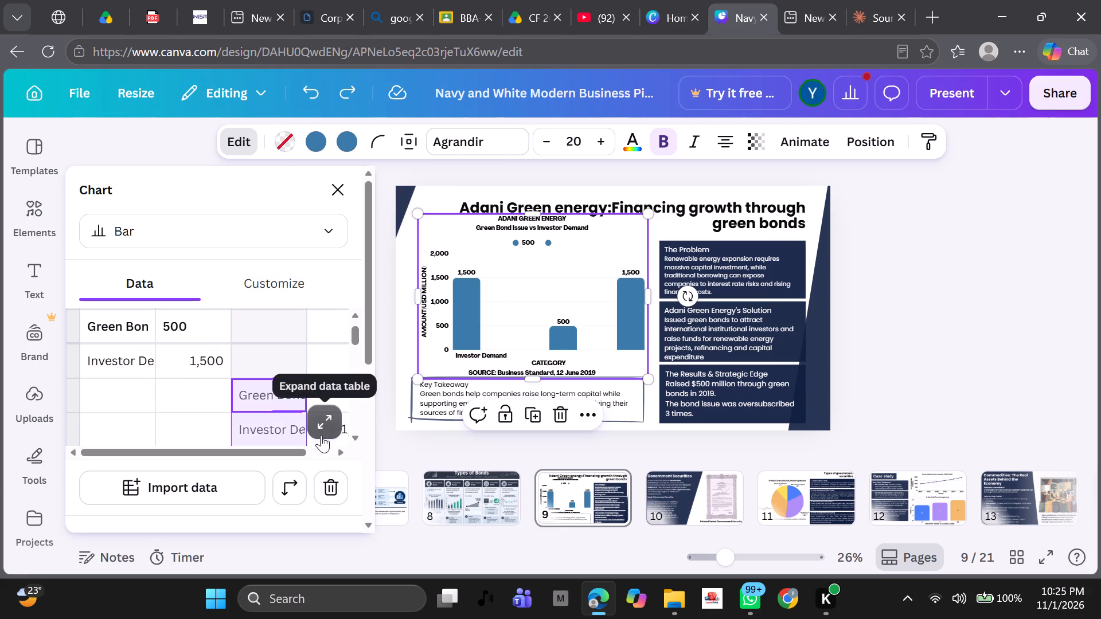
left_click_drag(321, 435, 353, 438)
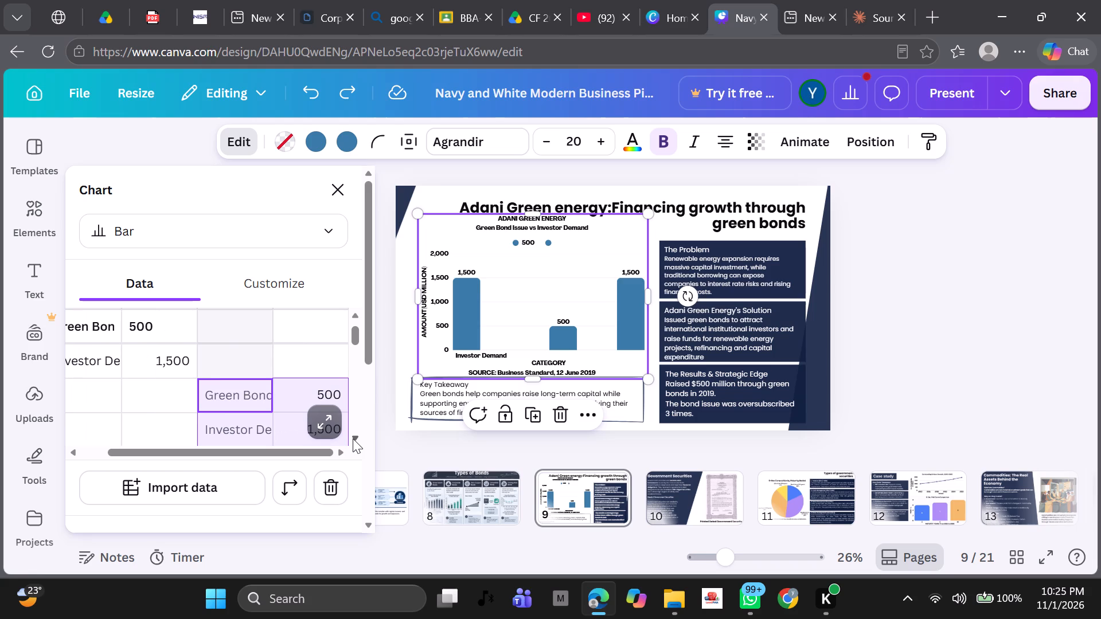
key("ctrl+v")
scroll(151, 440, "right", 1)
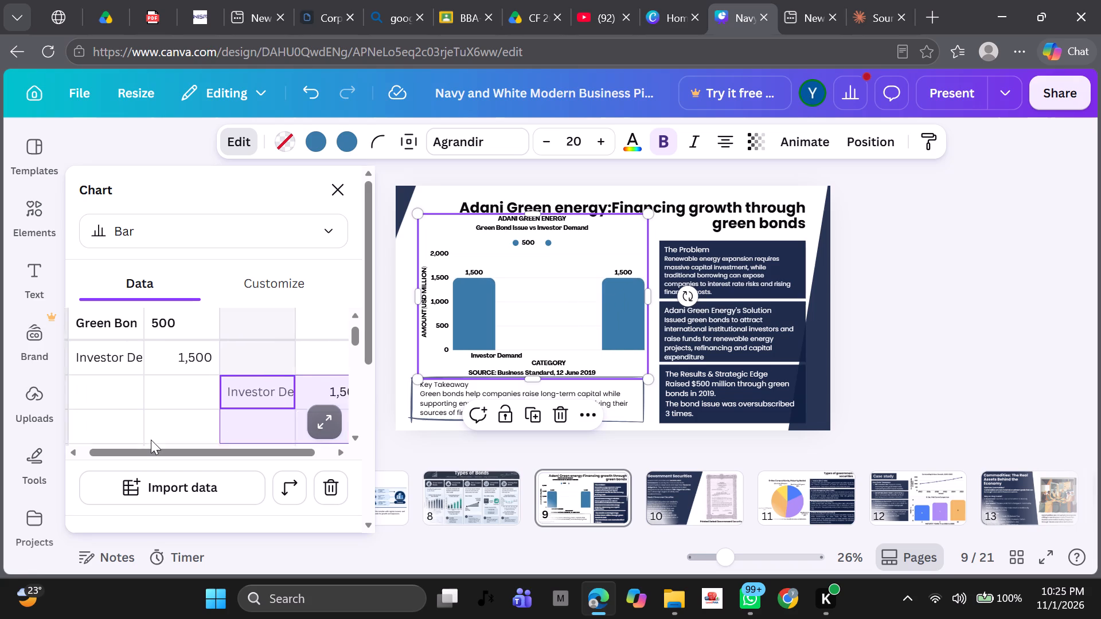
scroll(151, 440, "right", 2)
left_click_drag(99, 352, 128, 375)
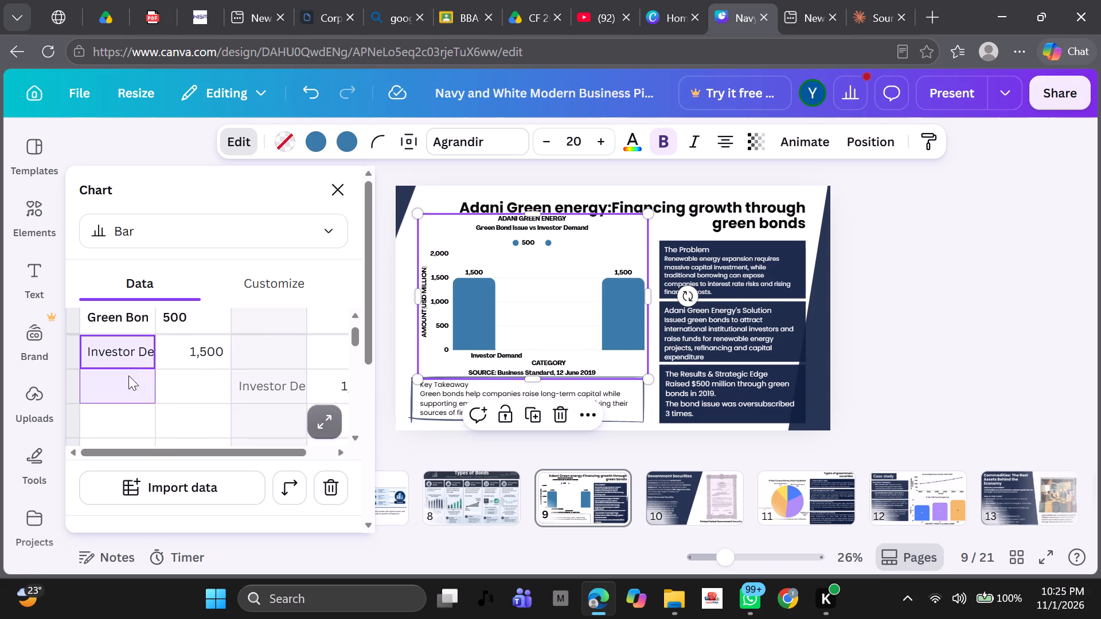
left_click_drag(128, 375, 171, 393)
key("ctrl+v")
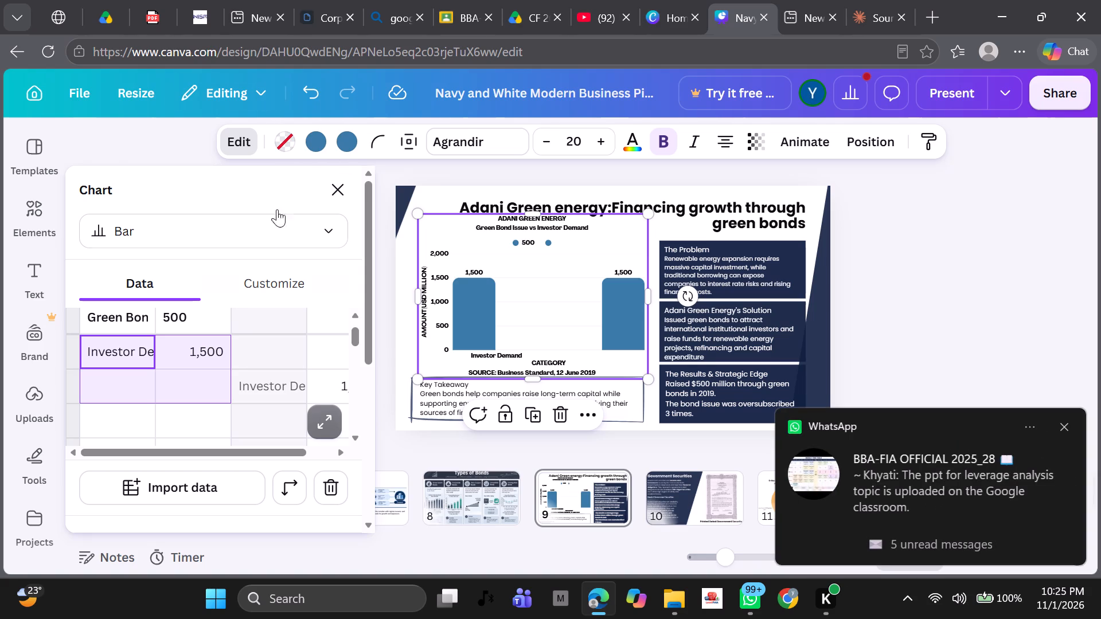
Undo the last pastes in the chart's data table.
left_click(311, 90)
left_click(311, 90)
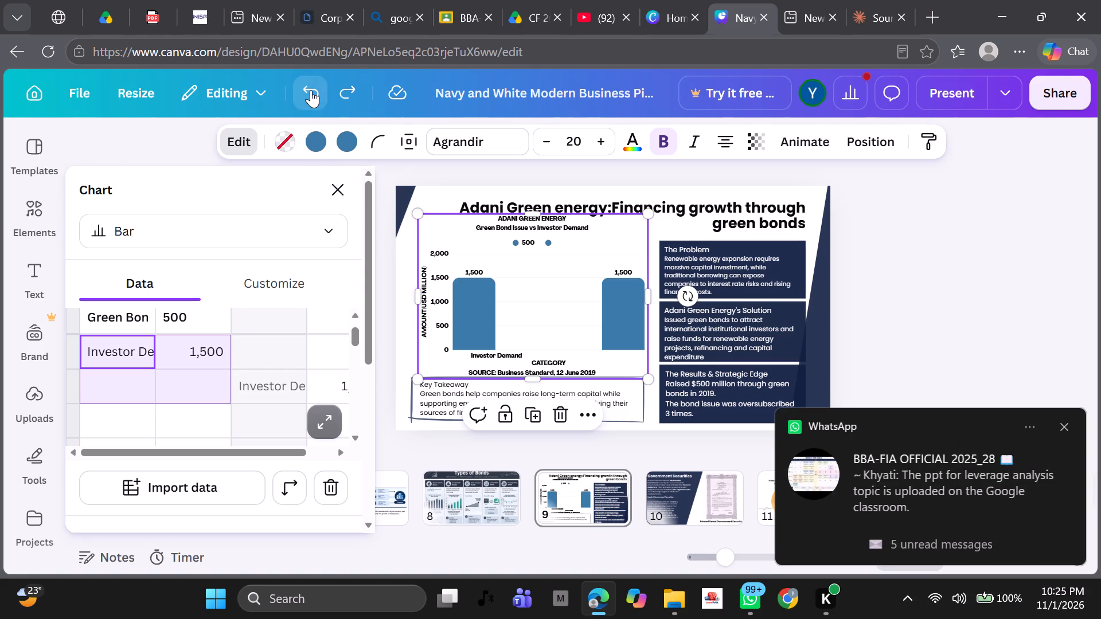
Copy the original Green Bond Issued 500 and Investor Demand 1,500 cells into the two rows below the header in the first two columns.
left_click_drag(261, 379, 324, 417)
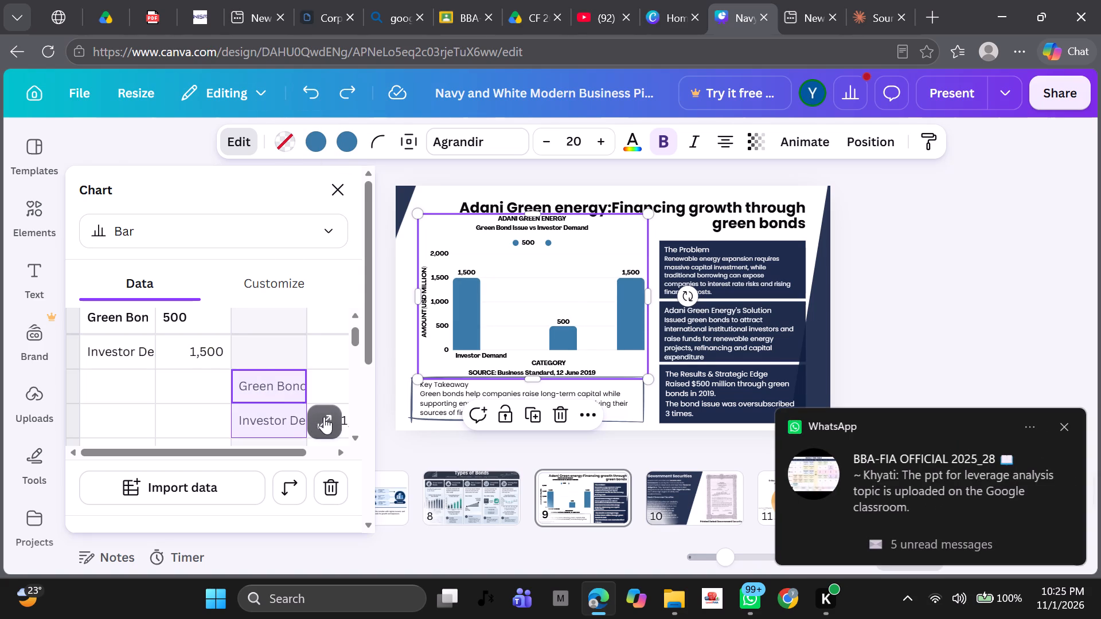
left_click_drag(324, 417, 334, 418)
key("ctrl+c")
scroll(334, 418, "right", 2)
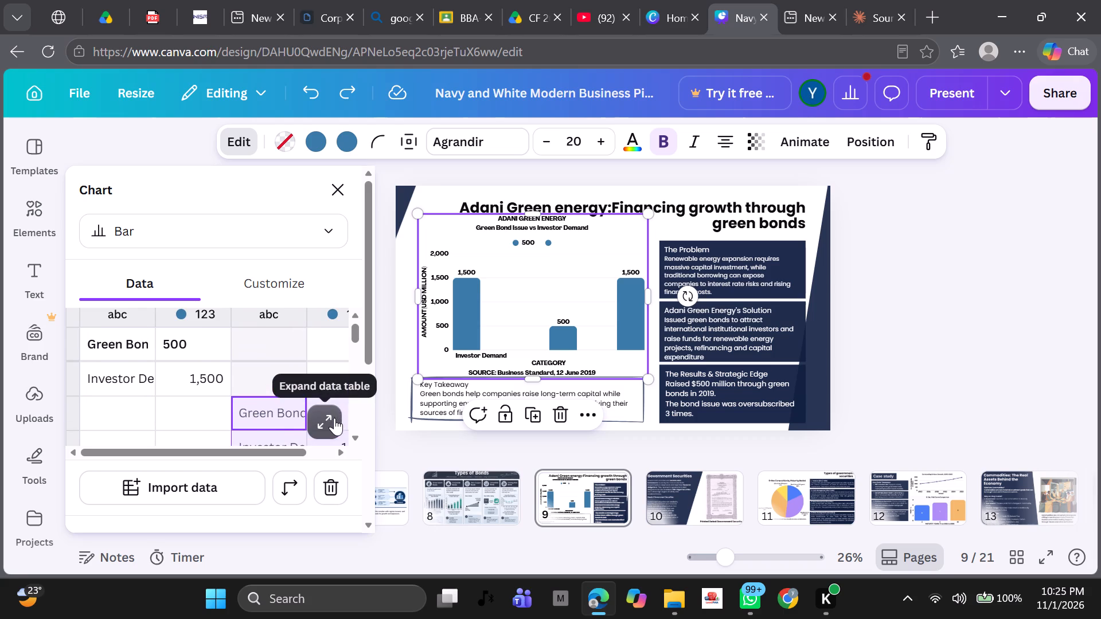
left_click_drag(109, 369, 189, 412)
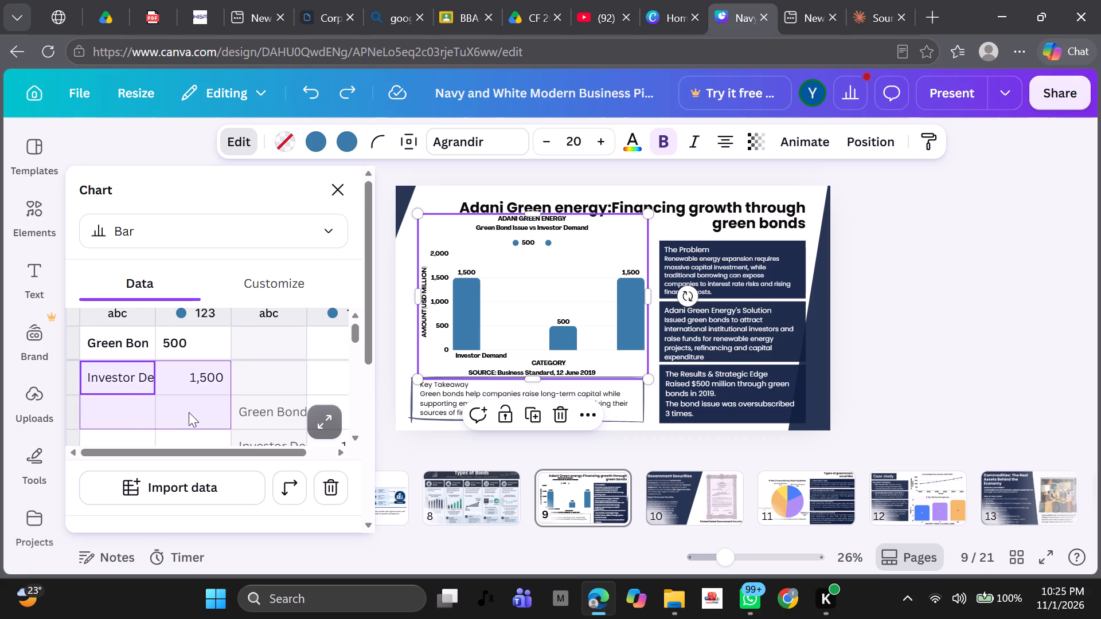
key("ctrl+v")
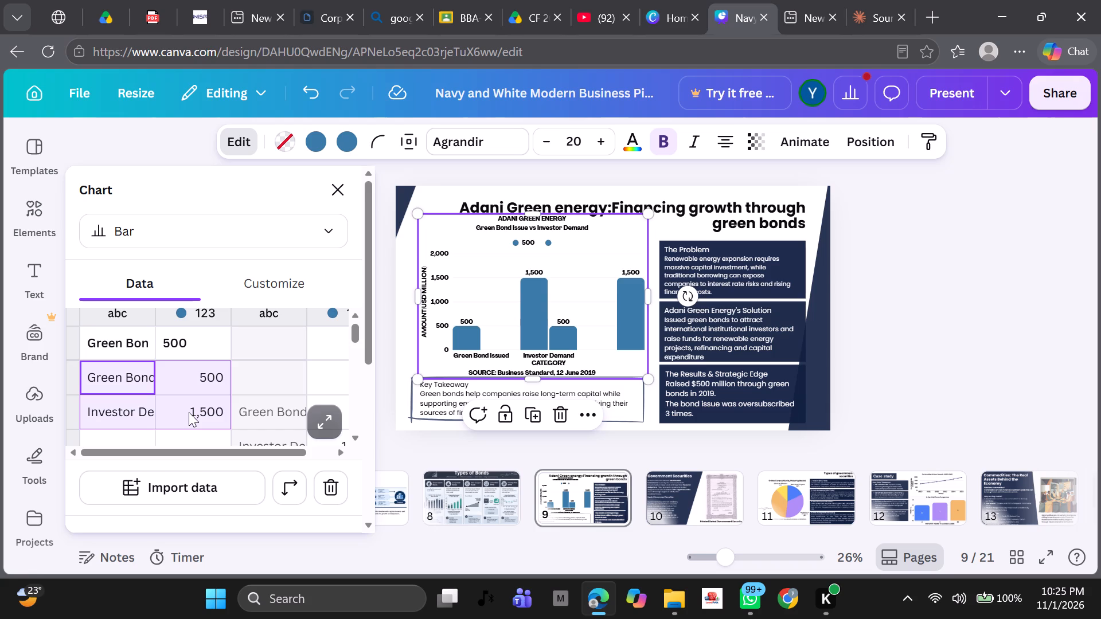
Delete the original Green Bond and Investor Demand cells with their values from the third and fourth data columns.
scroll(231, 357, "down", 1)
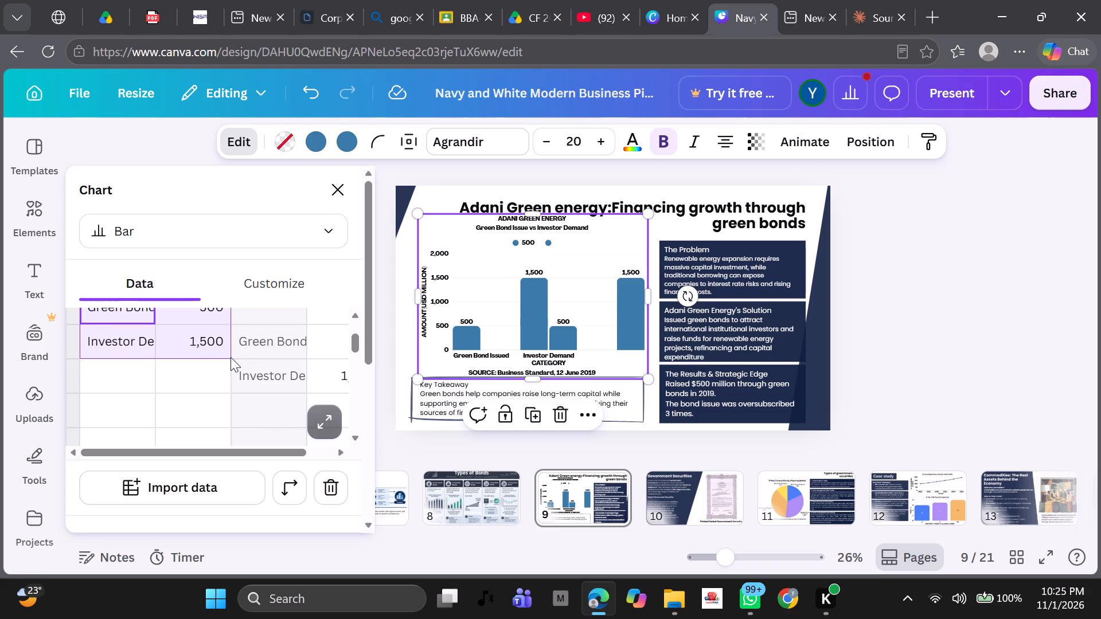
left_click_drag(272, 335, 331, 370)
key("BackSpace")
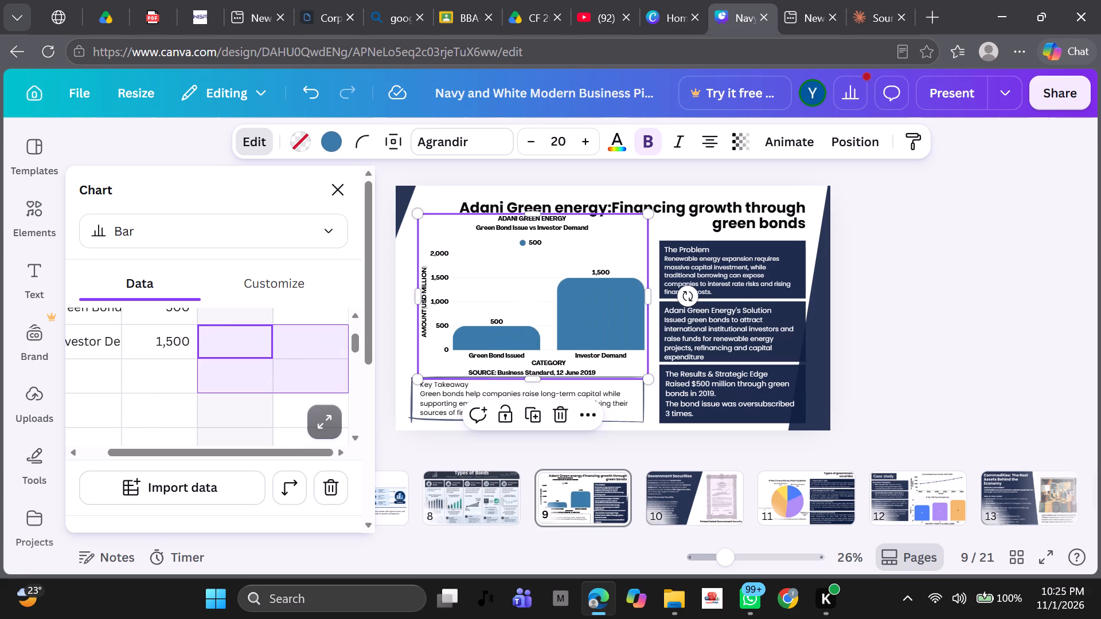
scroll(243, 389, "right", 1)
scroll(243, 389, "up", 1)
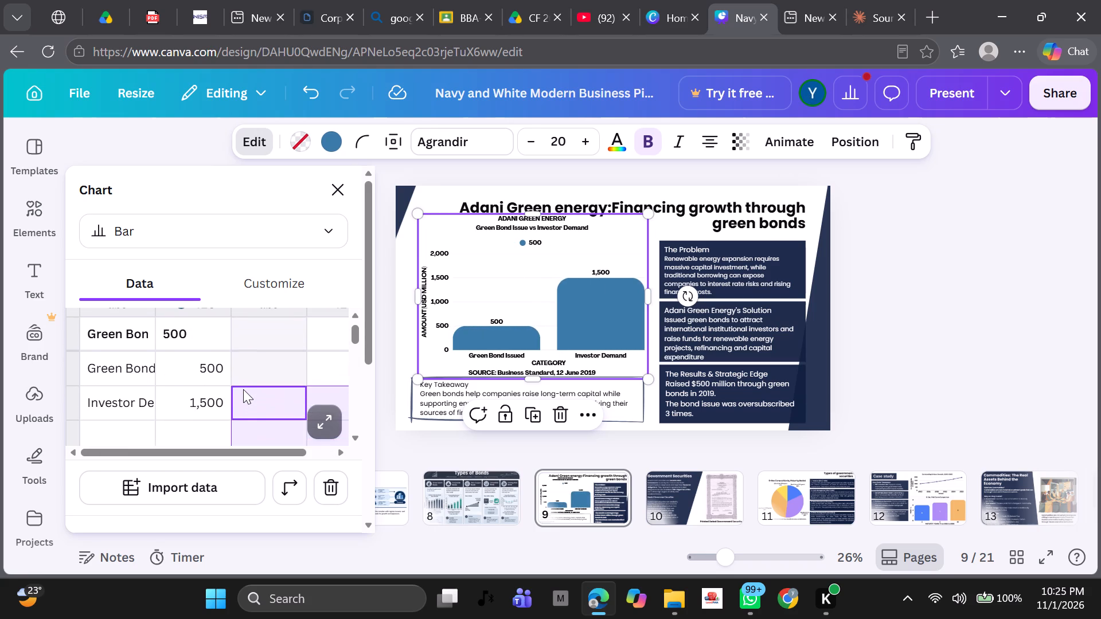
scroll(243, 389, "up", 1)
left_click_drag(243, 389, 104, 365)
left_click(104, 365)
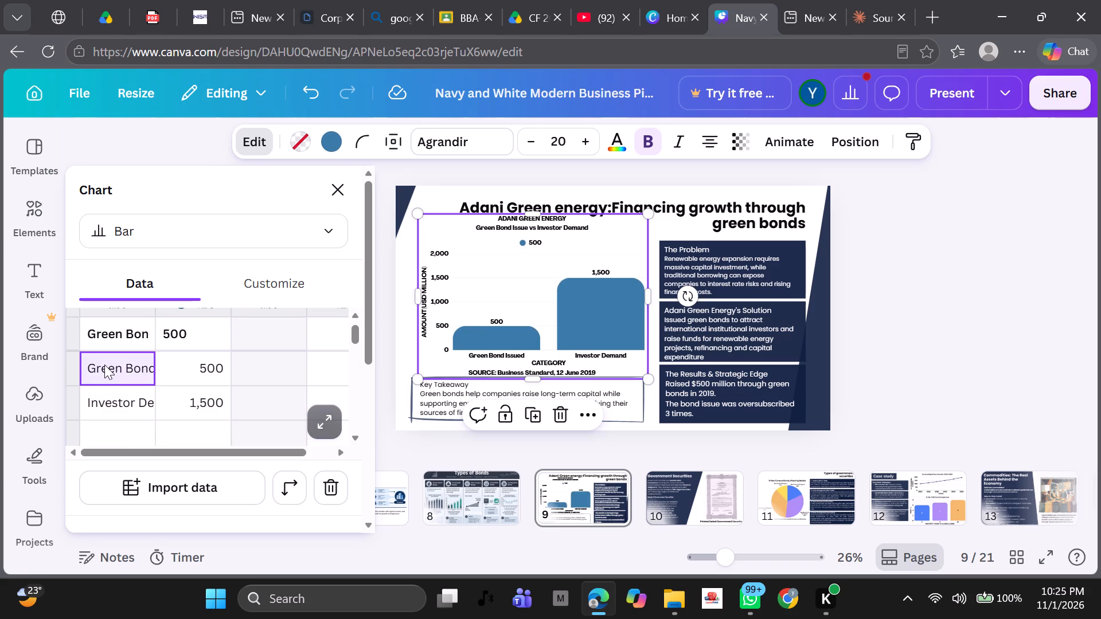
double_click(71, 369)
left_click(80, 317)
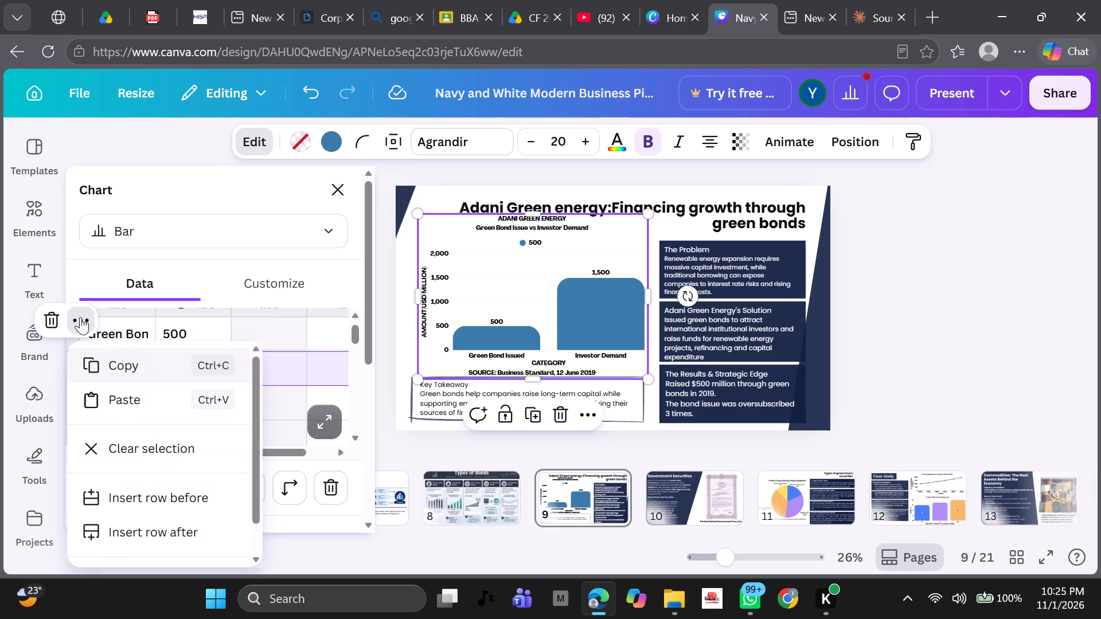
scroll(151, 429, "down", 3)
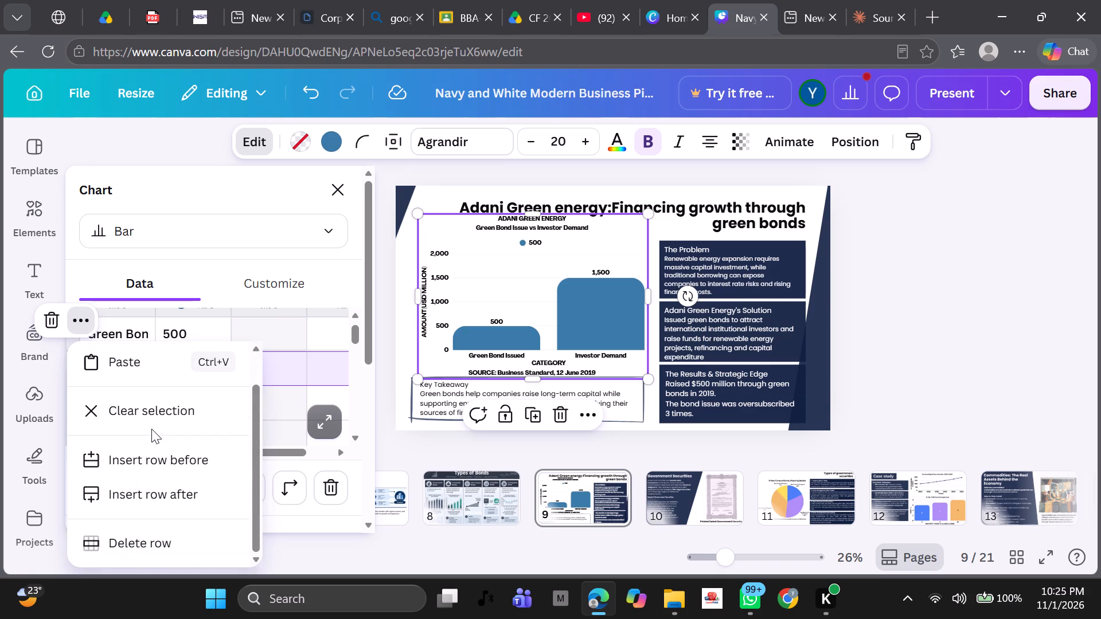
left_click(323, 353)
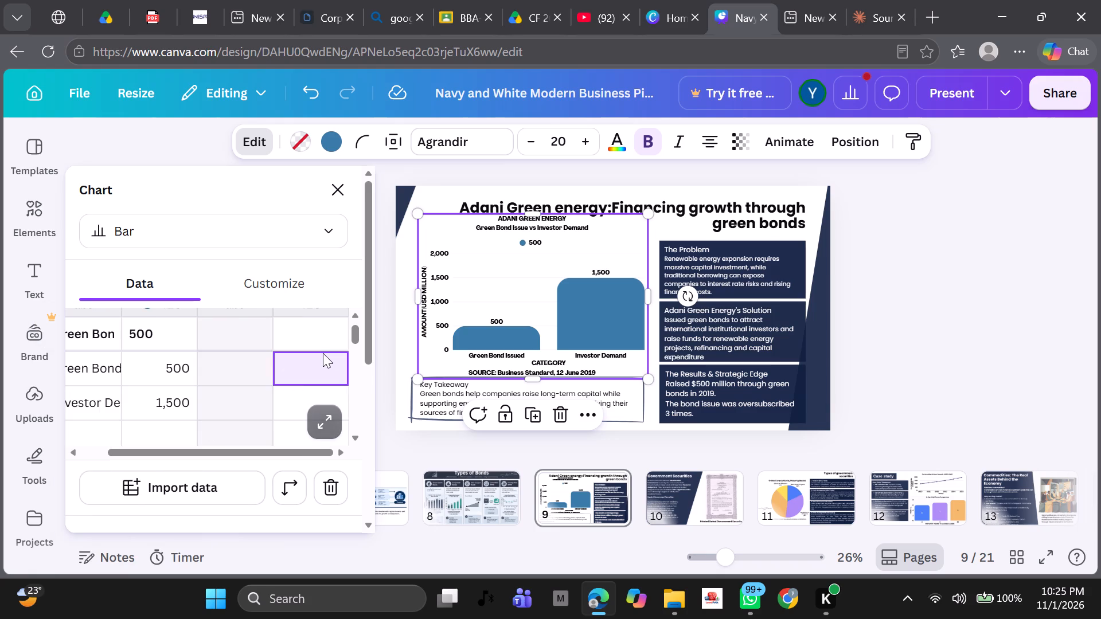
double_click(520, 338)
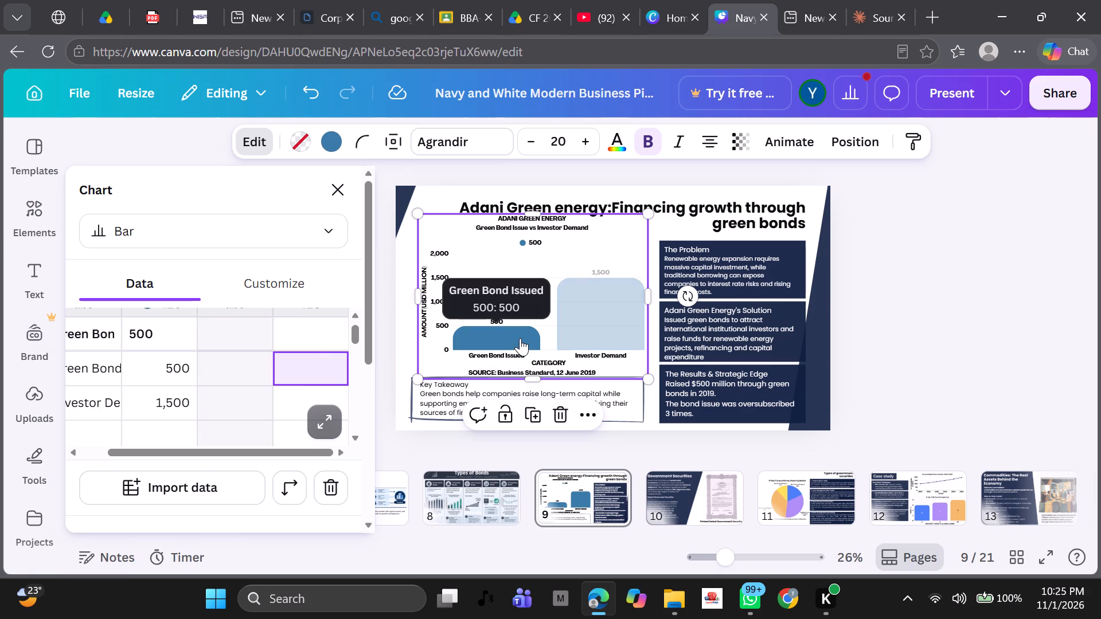
Replace the 500 in the value column's header cell of the chart data with "(million)".
scroll(171, 406, "up", 1)
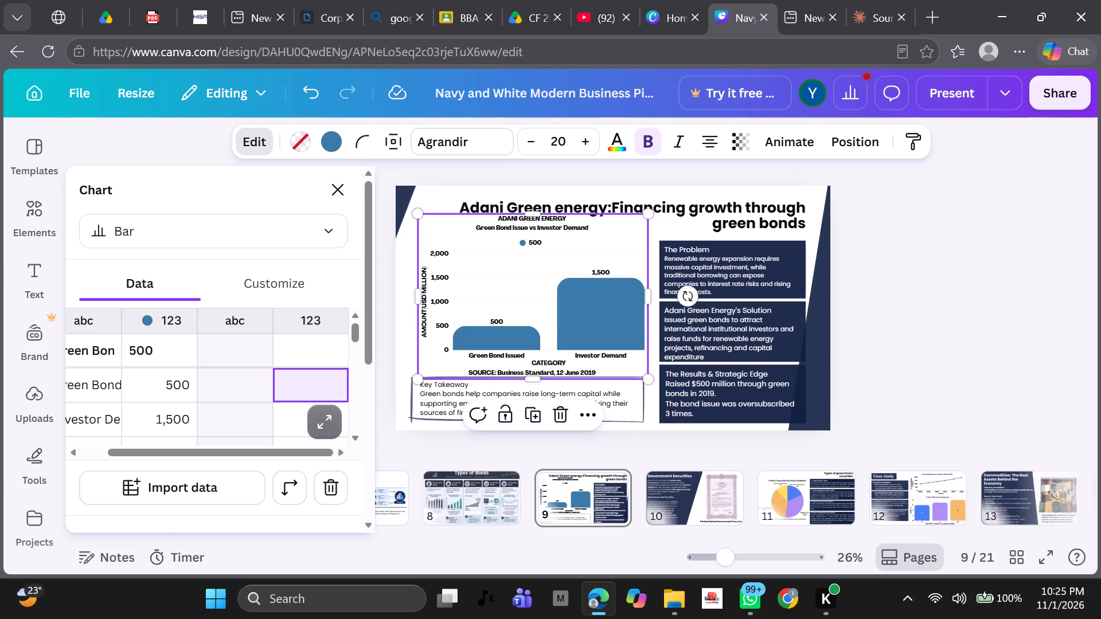
left_click(155, 365)
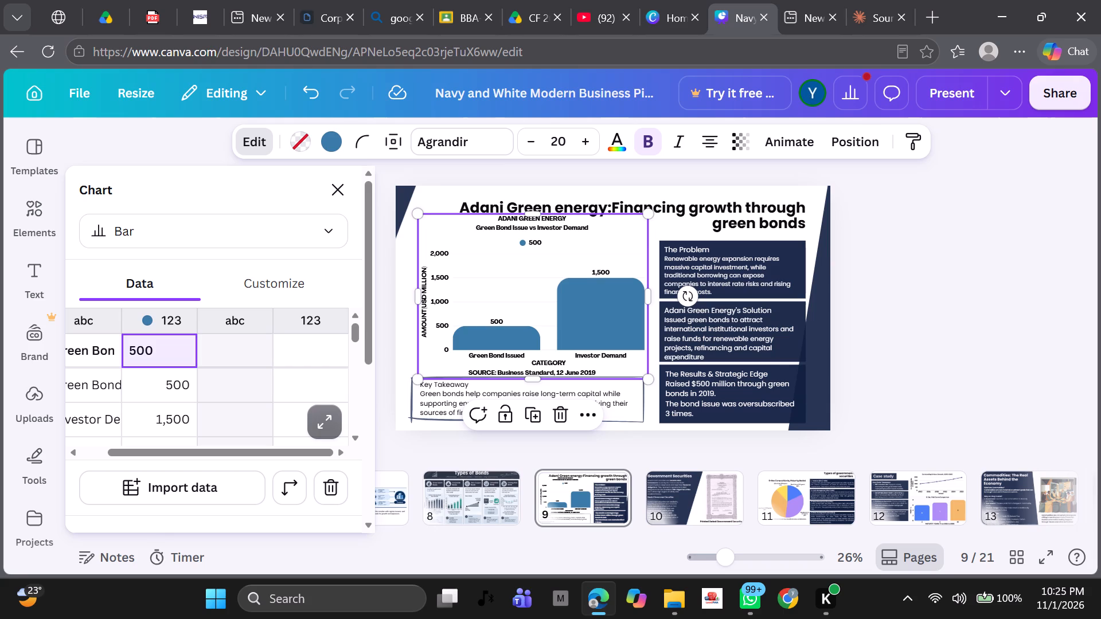
double_click(158, 358)
key("BackSpace")
key("BackSpace")
key("BackSpace")
key("BackSpace")
key("shift+parenleft")
type("MI")
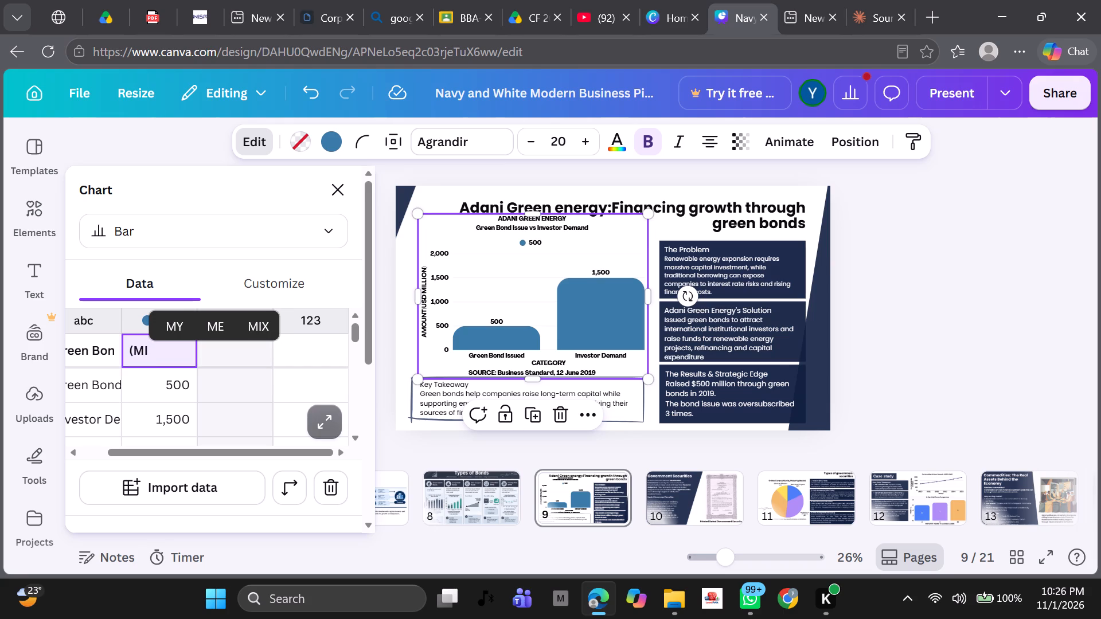
key("BackSpace")
key("BackSpace")
type("million")
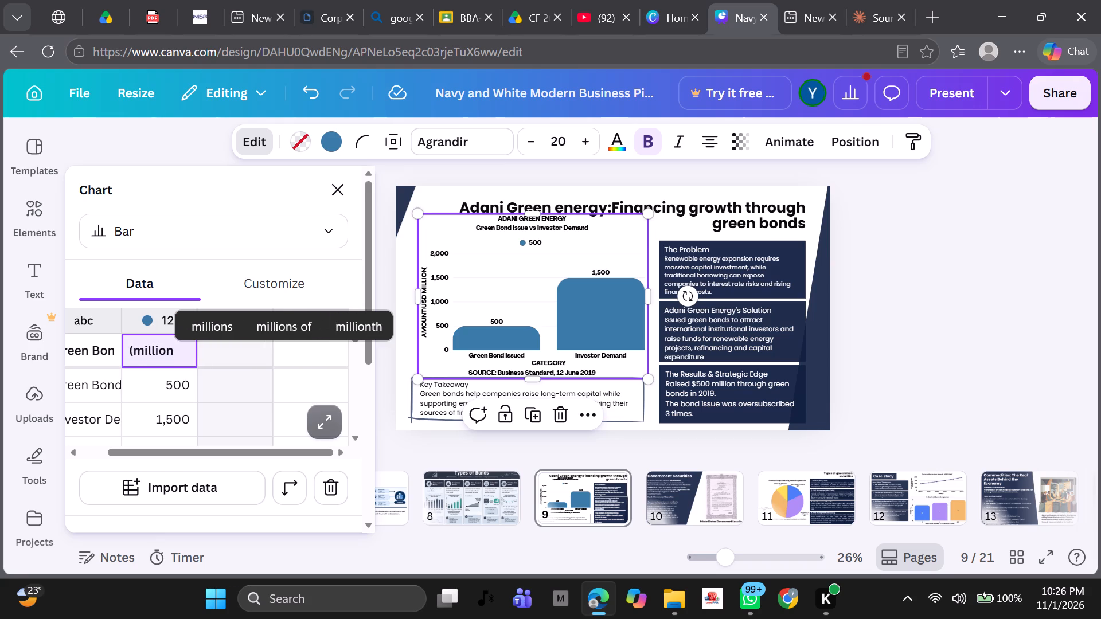
key("shift+parenright")
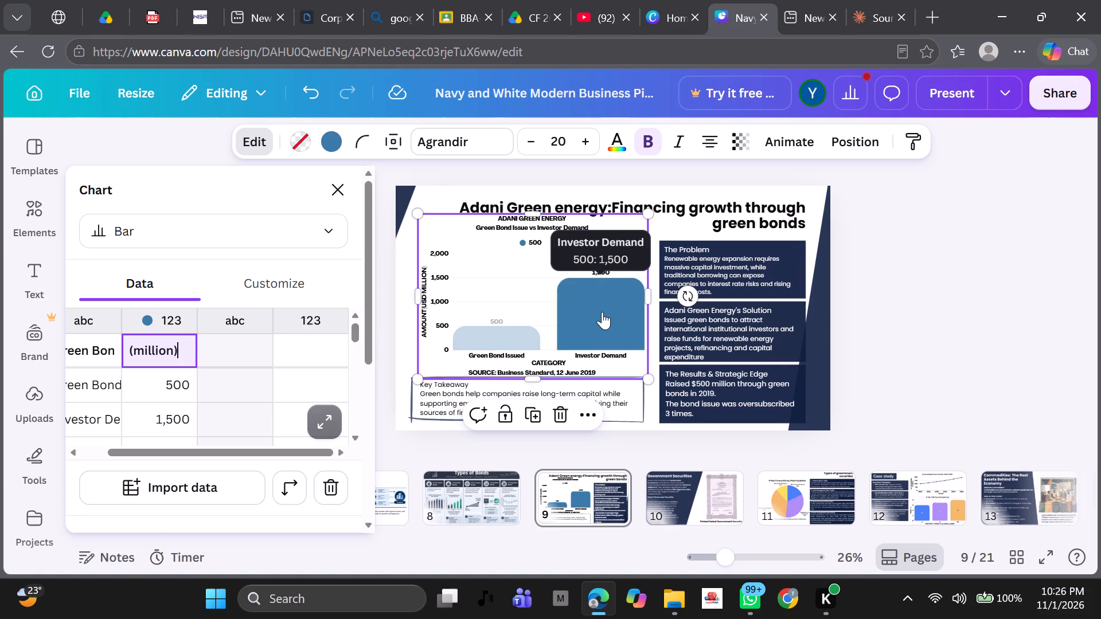
key("Return")
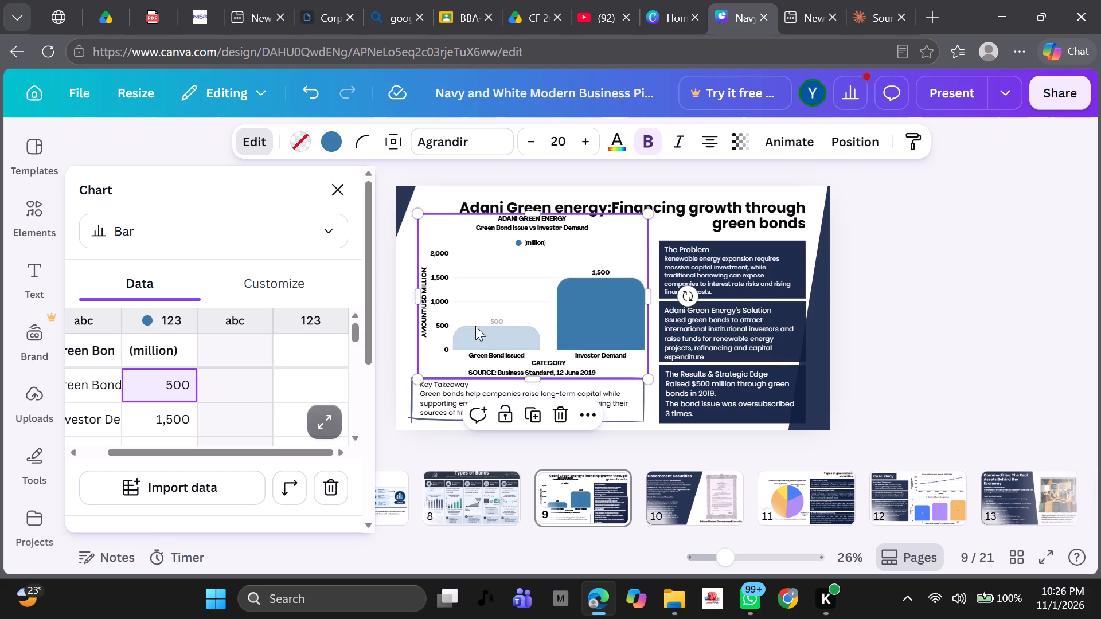
Copy the Investor Demand label from the first column and paste it into the "(million)" header cell.
scroll(190, 369, "right", 1)
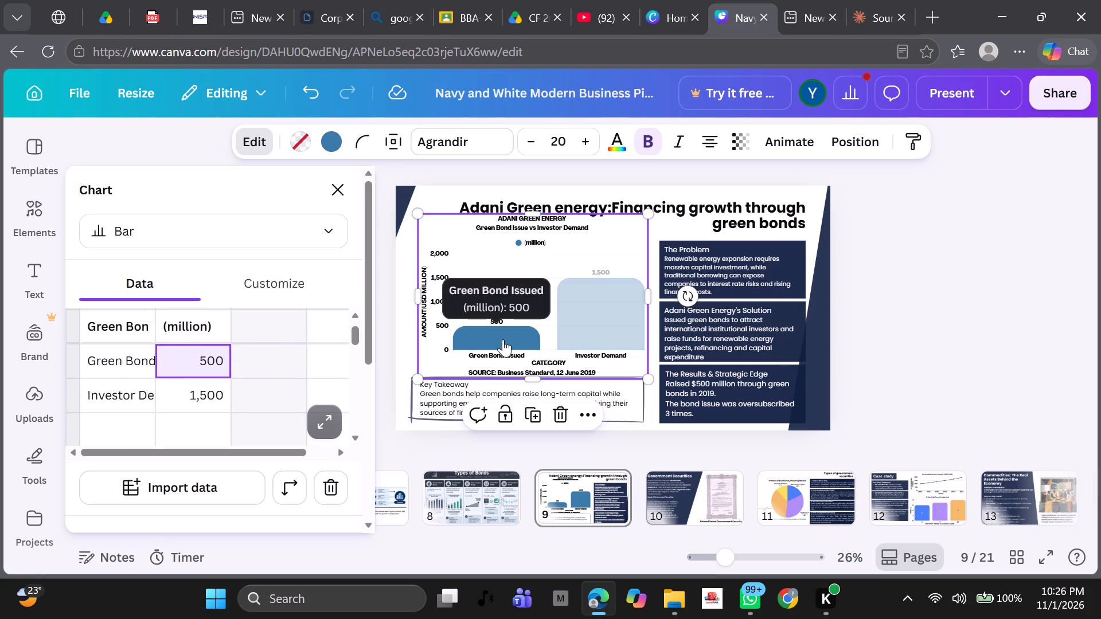
double_click(136, 330)
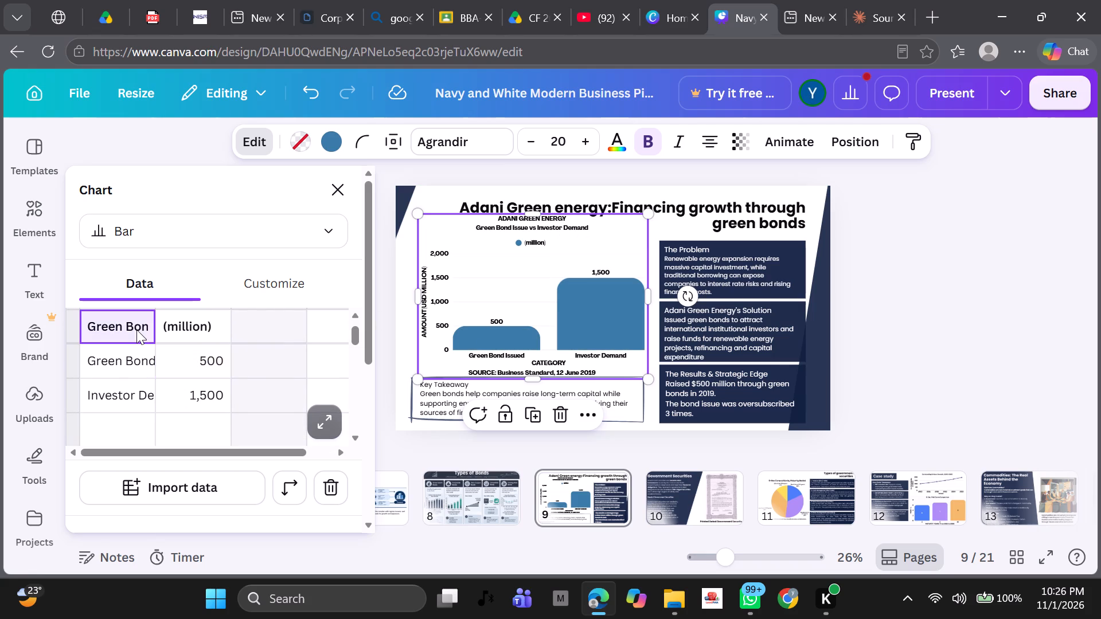
double_click(131, 374)
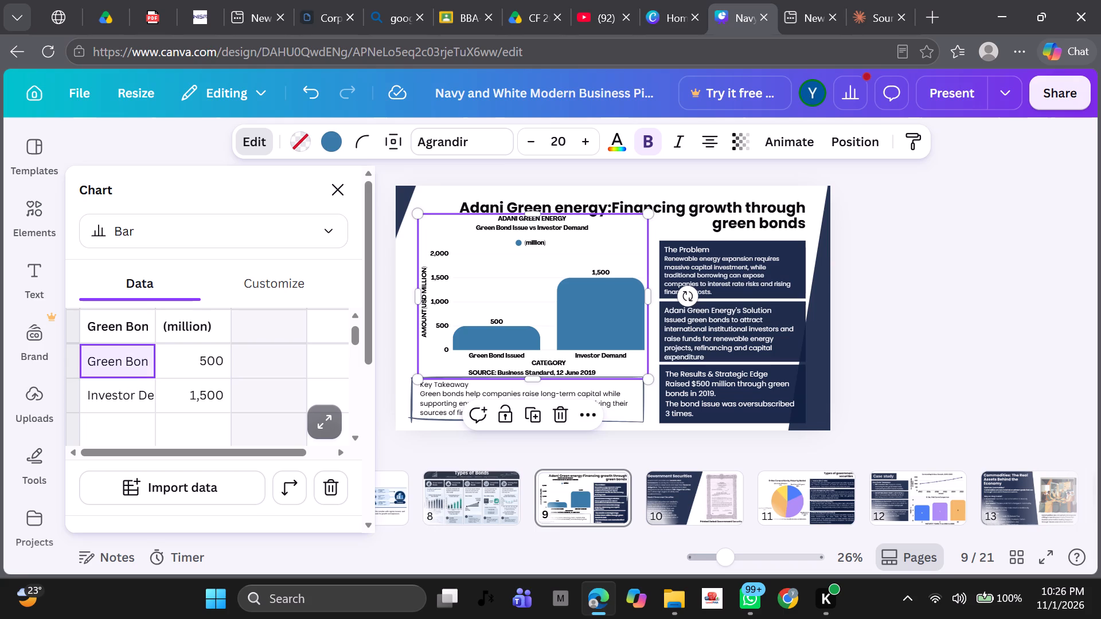
key("ctrl+c")
double_click(128, 400)
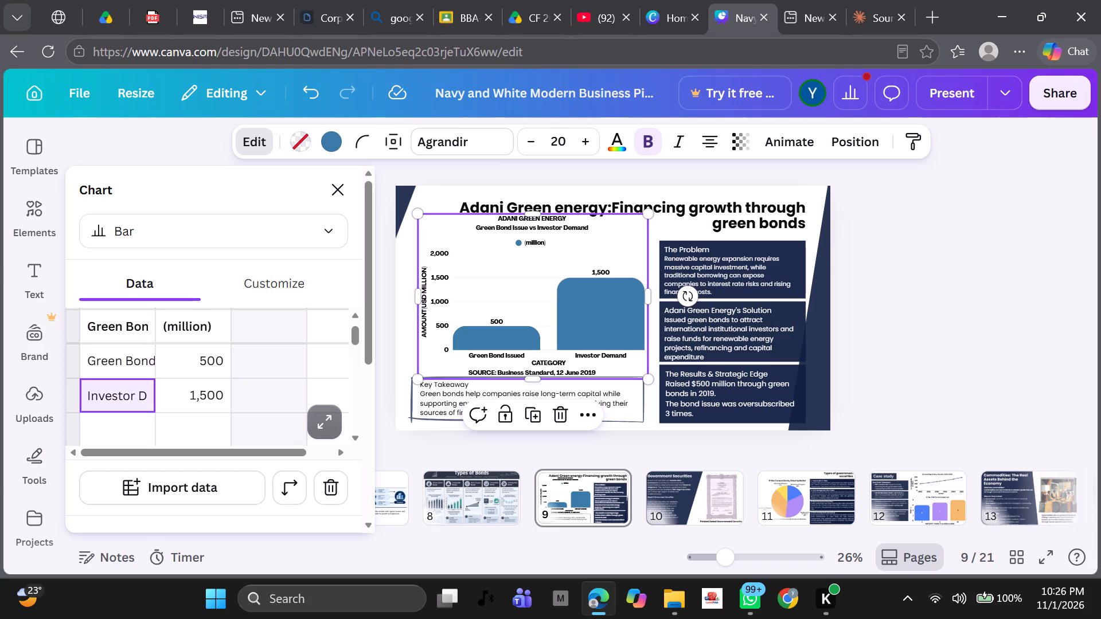
key("ctrl+c")
double_click(204, 326)
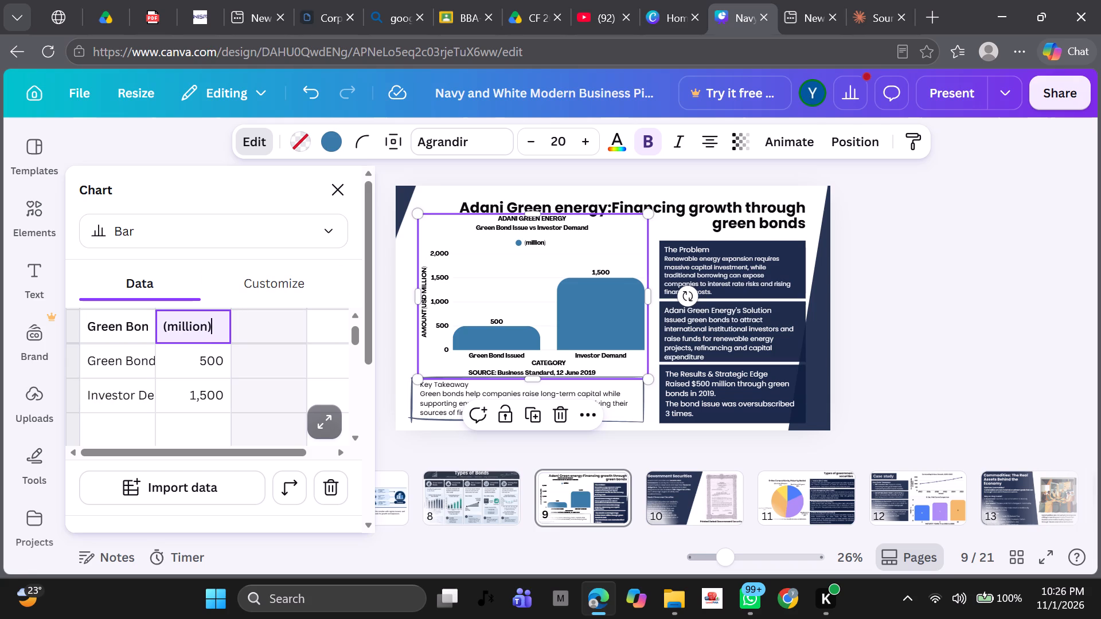
key("ctrl+v")
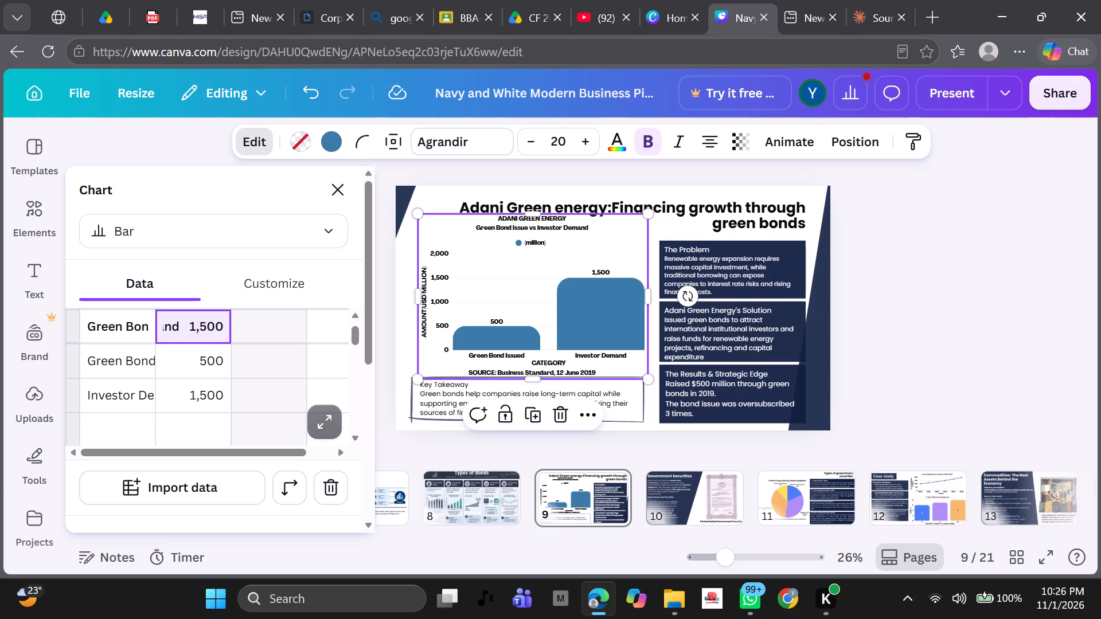
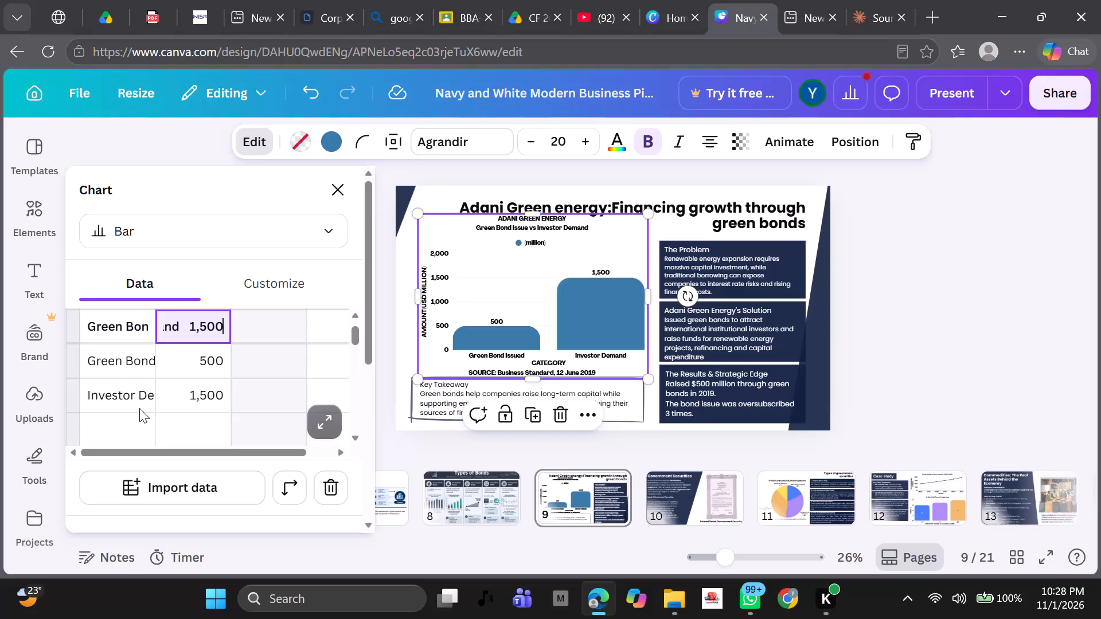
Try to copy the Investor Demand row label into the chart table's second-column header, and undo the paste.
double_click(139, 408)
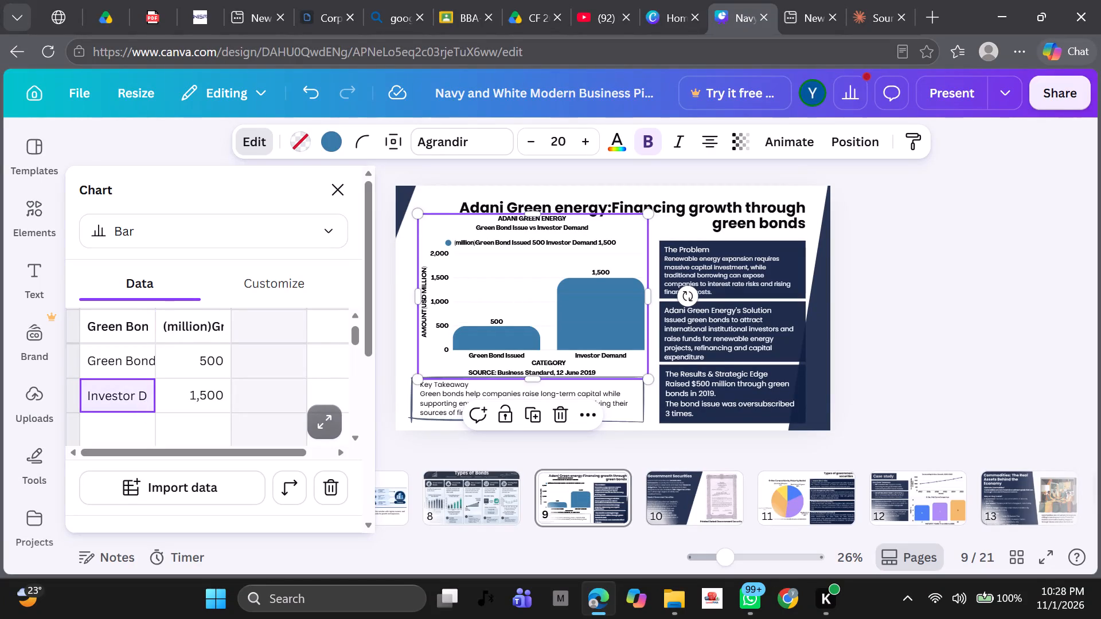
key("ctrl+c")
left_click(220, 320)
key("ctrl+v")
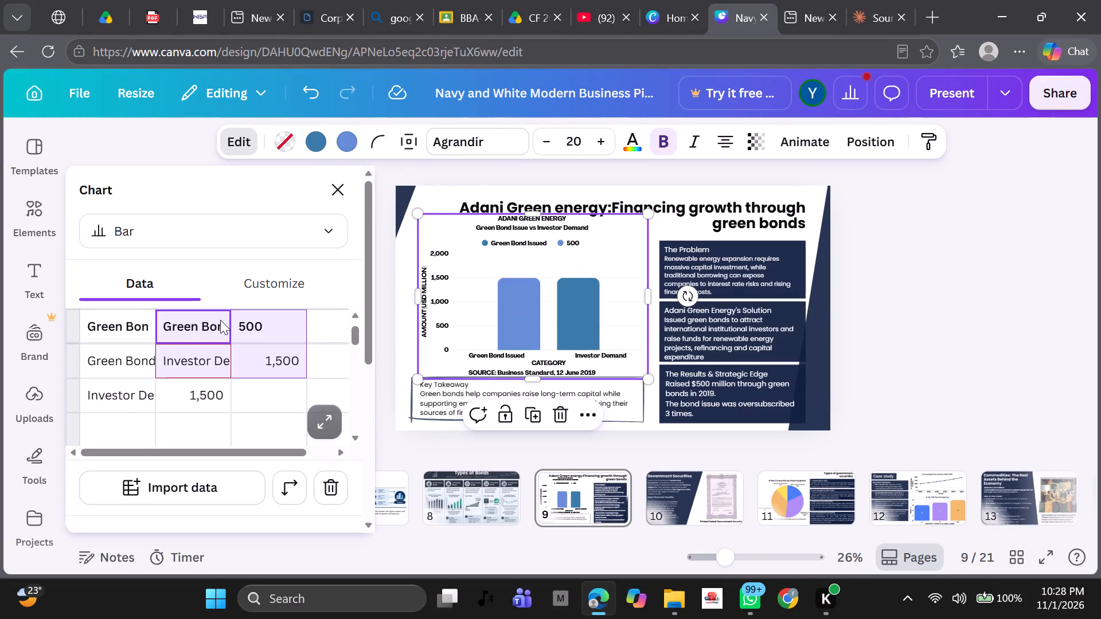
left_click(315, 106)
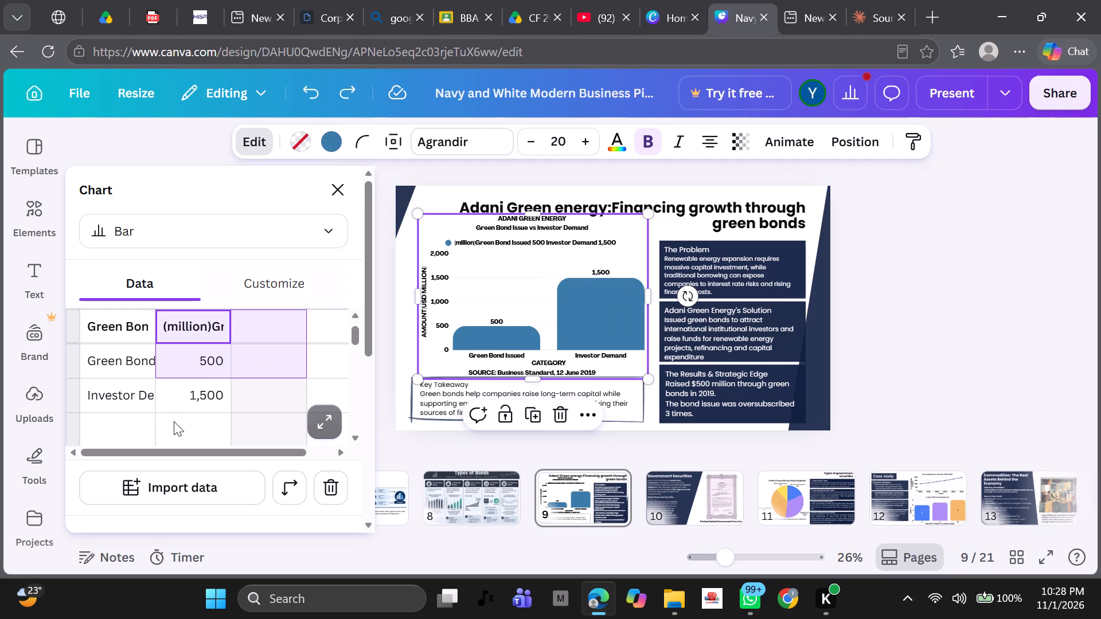
Replace the second-column header in the chart's data table with the copied label Investor Demand.
triple_click(132, 402)
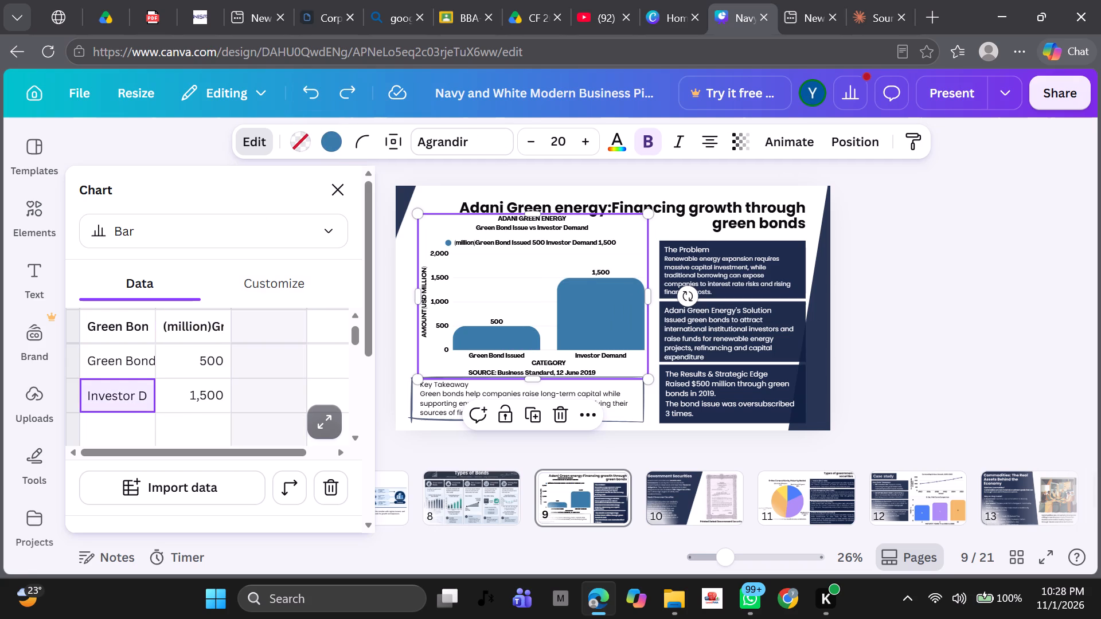
key("ctrl+c")
left_click(191, 330)
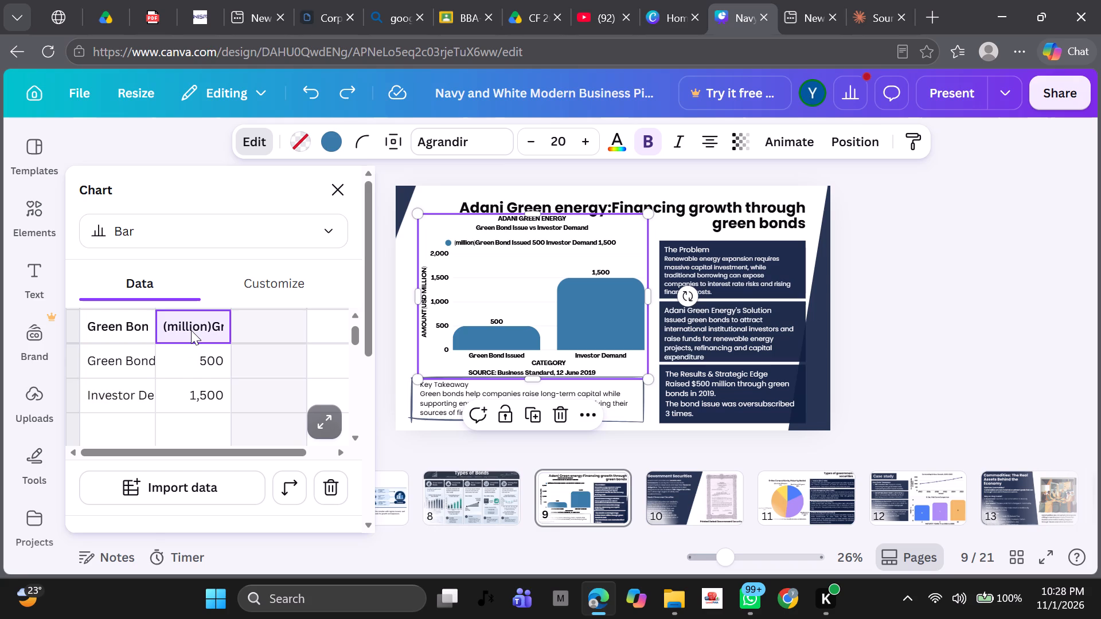
double_click(191, 330)
double_click(191, 330)
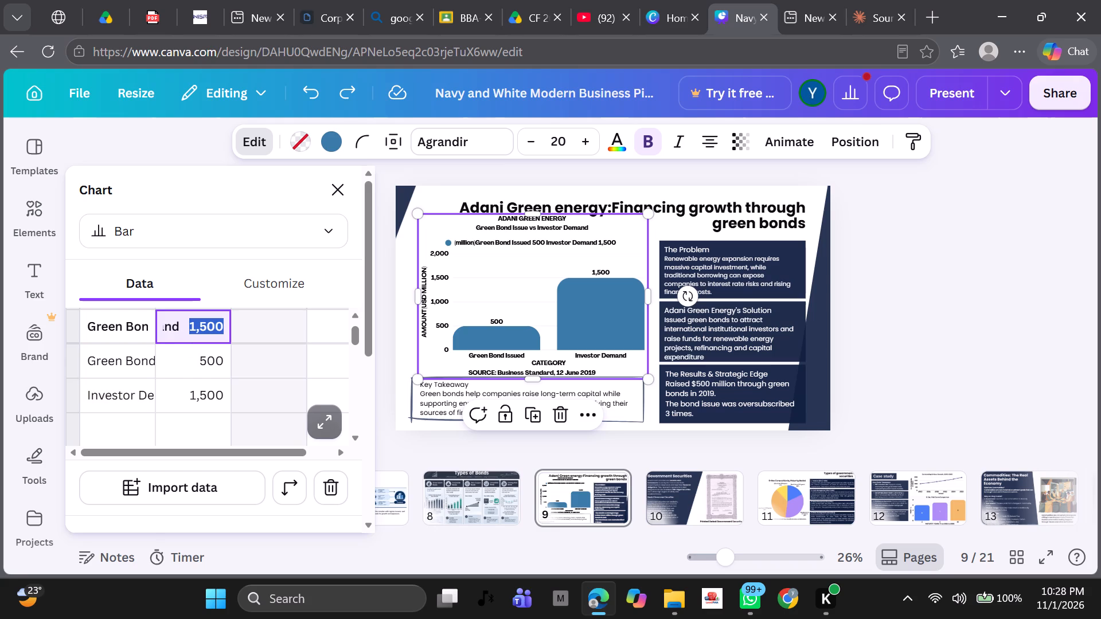
key("BackSpace")
key("BackSpace")
key("BackSpace")
key("BackSpace")
key("BackSpace")
key("BackSpace")
key("BackSpace")
key("BackSpace")
key("BackSpace")
key("BackSpace")
key("BackSpace")
key("BackSpace")
key("BackSpace")
key("BackSpace")
key("BackSpace")
key("BackSpace")
key("BackSpace")
key("BackSpace")
key("BackSpace")
key("BackSpace")
key("BackSpace")
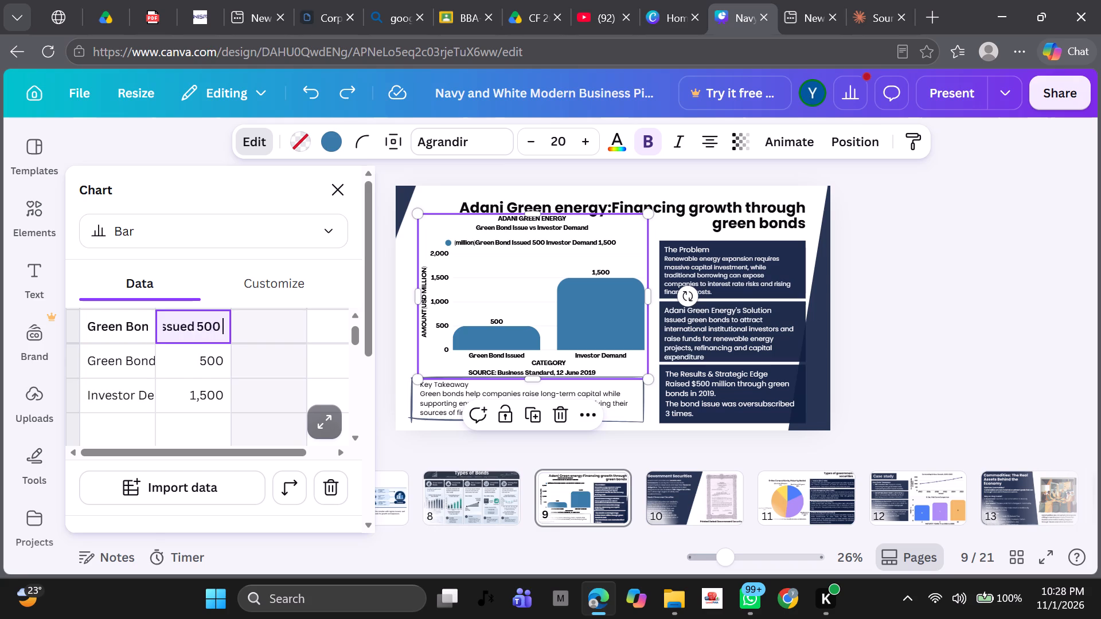
key("ctrl+v")
Replace the Green Bond Issued label in the first data row with 500.
double_click(115, 370)
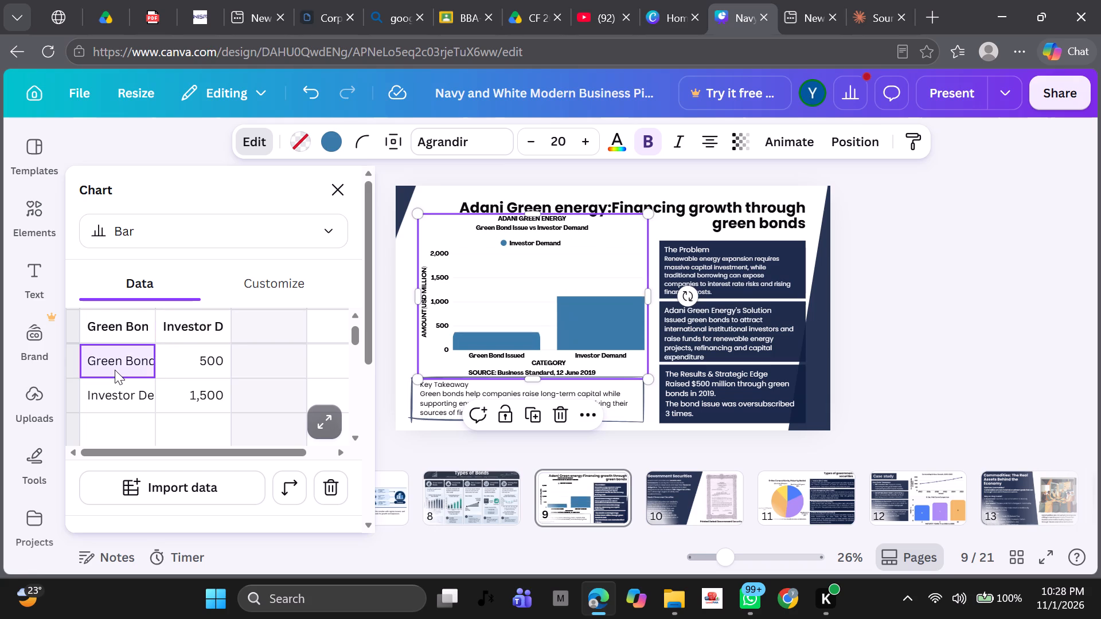
key("BackSpace")
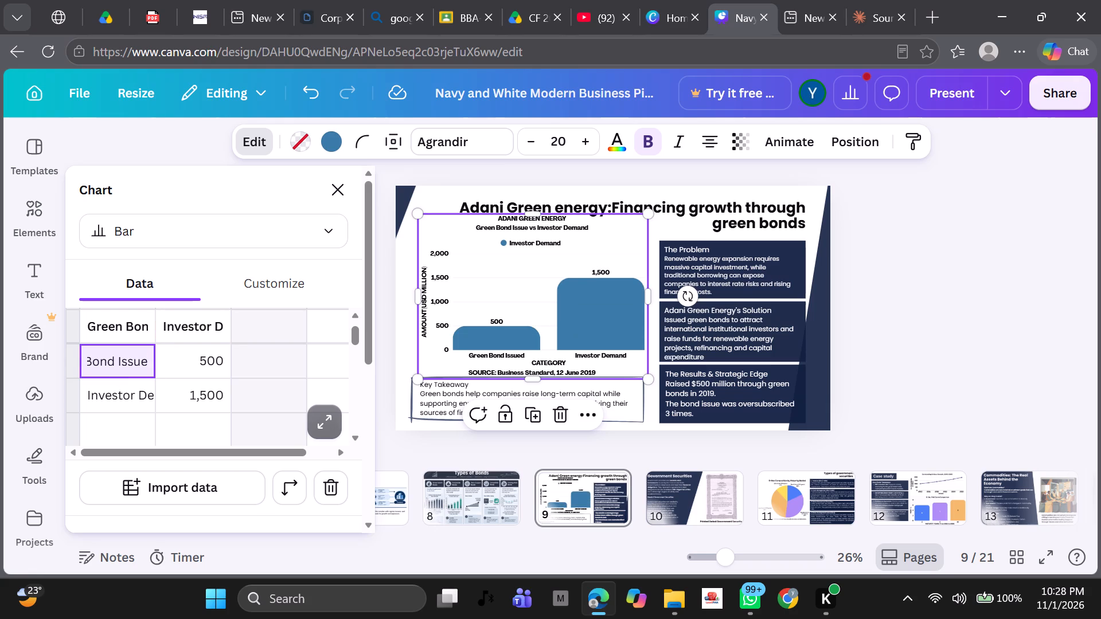
key("Delete")
key("Delete")
key("Delete")
key("Delete")
key("Delete")
key("Delete")
key("Delete")
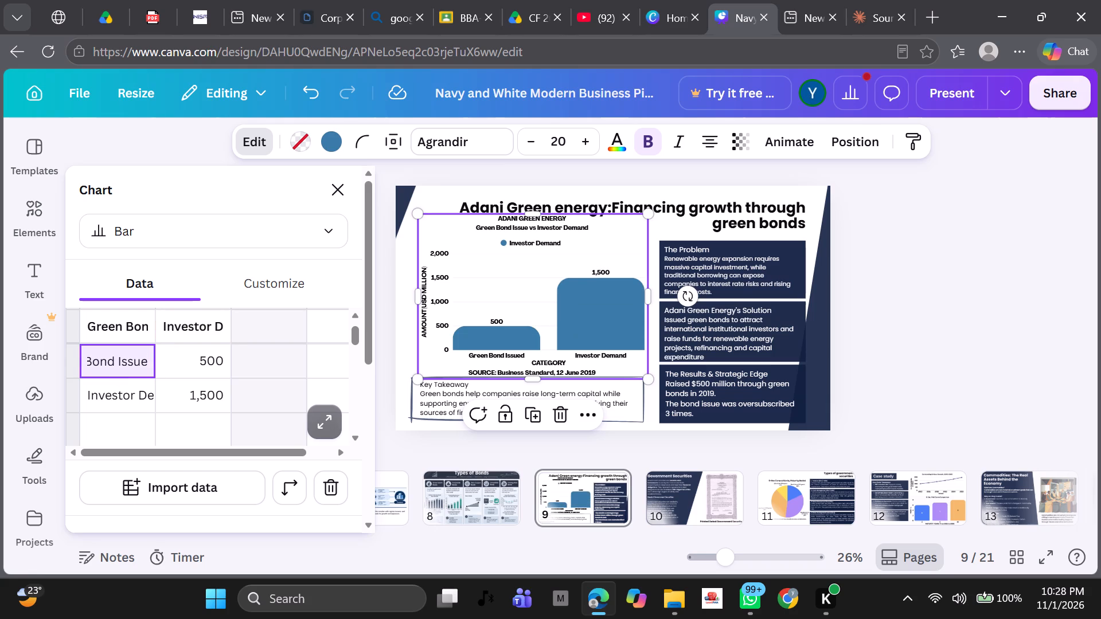
double_click(115, 370)
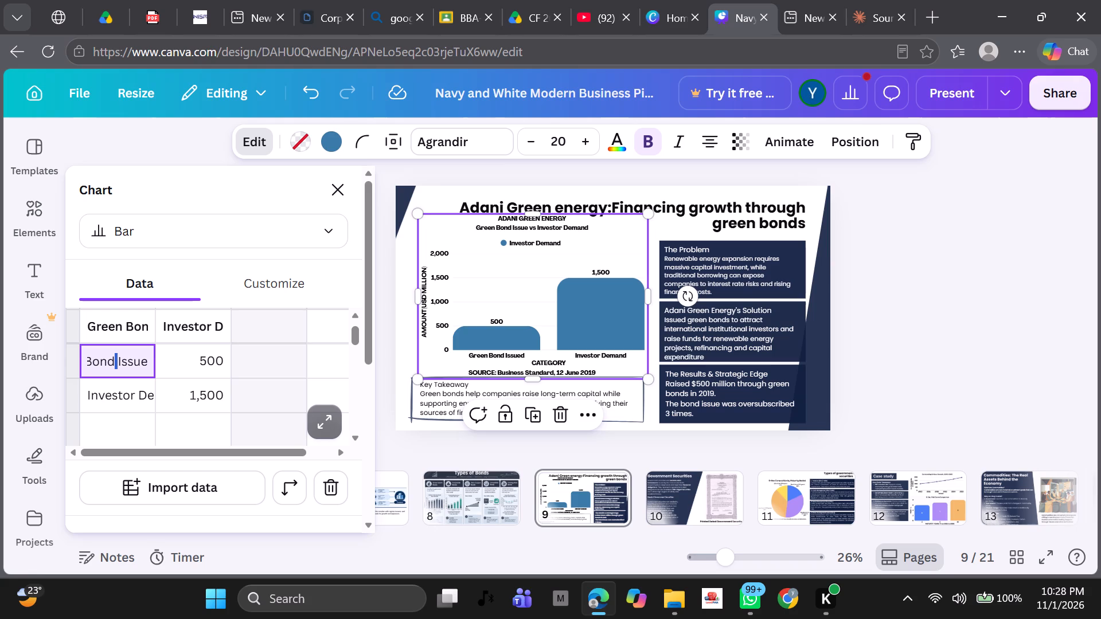
key("BackSpace")
double_click(115, 370)
key("BackSpace")
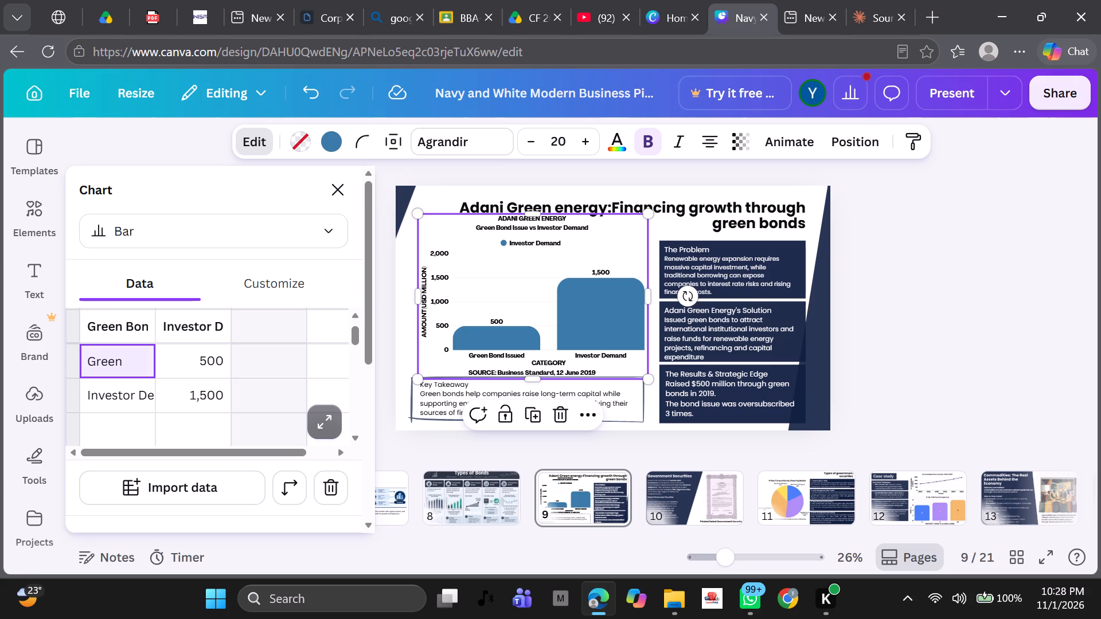
double_click(115, 370)
key("BackSpace")
type("500")
Set the first data row's value in the Investor Demand column to 1500.
double_click(206, 364)
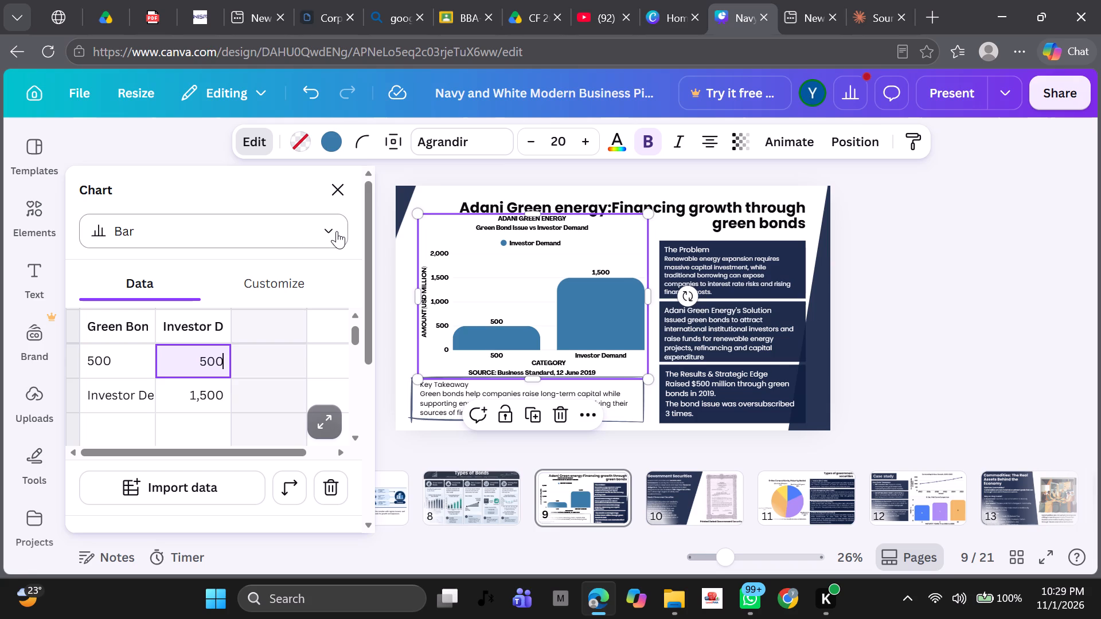
left_click(214, 378)
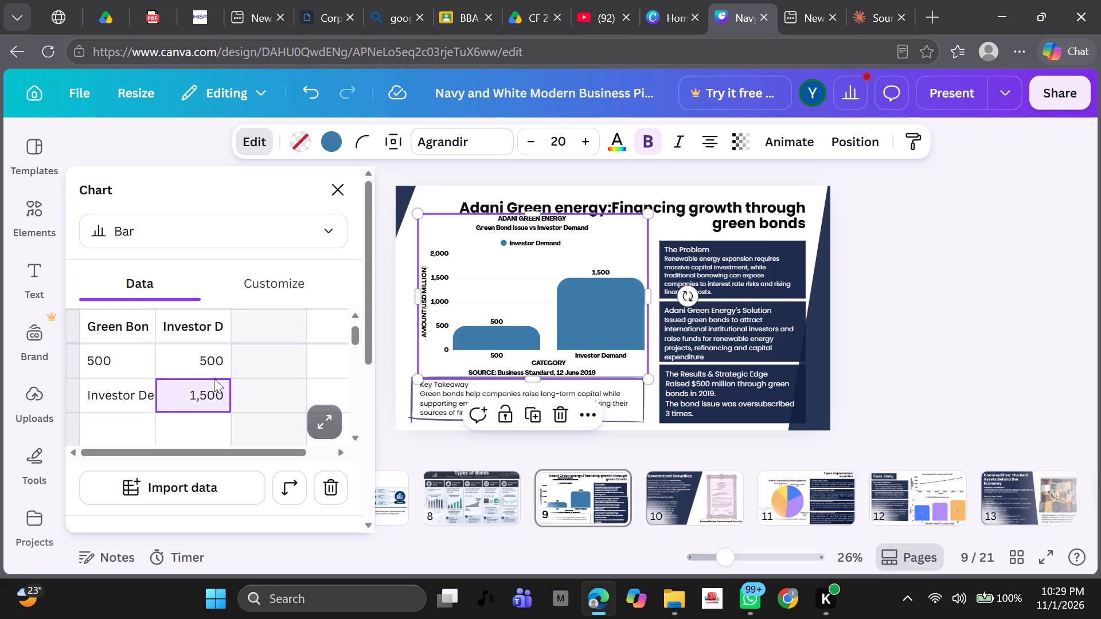
left_click(209, 366)
double_click(196, 365)
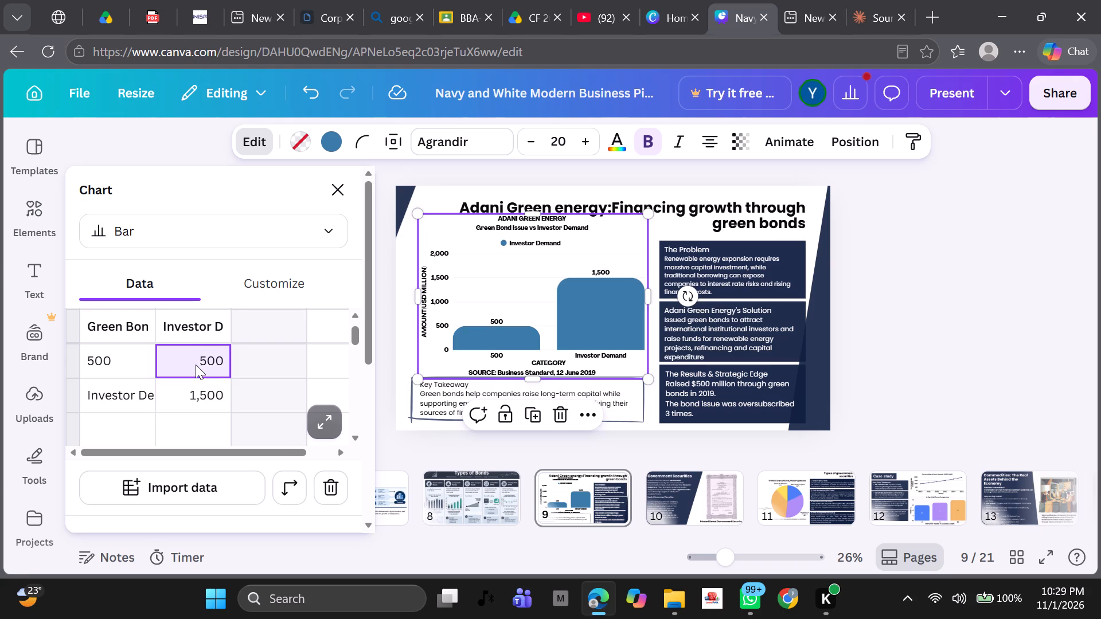
left_click(196, 365)
key("1")
Clear the second data row, removing its value and its Investor Demand label.
left_click(209, 397)
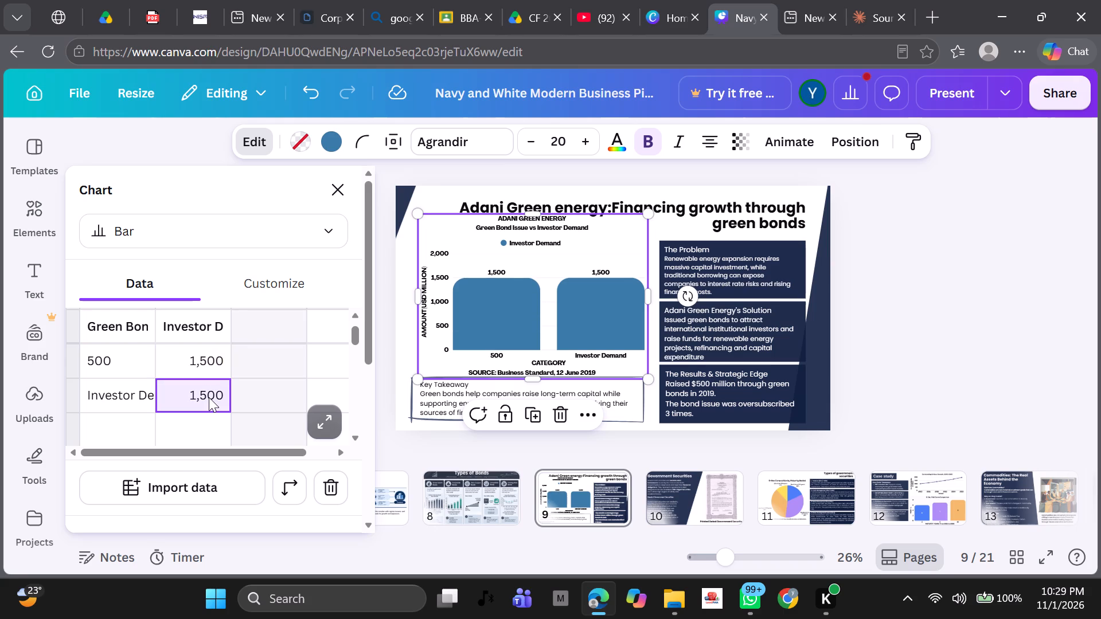
key("BackSpace")
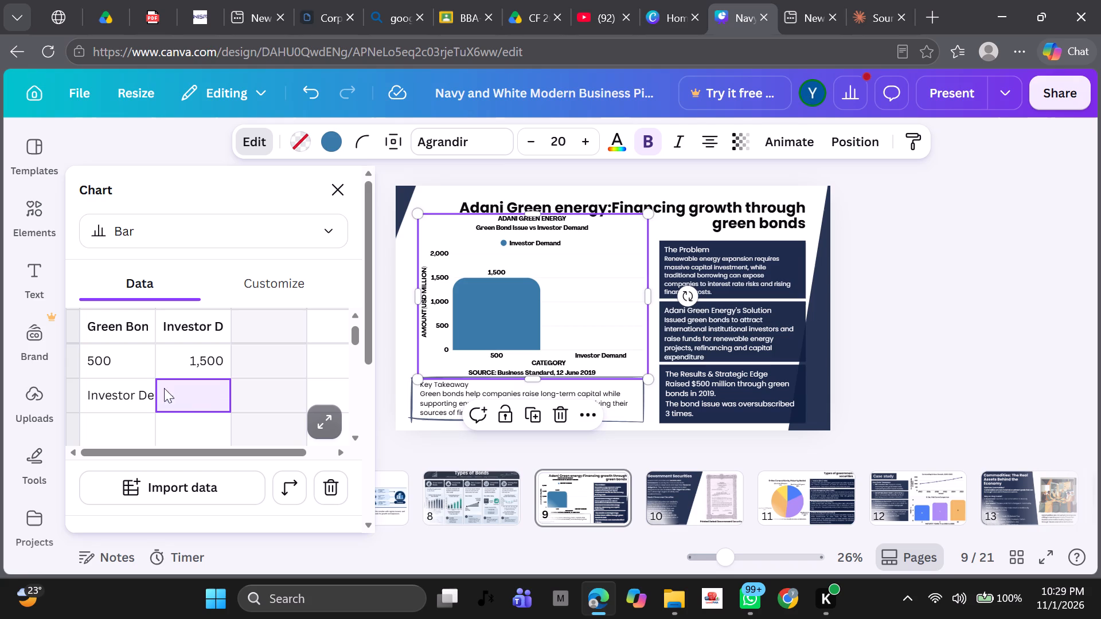
left_click(130, 383)
key("BackSpace")
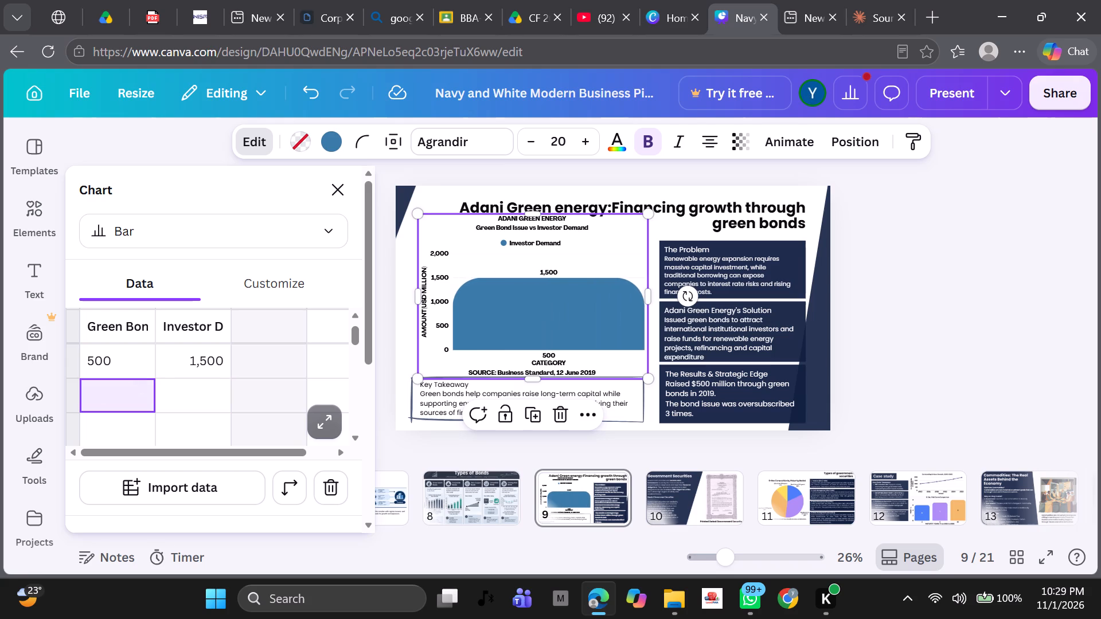
Move the Investor Demand header and its 1,500 value from the second column to the third column.
scroll(204, 373, "up", 1)
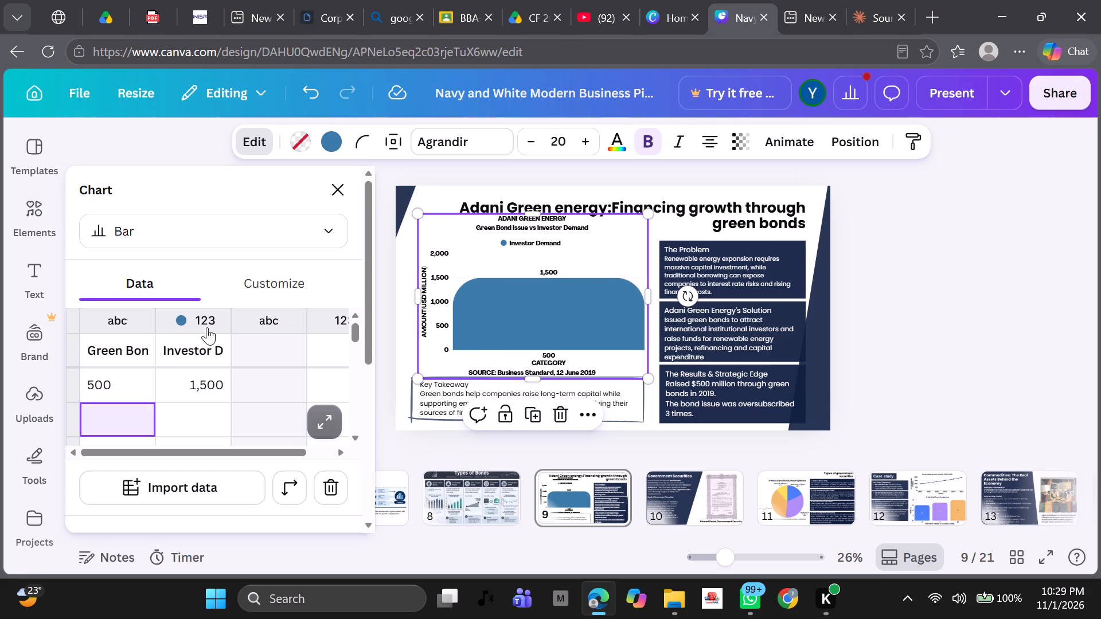
scroll(208, 326, "right", 2)
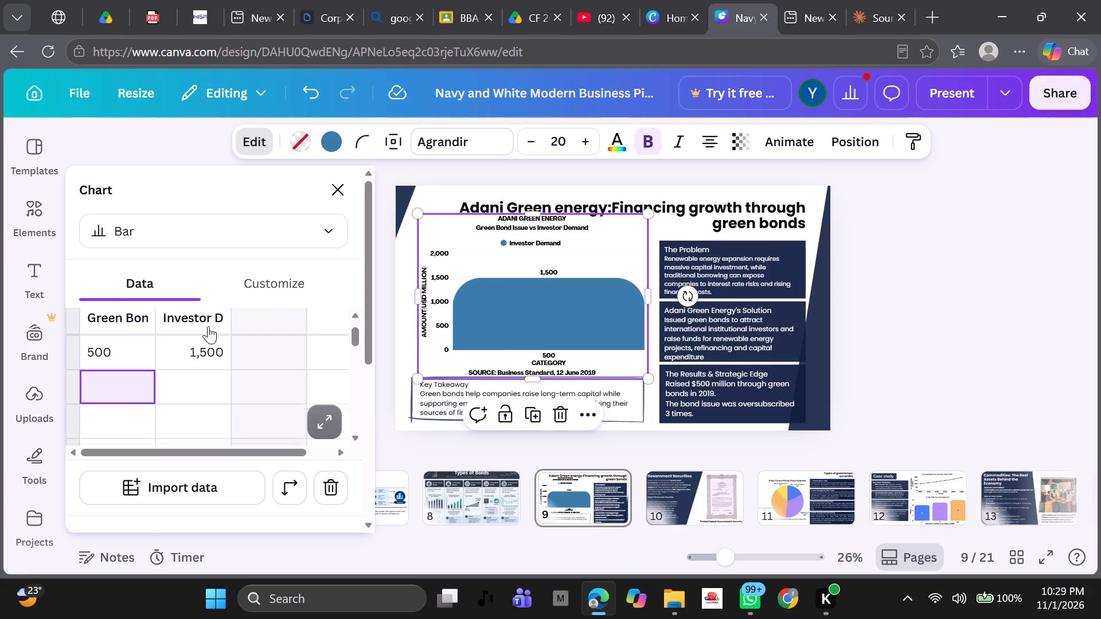
scroll(208, 326, "right", 1)
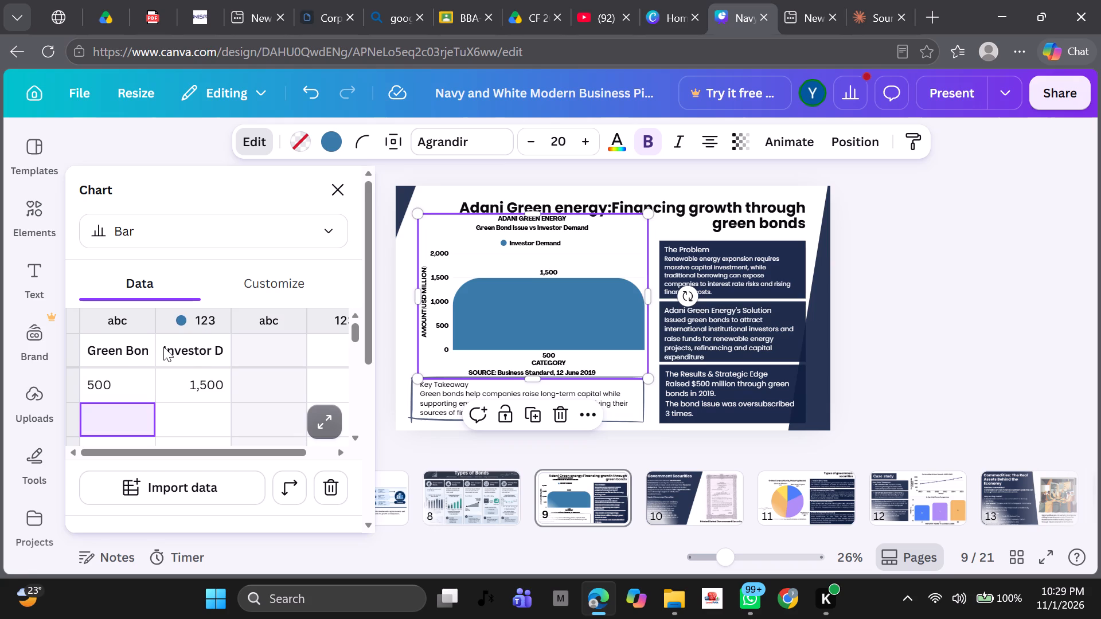
left_click_drag(163, 347, 182, 356)
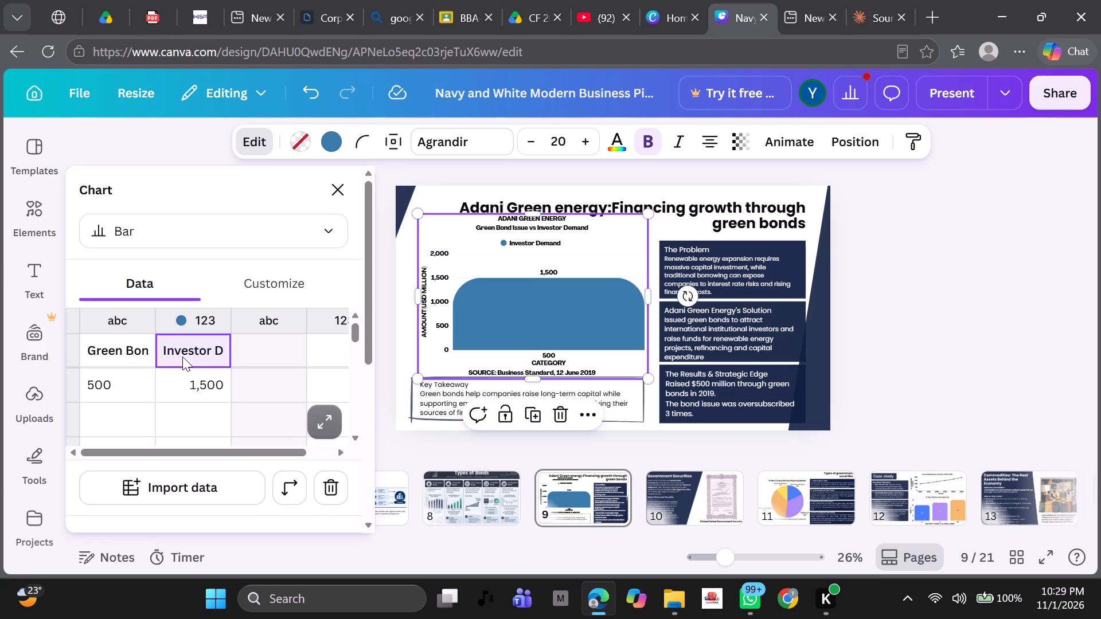
left_click_drag(182, 356, 207, 378)
key("ctrl+c")
scroll(207, 378, "left", 1)
left_click(241, 346)
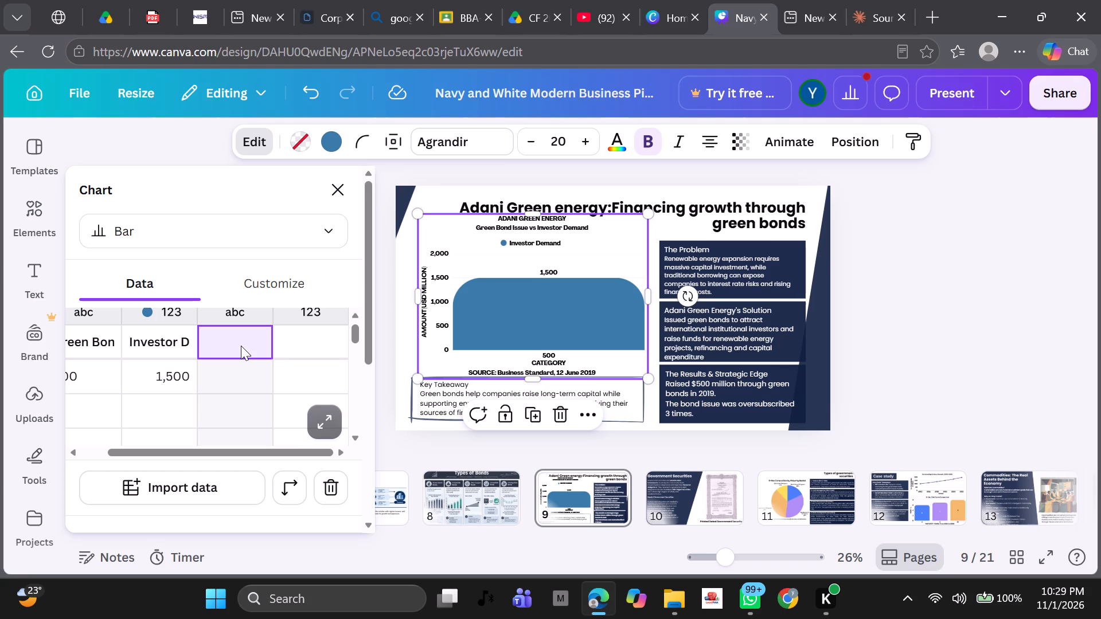
key("ctrl+v")
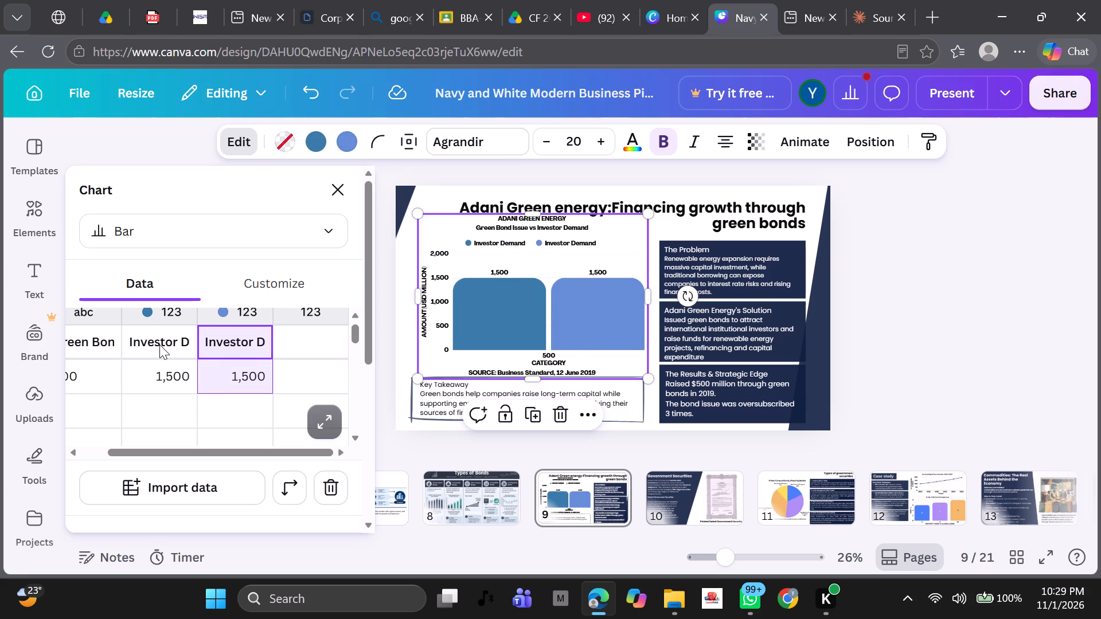
left_click_drag(159, 344, 186, 380)
key("BackSpace")
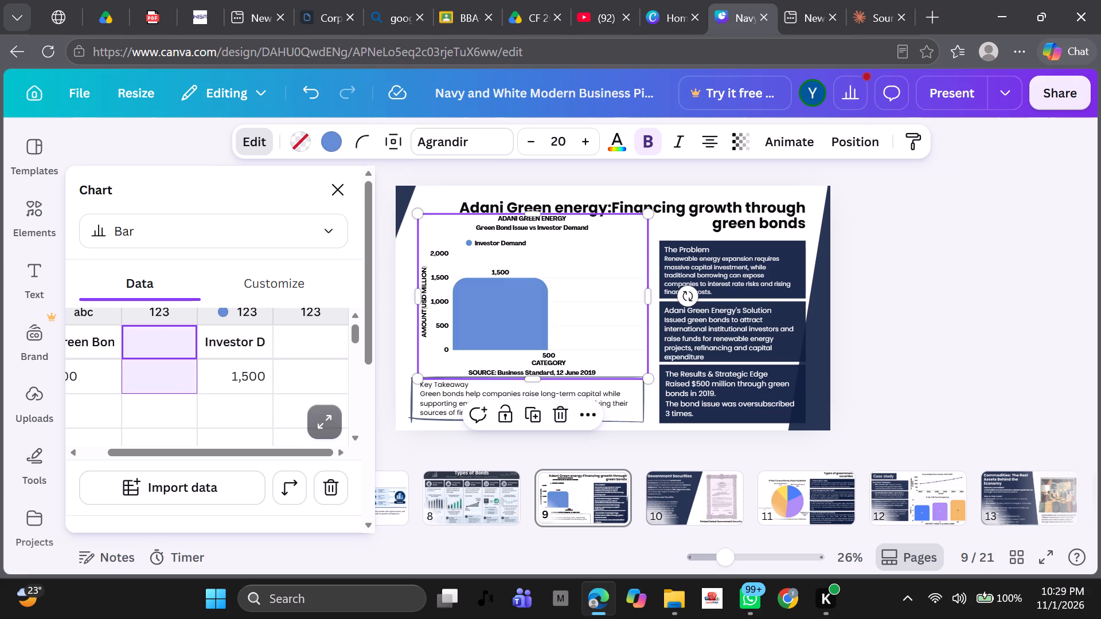
Move the Green Bond Issued header and its 500 value from the first column to the empty second column.
scroll(186, 380, "up", 1)
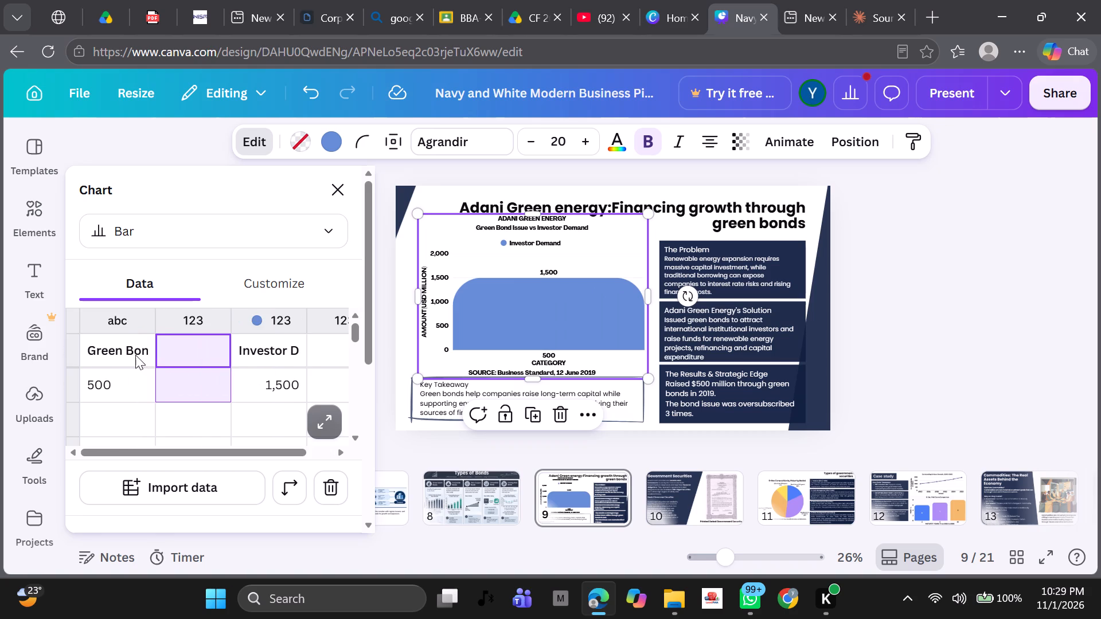
left_click_drag(122, 351, 135, 382)
key("ctrl+c")
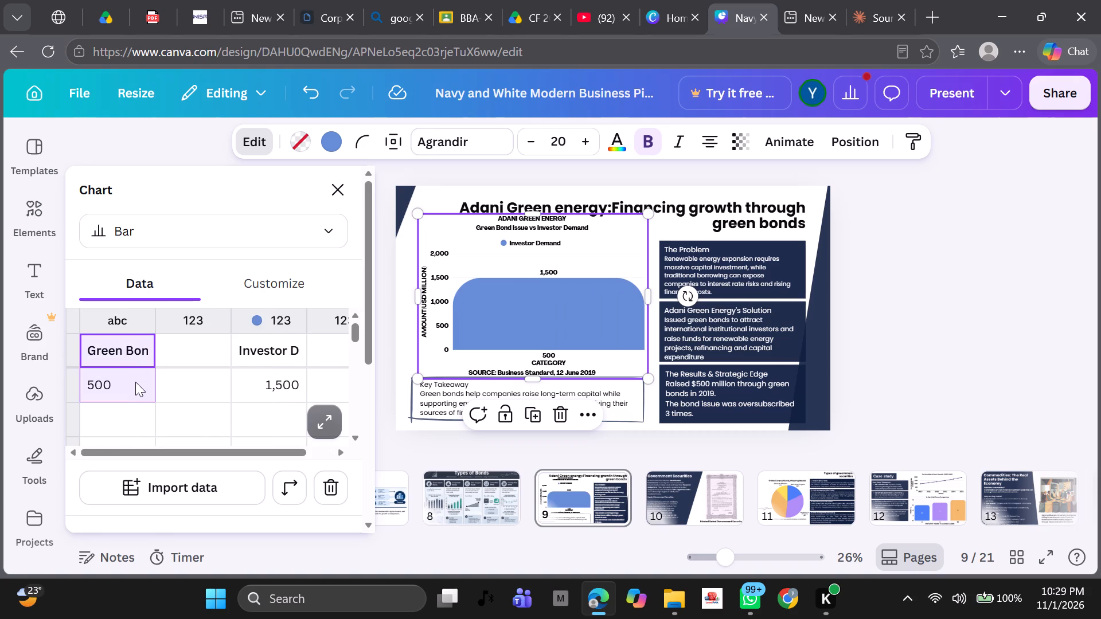
left_click(217, 356)
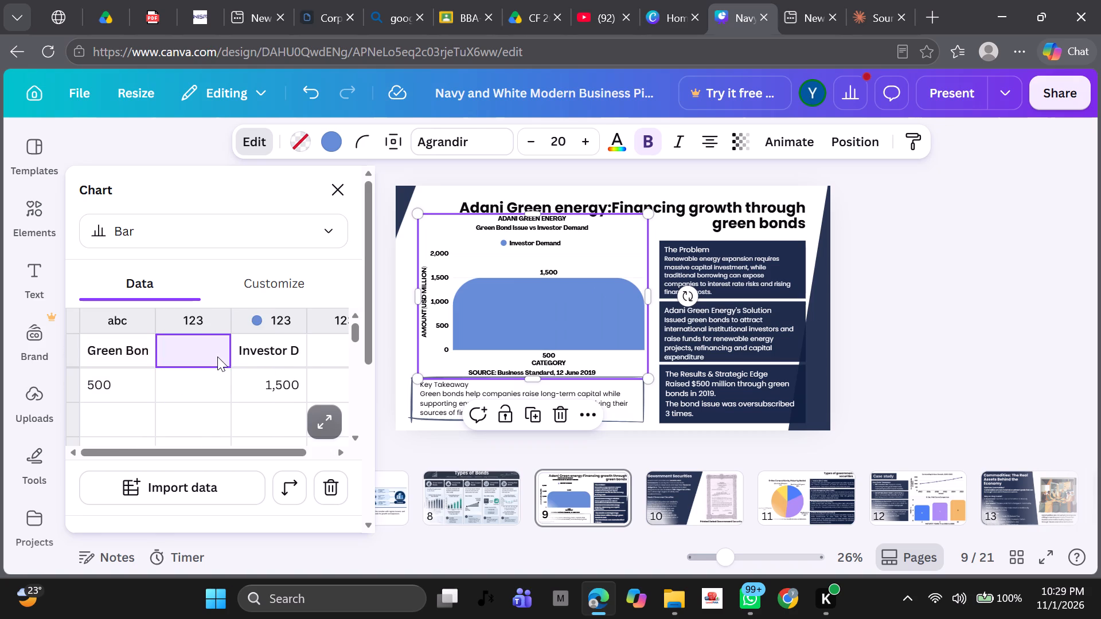
key("ctrl+v")
left_click_drag(115, 355, 135, 381)
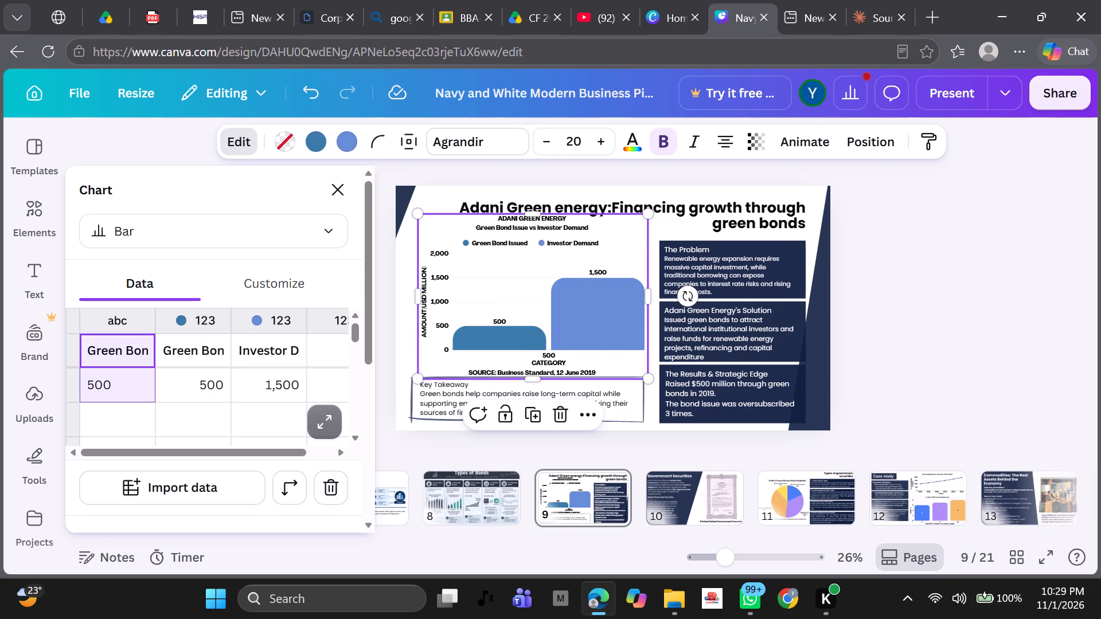
left_click_drag(135, 381, 135, 385)
key("BackSpace")
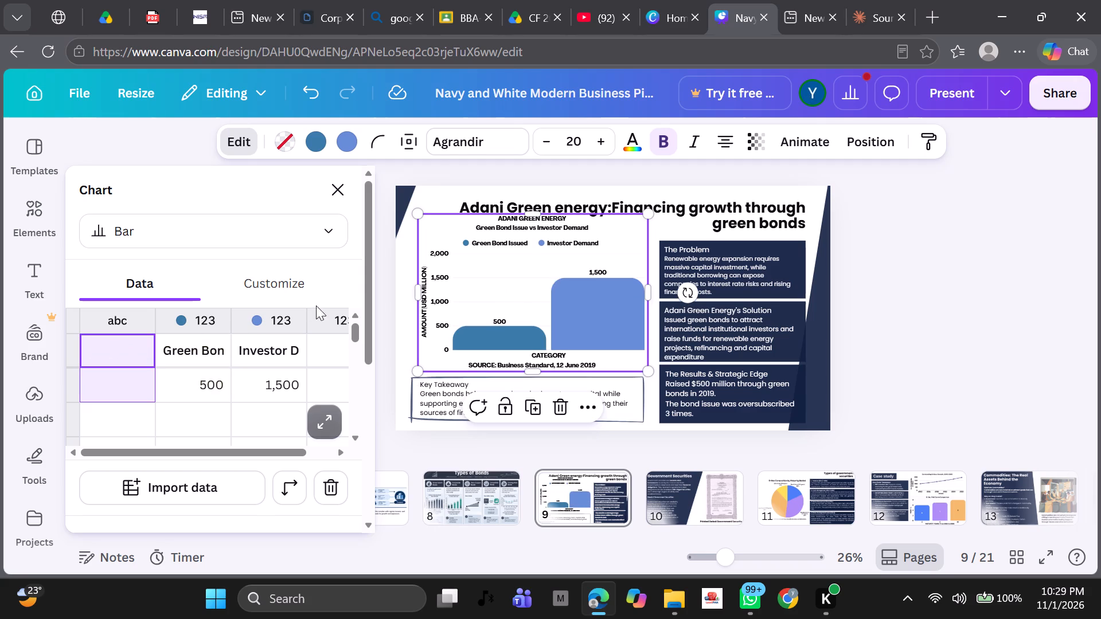
Recolour the Green Bond Issued series of the Adani Green Energy chart light purple.
left_click(193, 322)
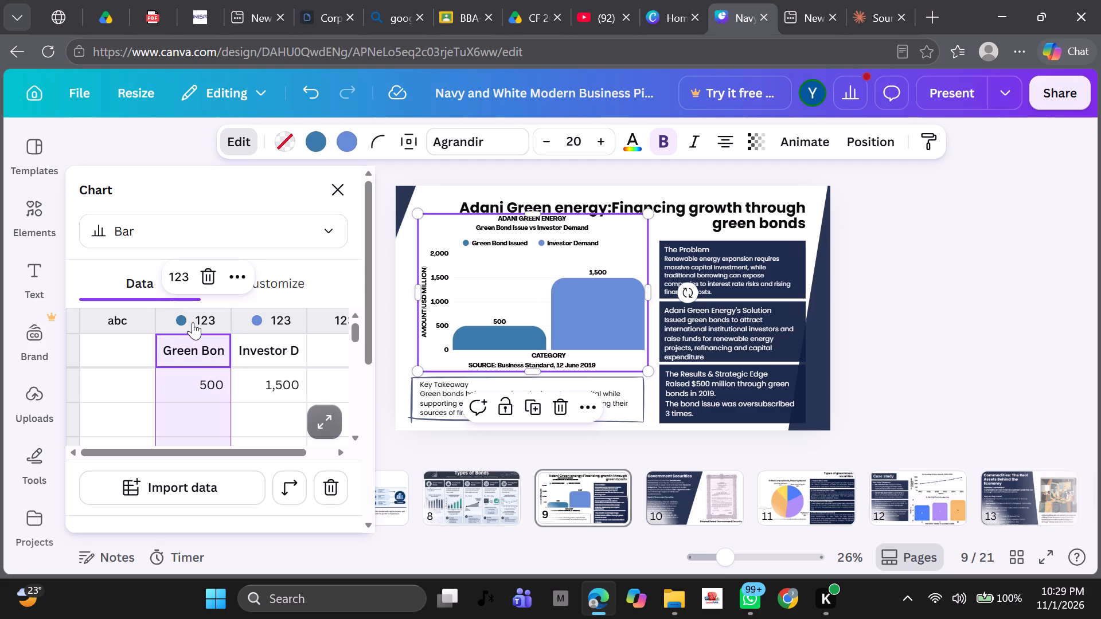
left_click(317, 139)
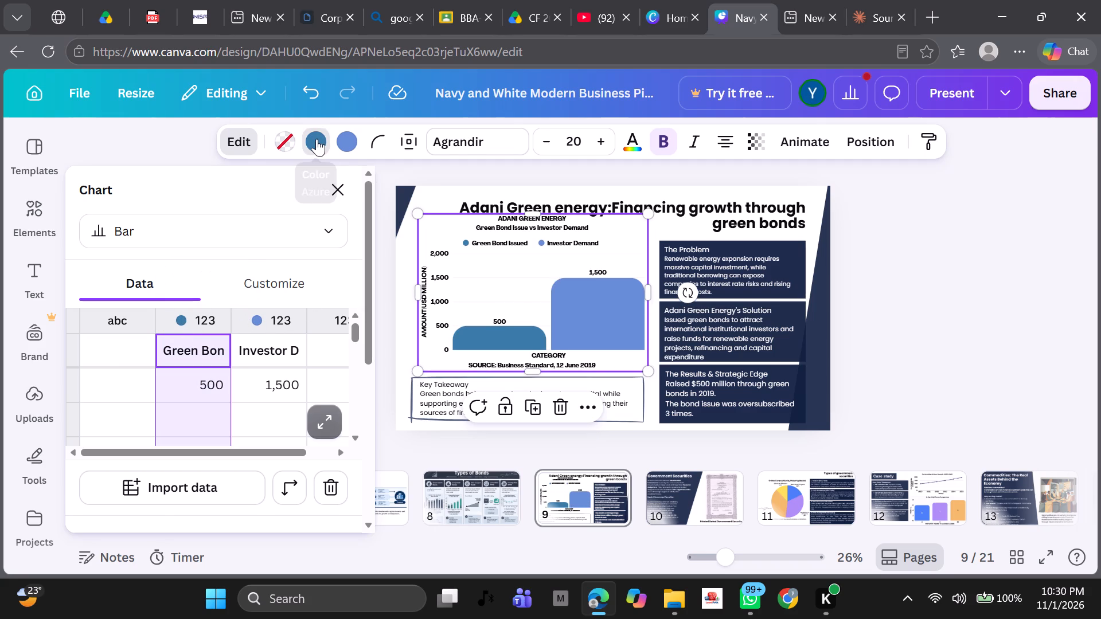
left_click(181, 362)
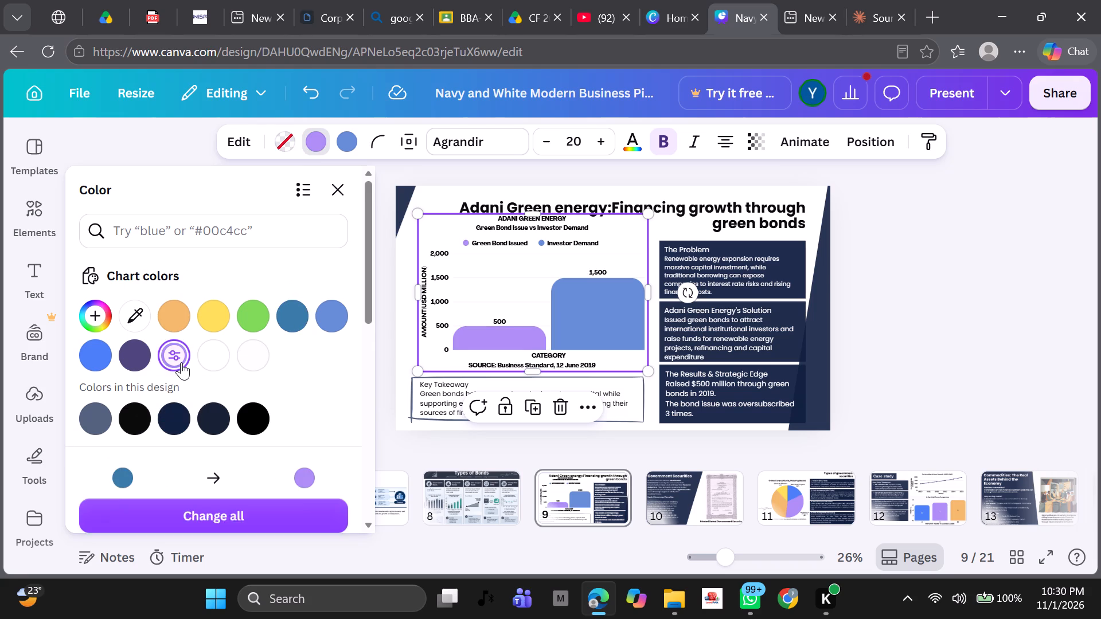
left_click(984, 350)
left_click(984, 350)
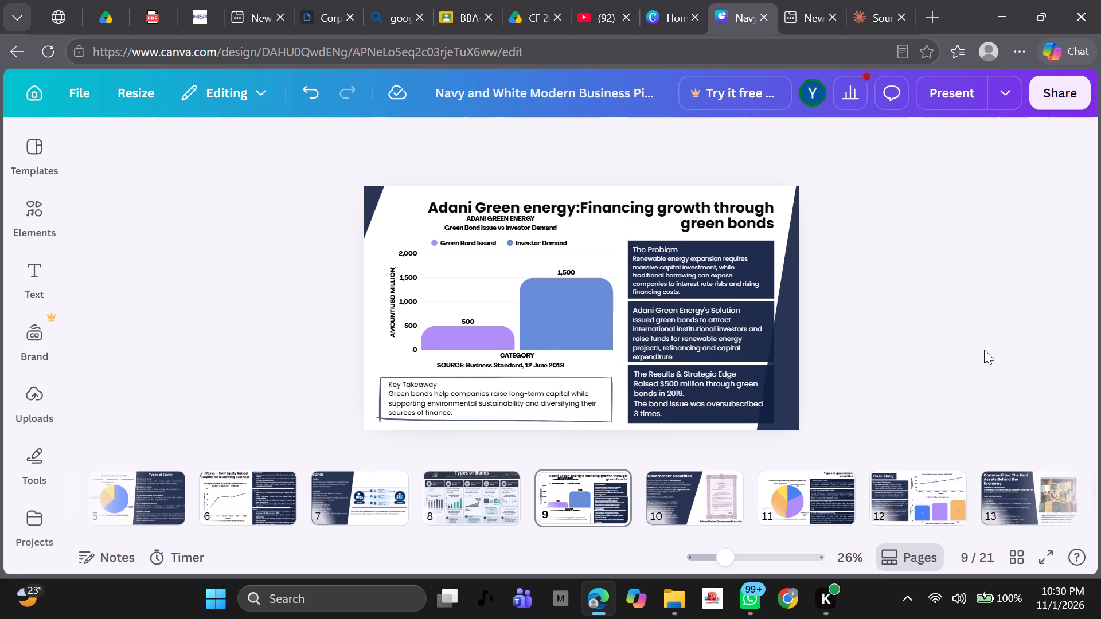
Reposition the Adani chart slightly lower on slide 9, fitting it between the slide title and the Key Takeaway box.
left_click(561, 234)
left_click_drag(561, 234, 553, 248)
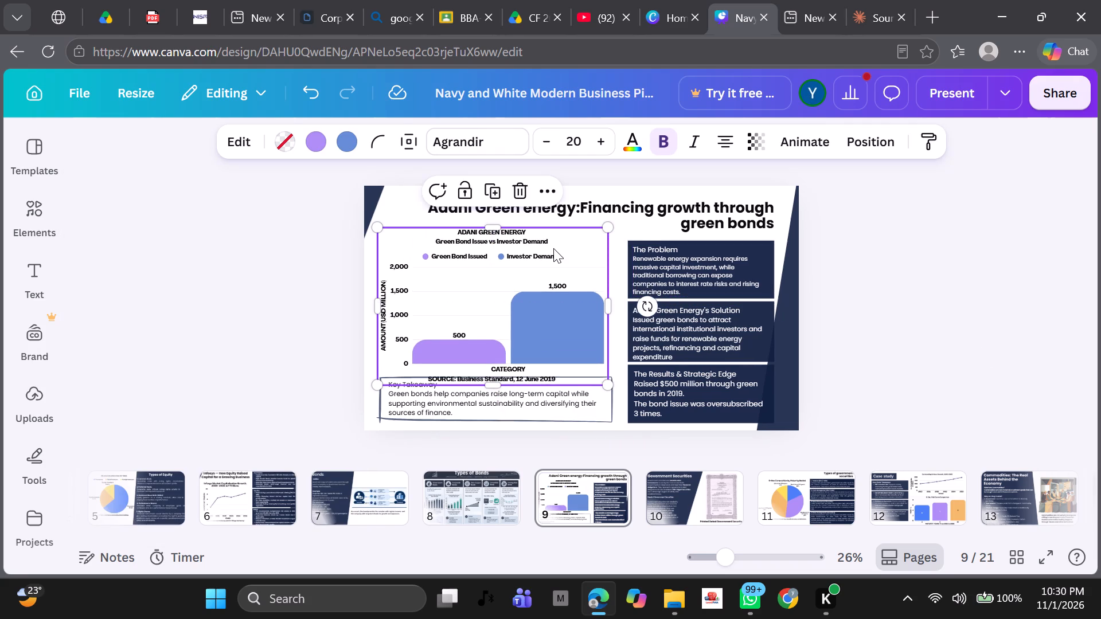
left_click_drag(570, 262, 576, 254)
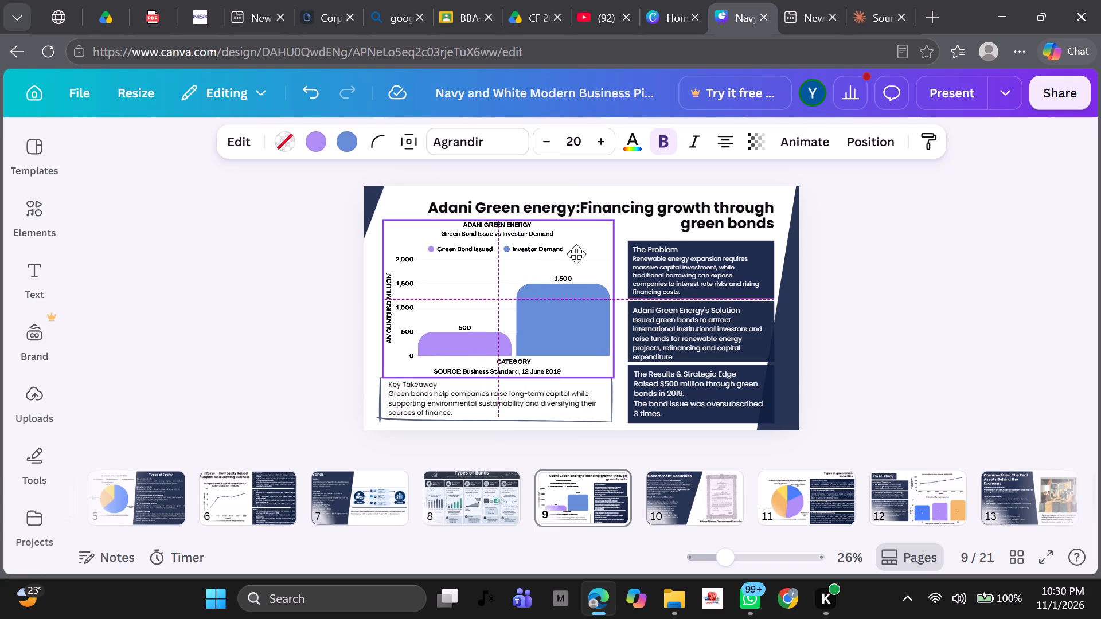
left_click_drag(576, 254, 571, 252)
left_click(1056, 308)
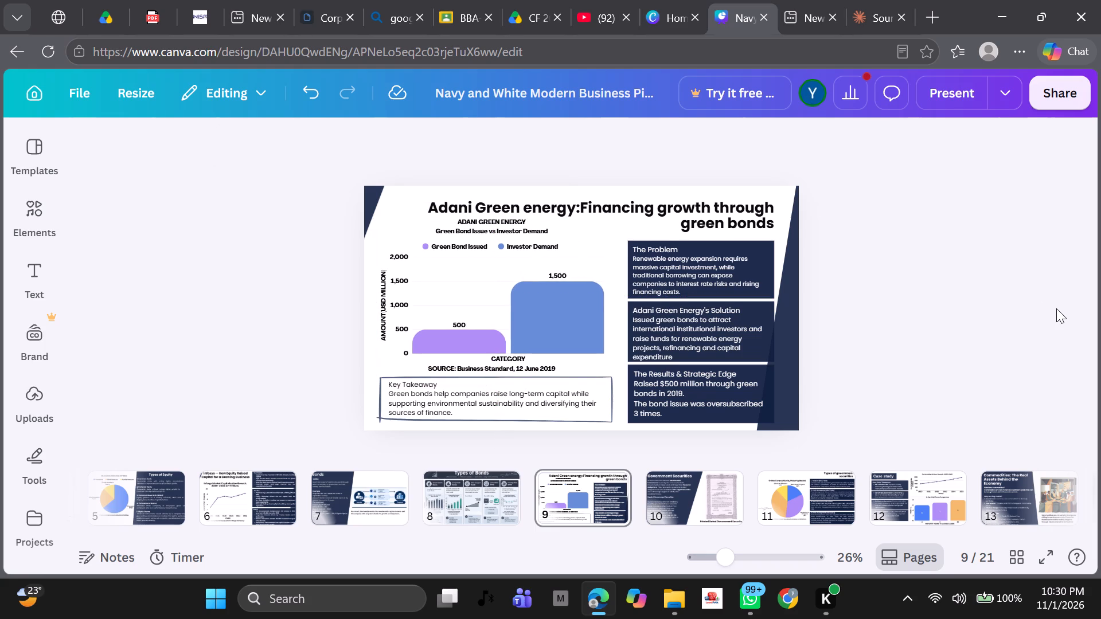
Widen the Adani chart towards the blue text boxes and nudge it slightly down and away from them.
left_click(549, 307)
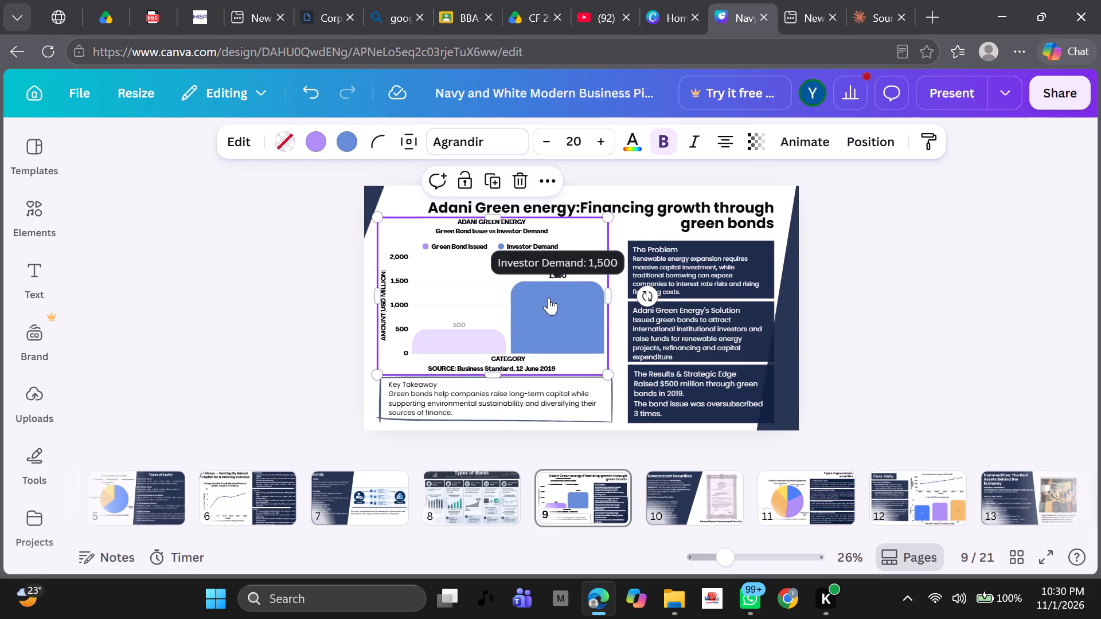
left_click_drag(610, 295, 622, 293)
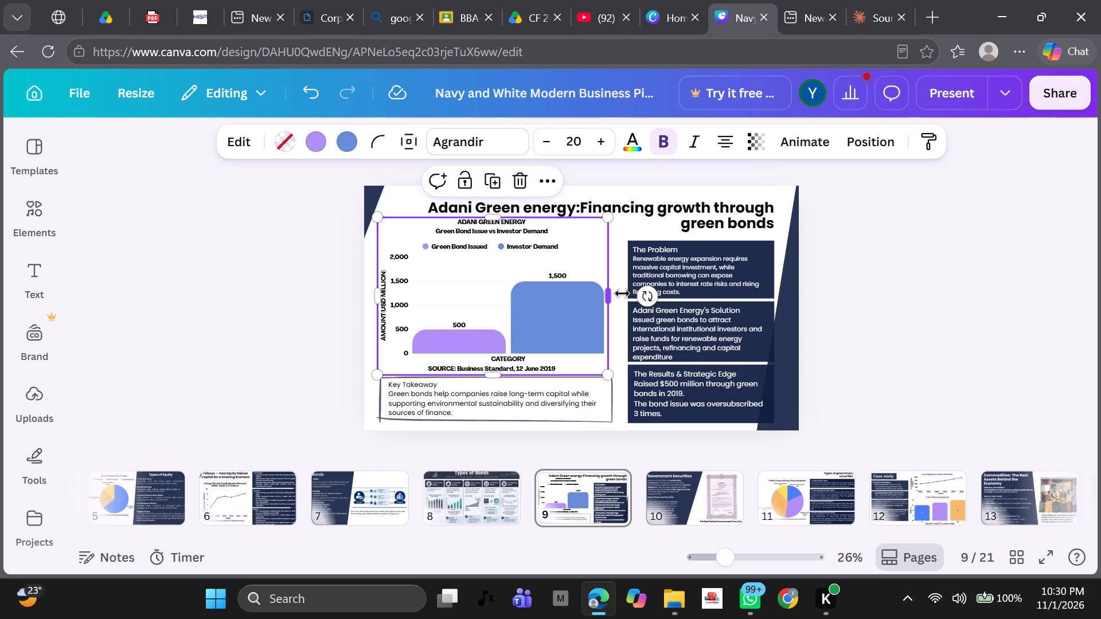
left_click_drag(622, 293, 624, 293)
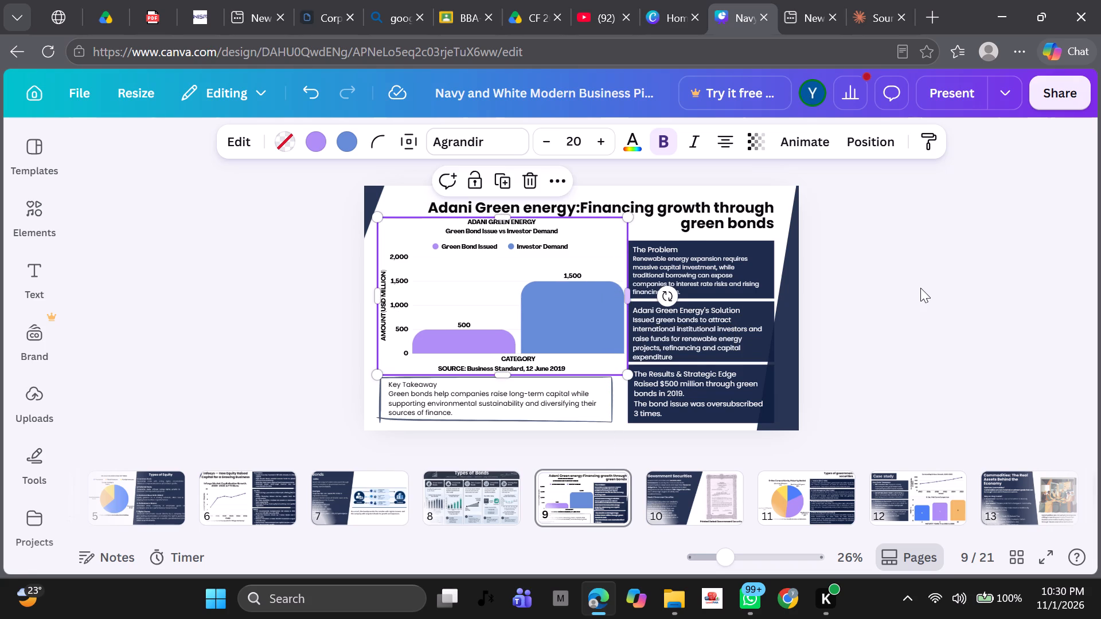
left_click(920, 288)
left_click(535, 315)
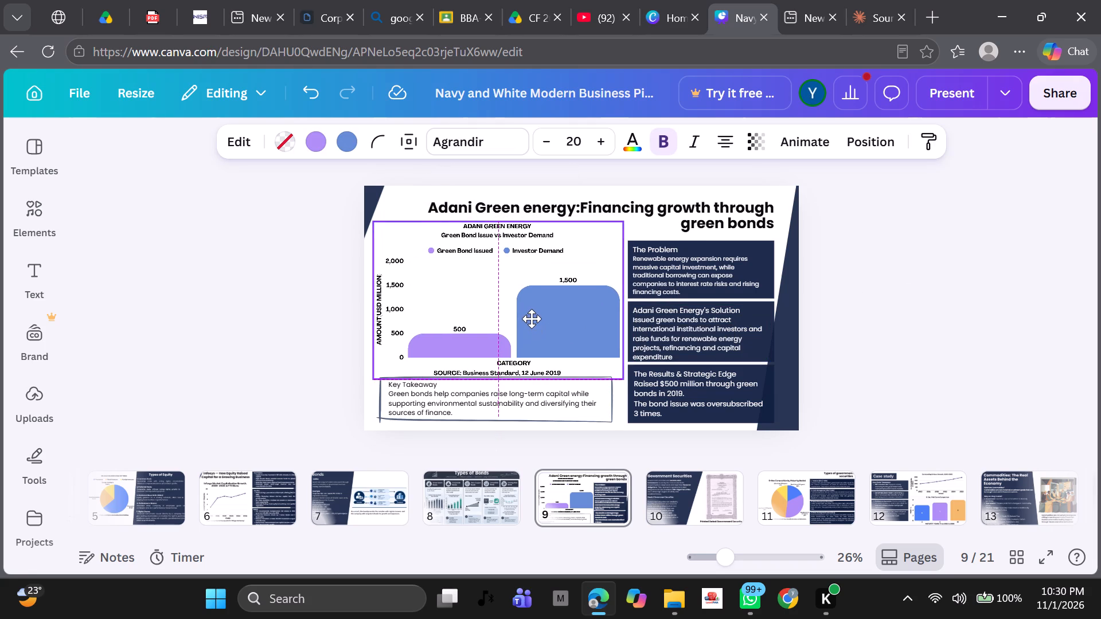
left_click(876, 346)
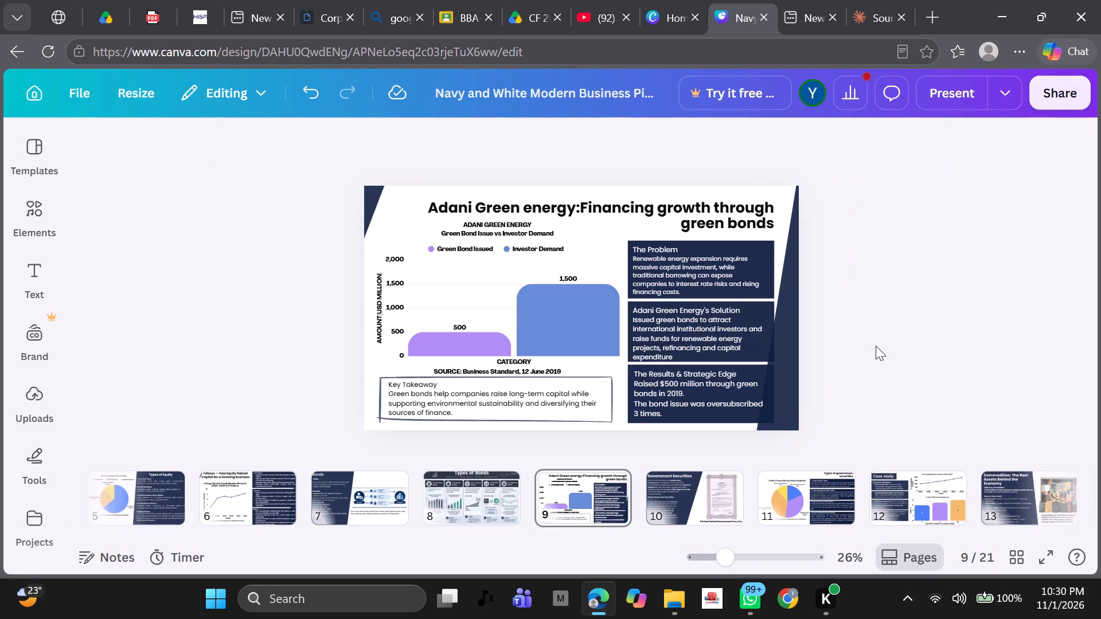
Return to the start of the presentation and review the slides one by one up to the Derivatives slide 16.
key("Left")
key("Left")
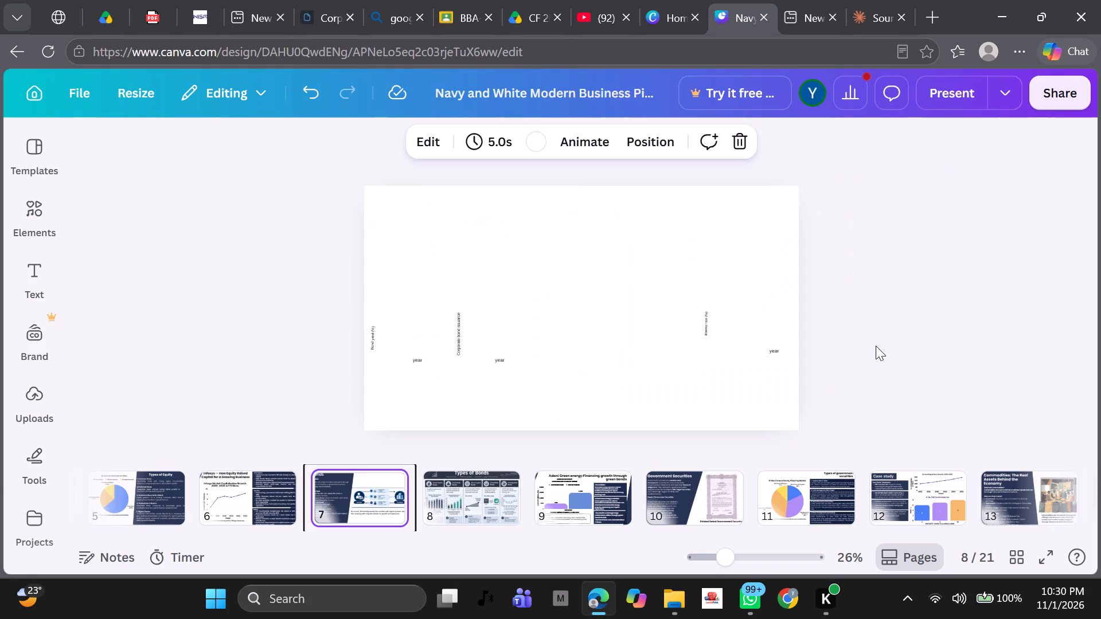
key("Left")
key("Left")
key("Left")
key("Left")
key("Left")
key("Left")
key("Left")
key("Left")
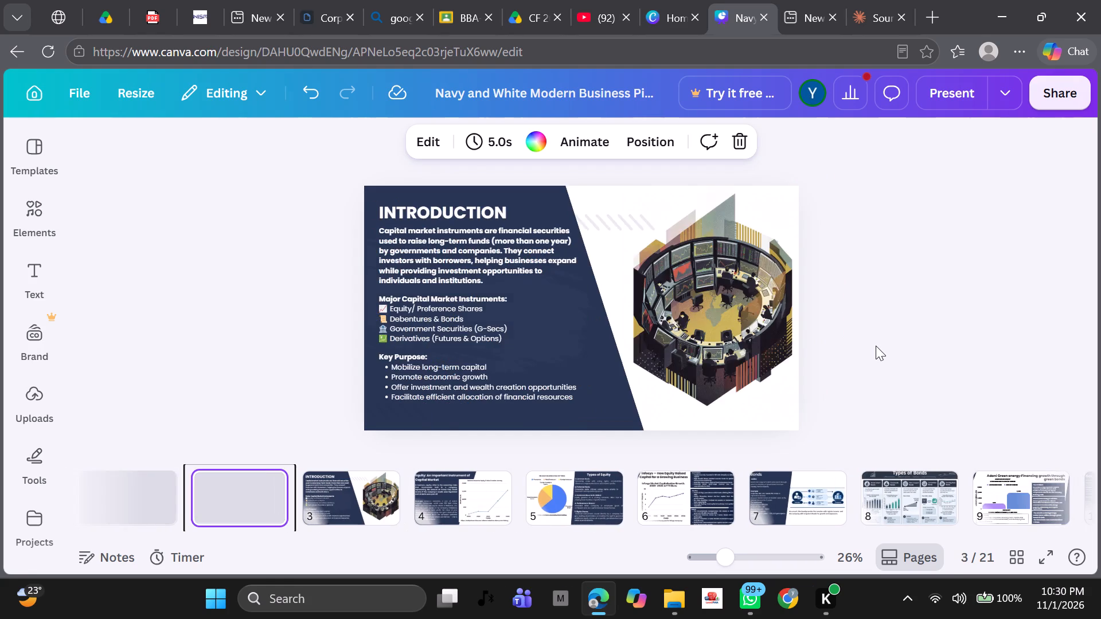
key("Left")
key("Left")
key("Right")
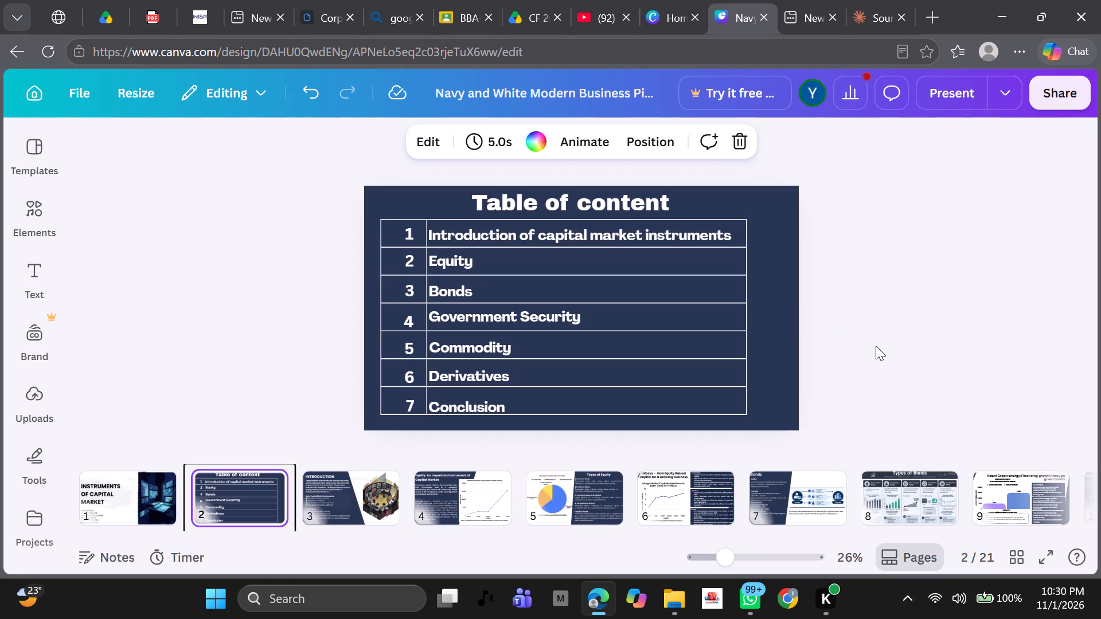
key("Right")
key("Right")
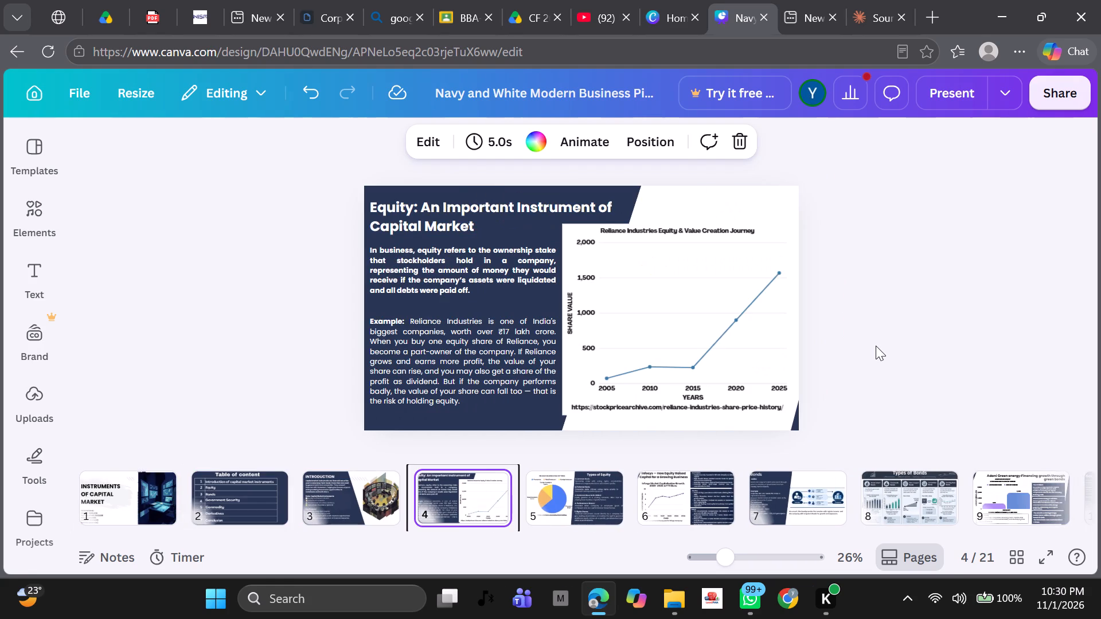
key("Right")
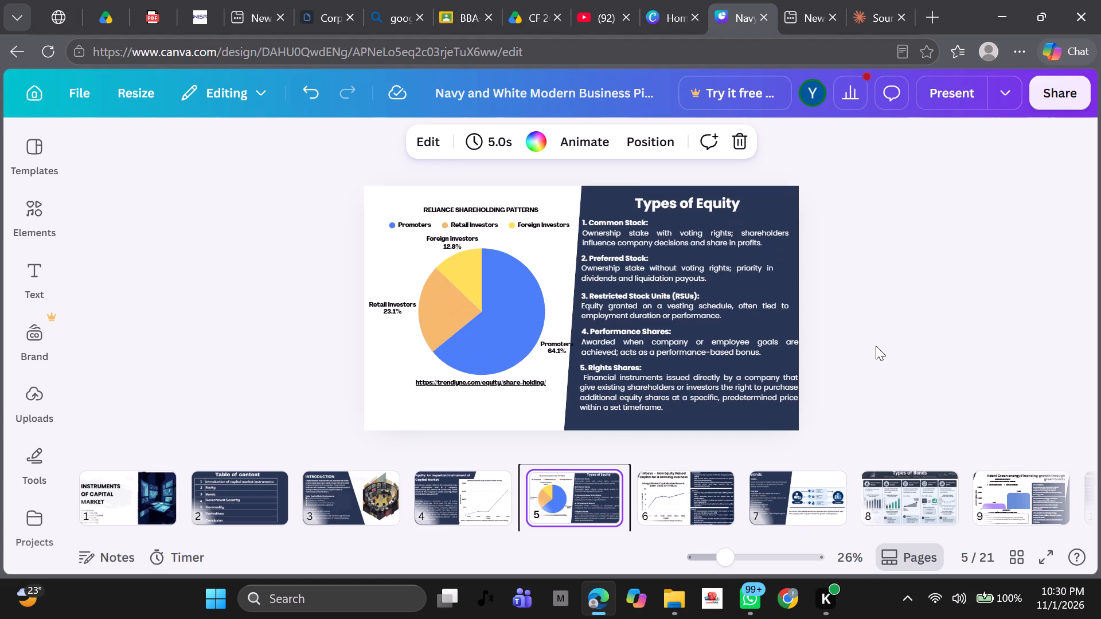
key("Right")
key("Right")
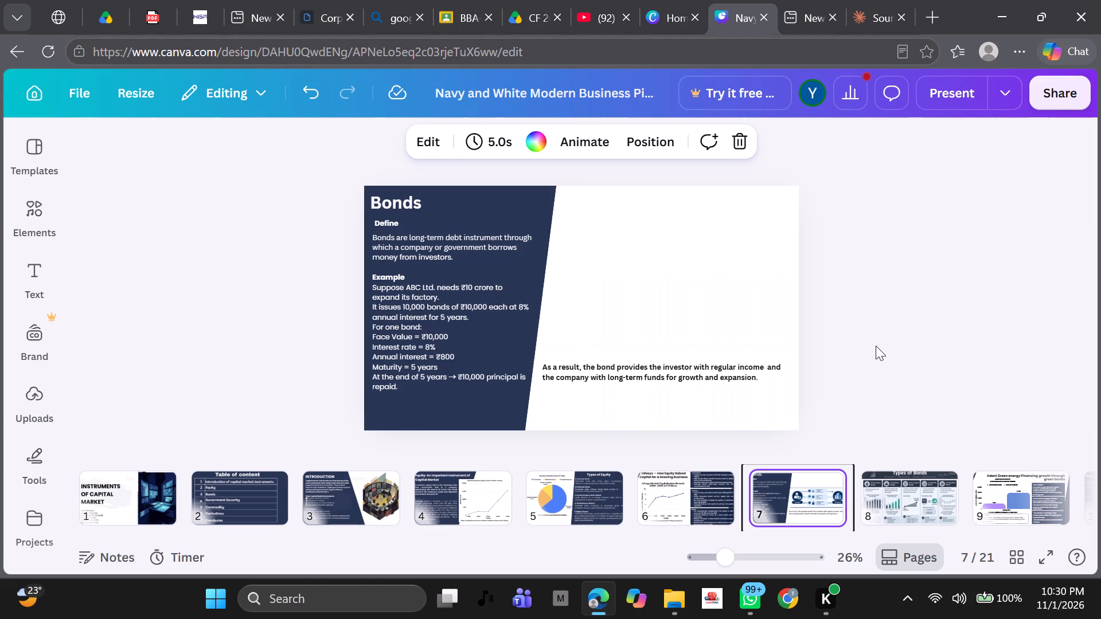
key("Right")
key("Right")
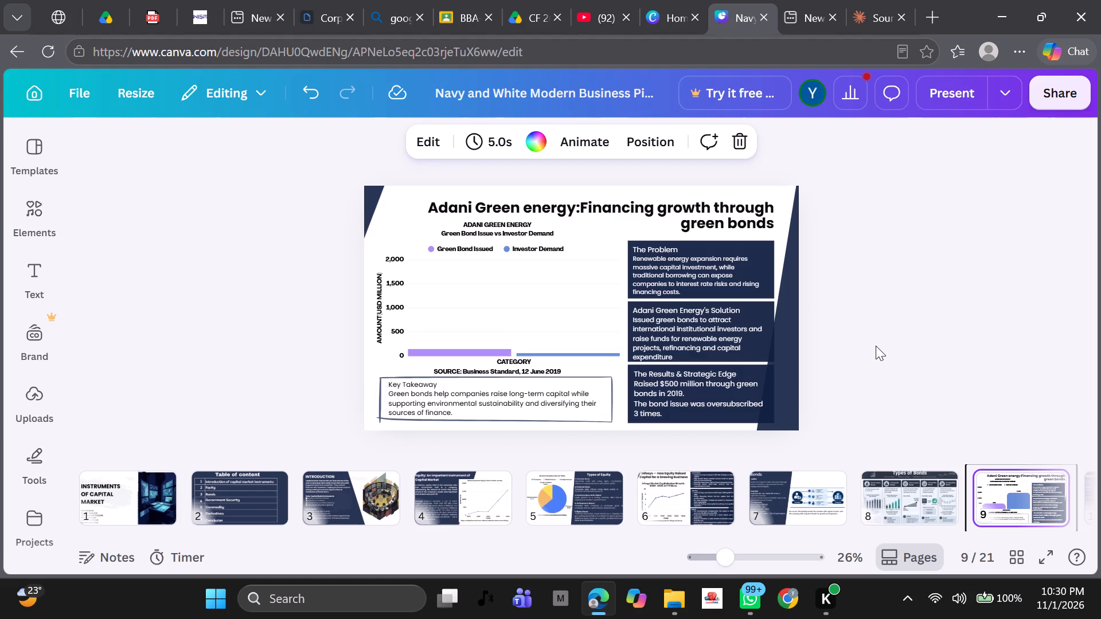
key("Right")
key("Right")
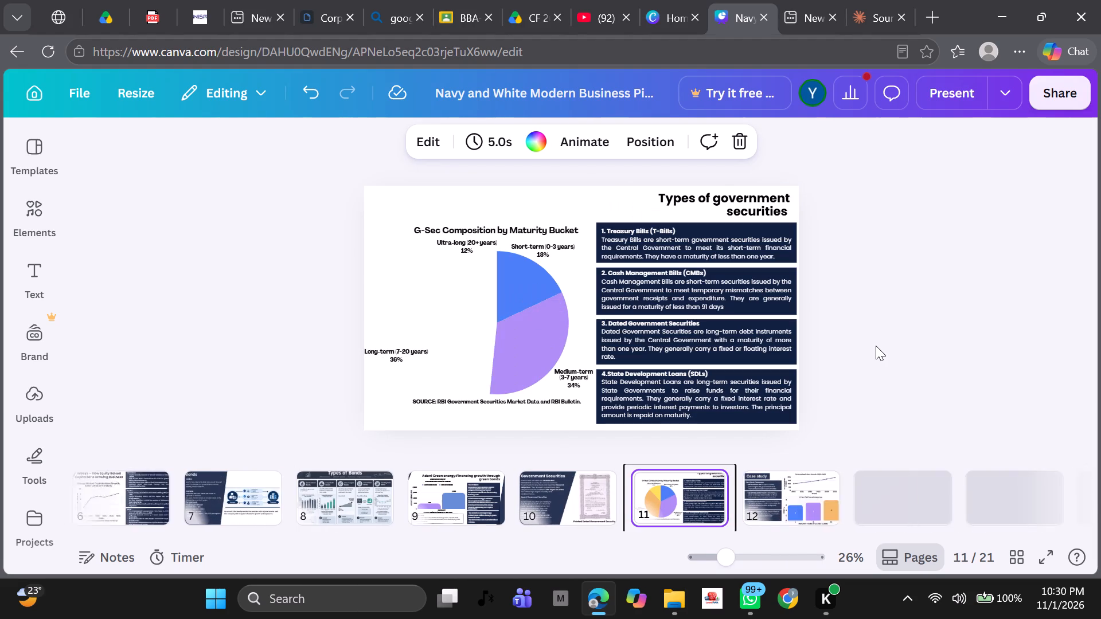
key("Right")
key("Right")
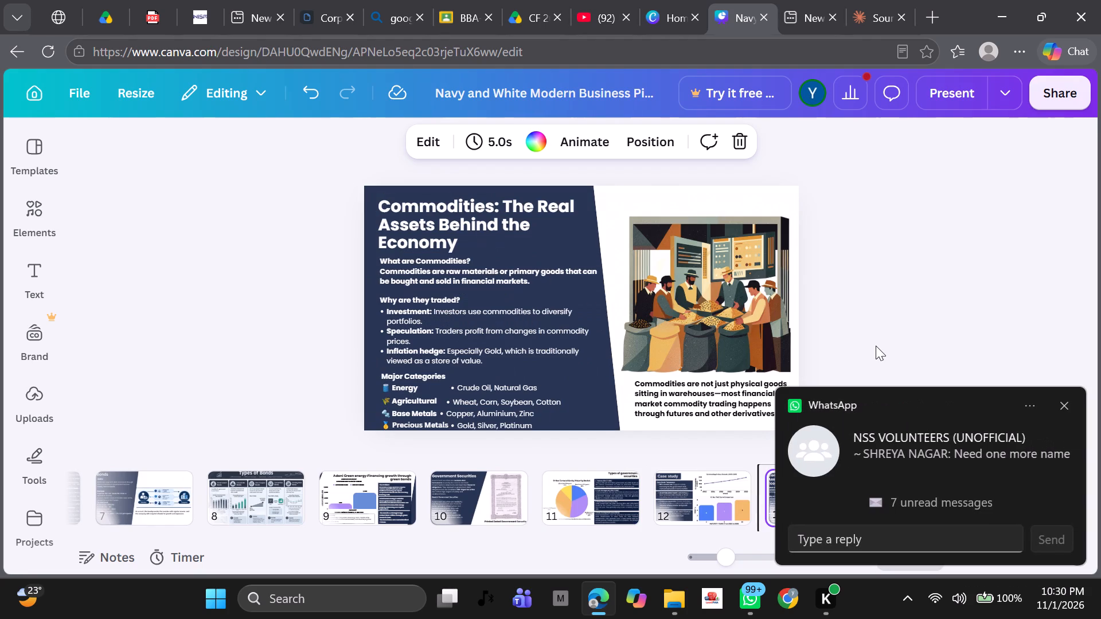
key("Right")
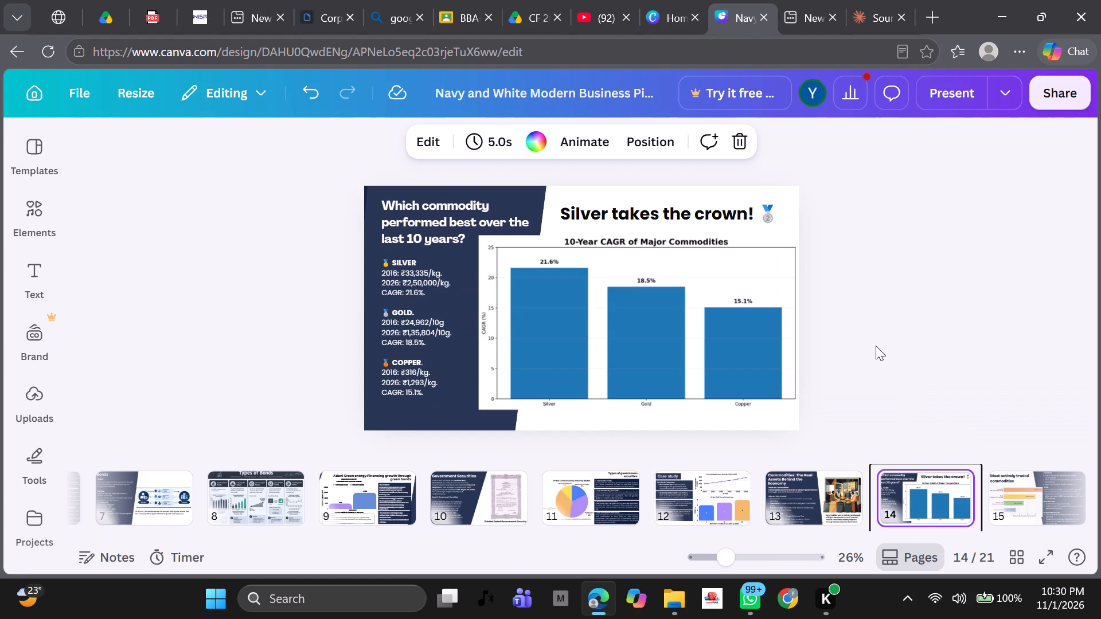
key("Right")
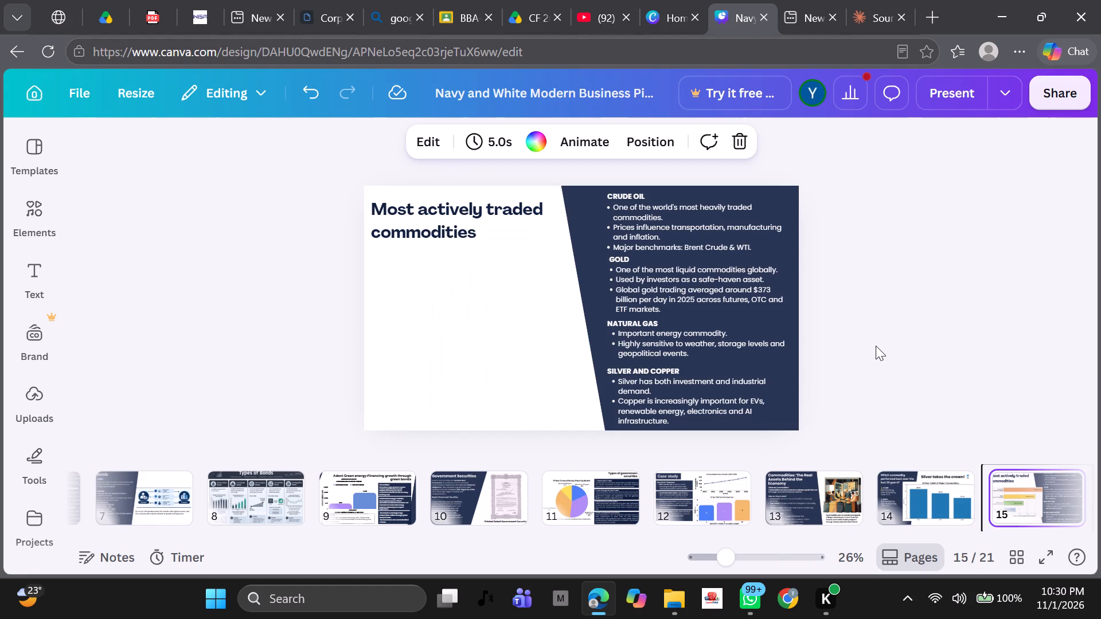
key("Right")
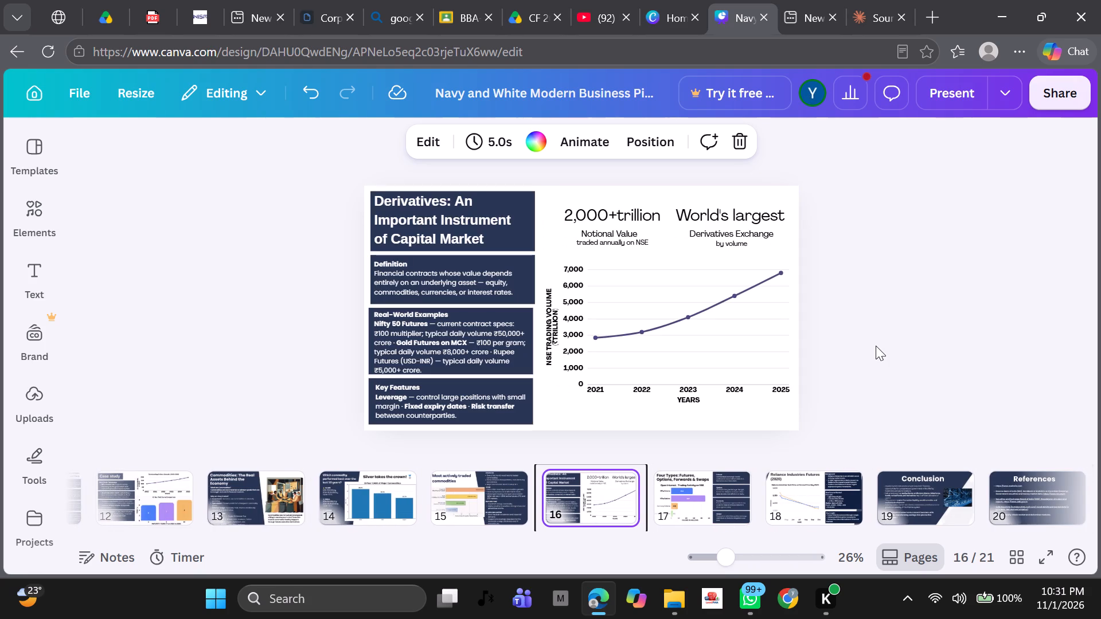
Examine the title, subtitle and source text settings of the NSE trading volume line chart on slide 16.
double_click(698, 395)
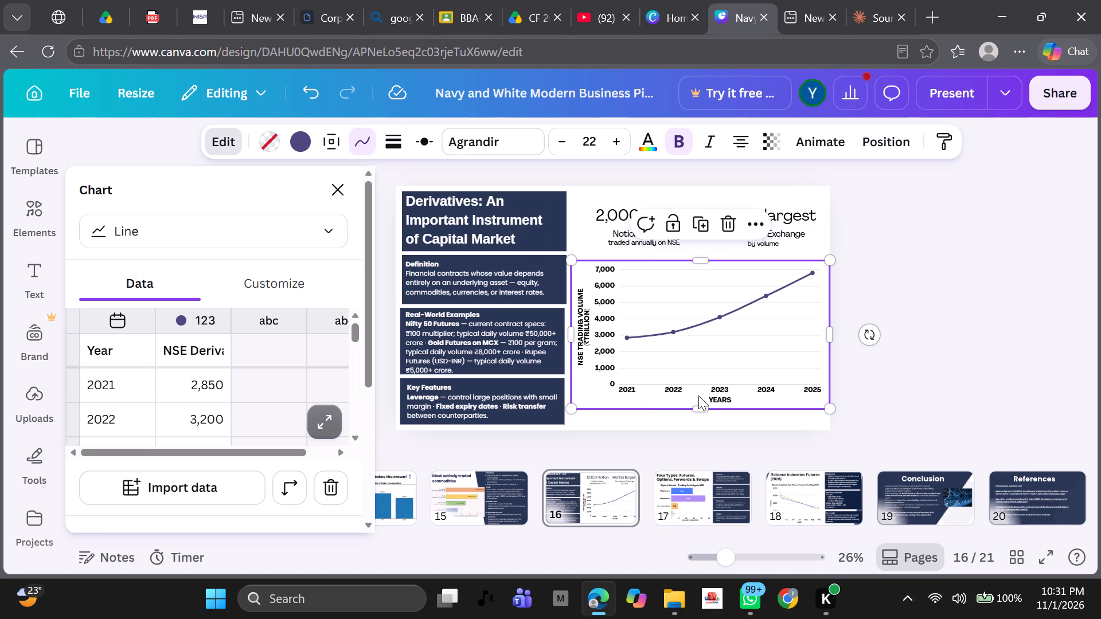
scroll(121, 358, "down", 3)
left_click(288, 271)
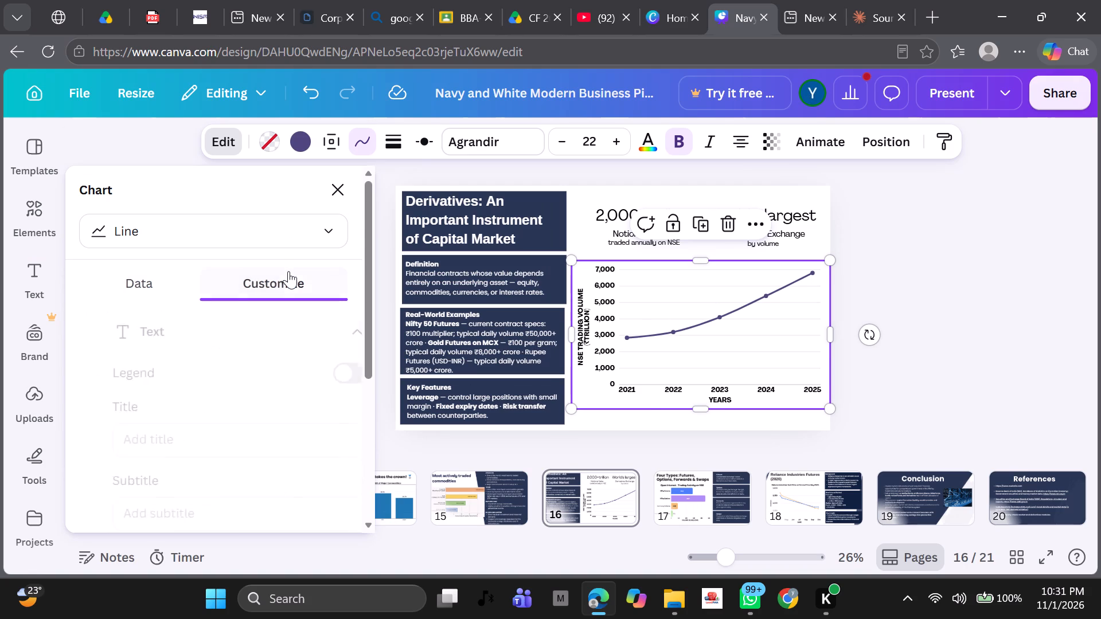
scroll(231, 377, "down", 4)
scroll(231, 377, "up", 1)
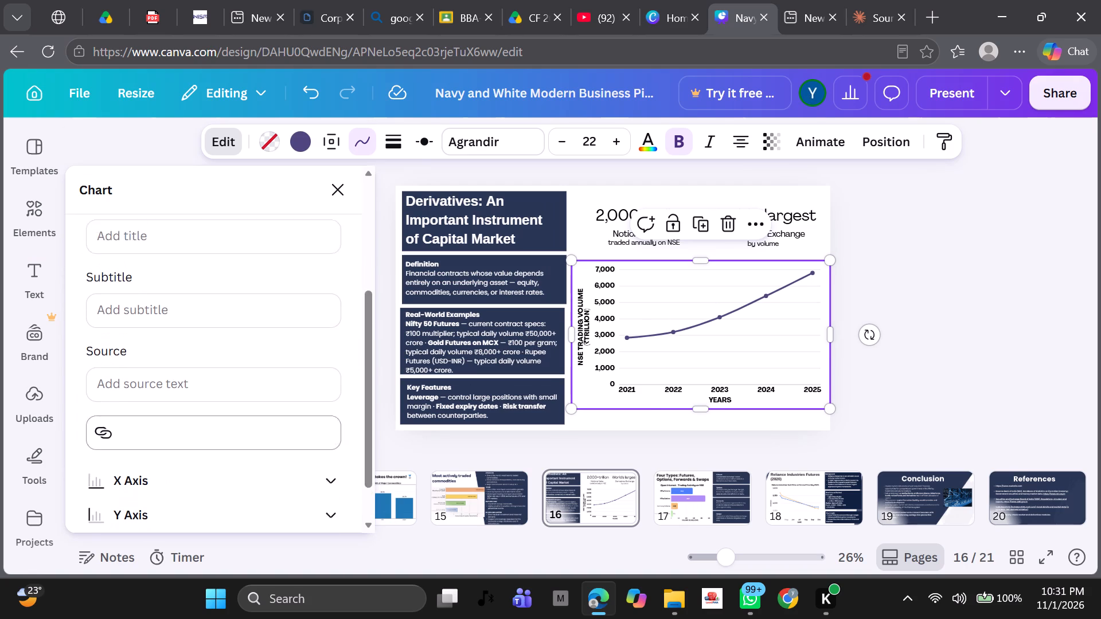
scroll(231, 377, "up", 1)
scroll(231, 377, "right", 1)
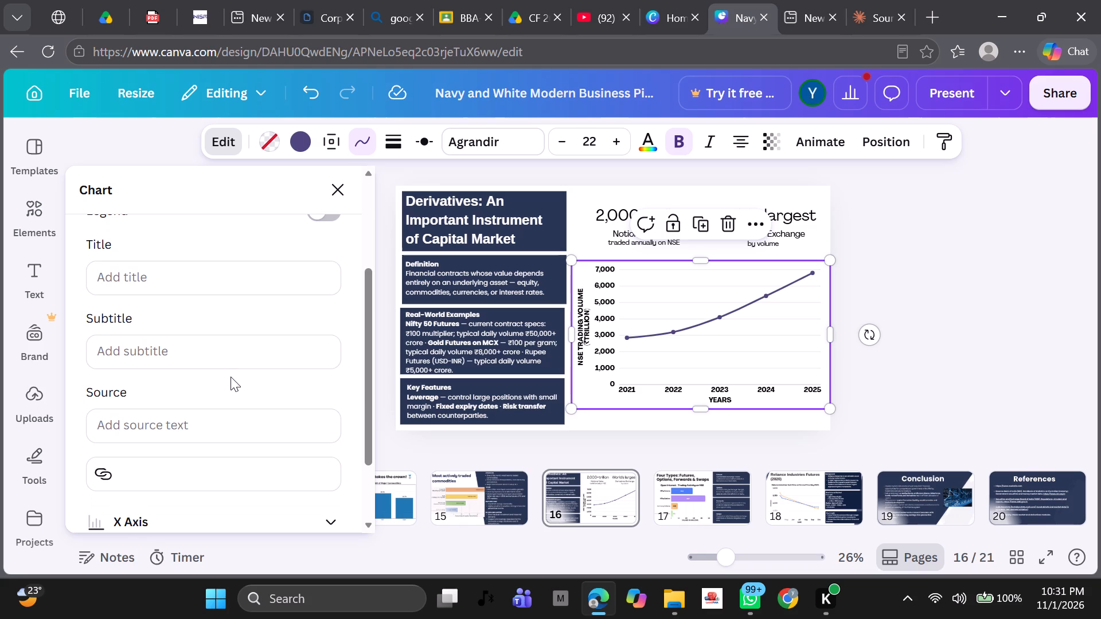
scroll(231, 377, "down", 1)
left_click(235, 374)
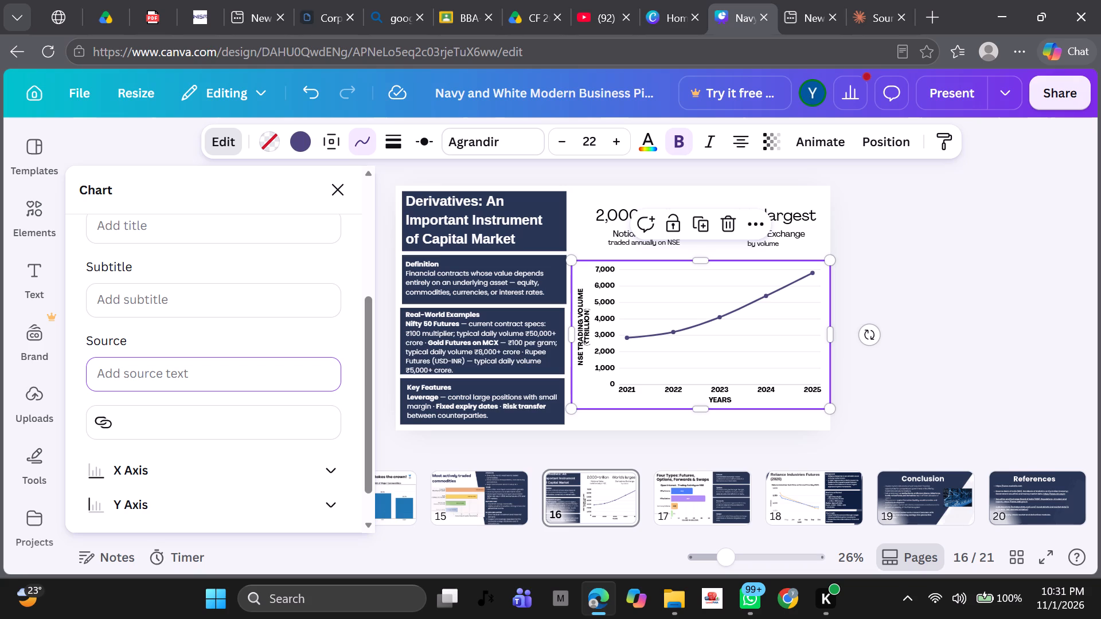
scroll(235, 374, "up", 3)
Copy the line chart's Year and NSE derivatives data, from the header row through the 2025 row.
left_click(146, 282)
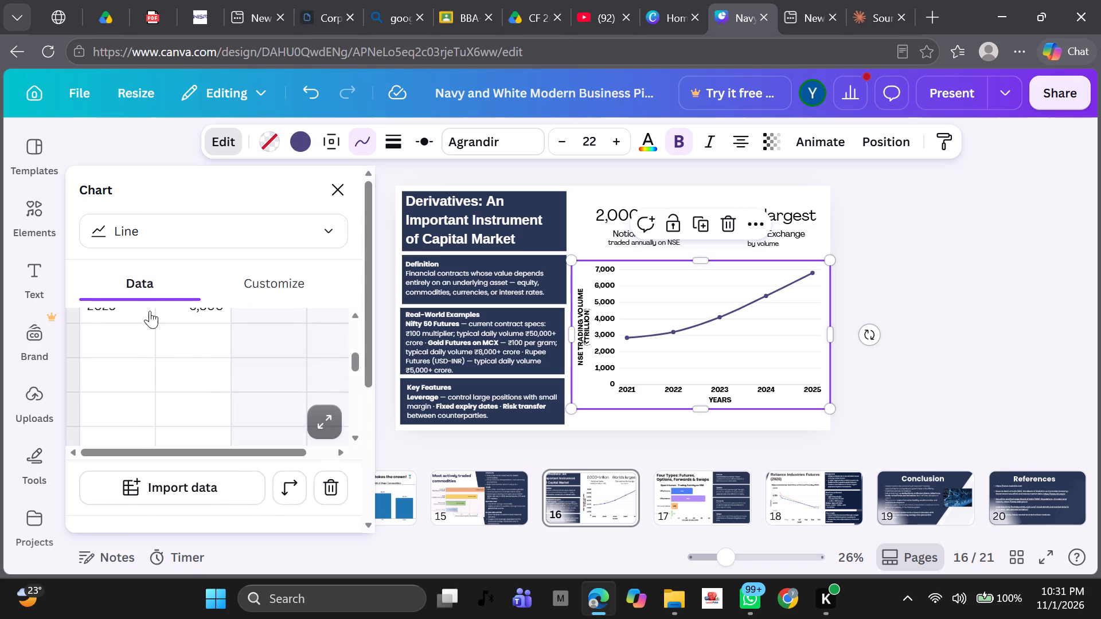
scroll(151, 369, "up", 3)
left_click_drag(110, 343, 197, 434)
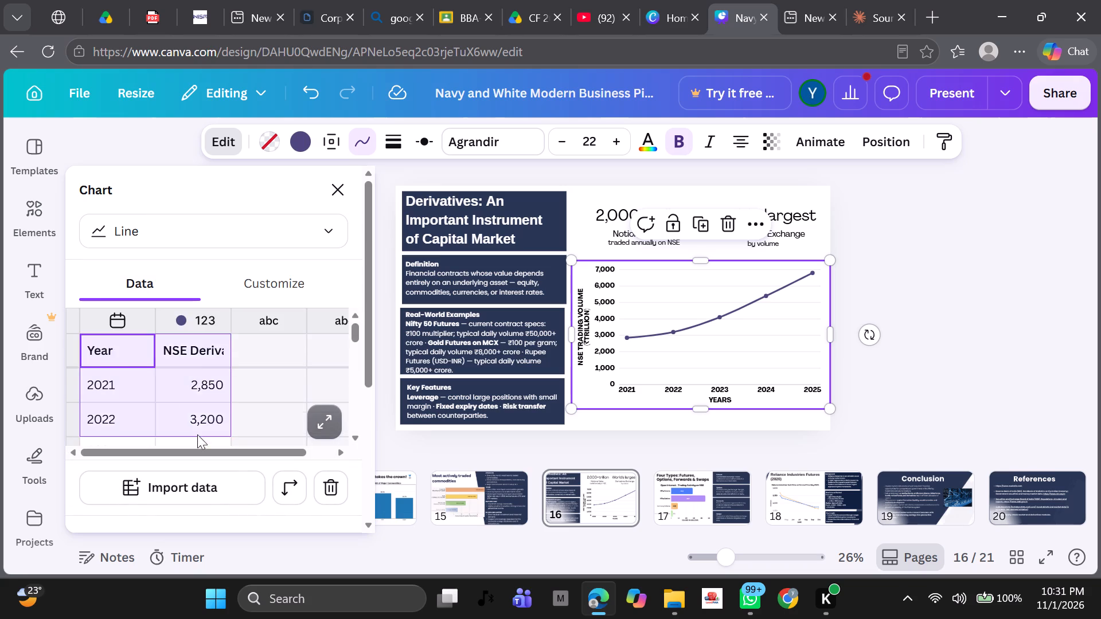
left_click_drag(197, 434, 233, 504)
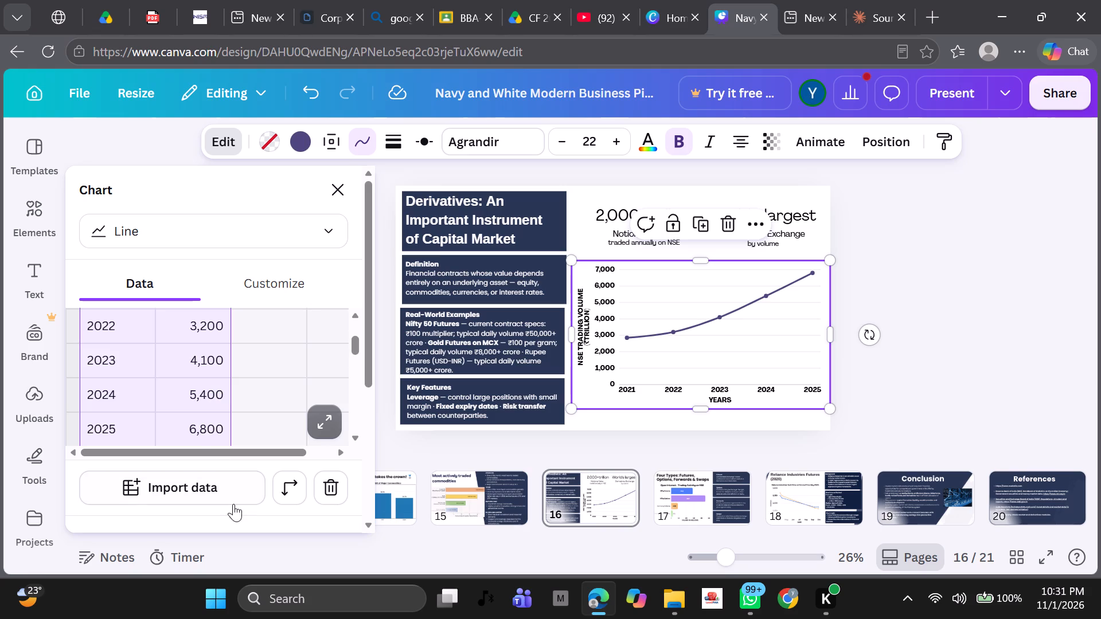
left_click_drag(233, 504, 241, 512)
left_click_drag(241, 512, 241, 508)
key("ctrl+c")
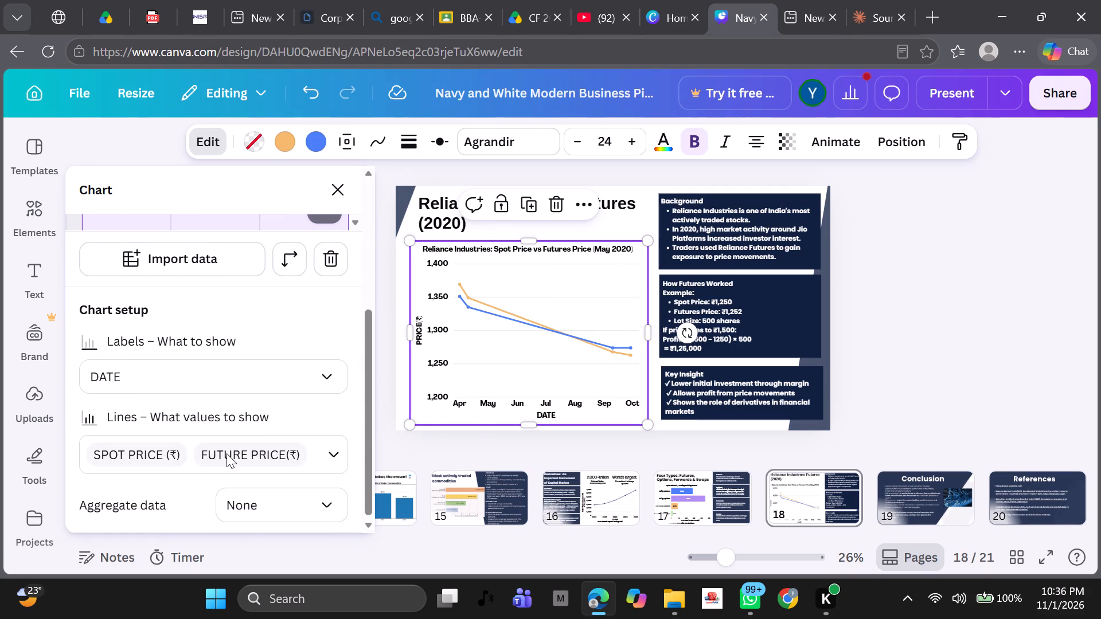
scroll(227, 453, "down", 2)
scroll(227, 453, "up", 2)
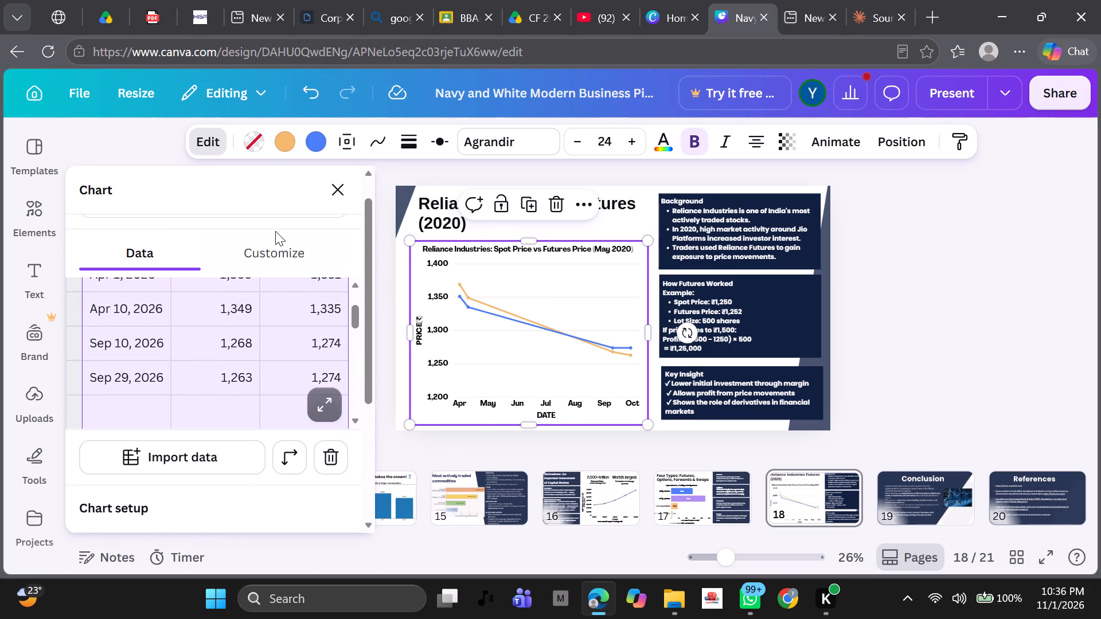
left_click(276, 240)
scroll(215, 475, "down", 6)
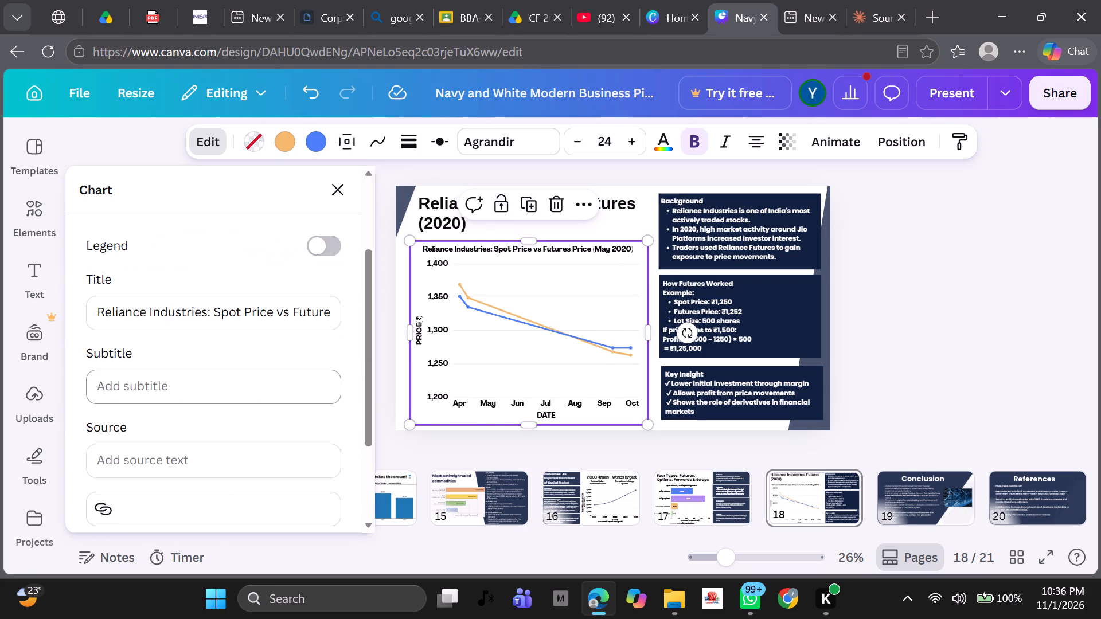
scroll(215, 475, "down", 1)
left_click(215, 336)
key("ctrl+v")
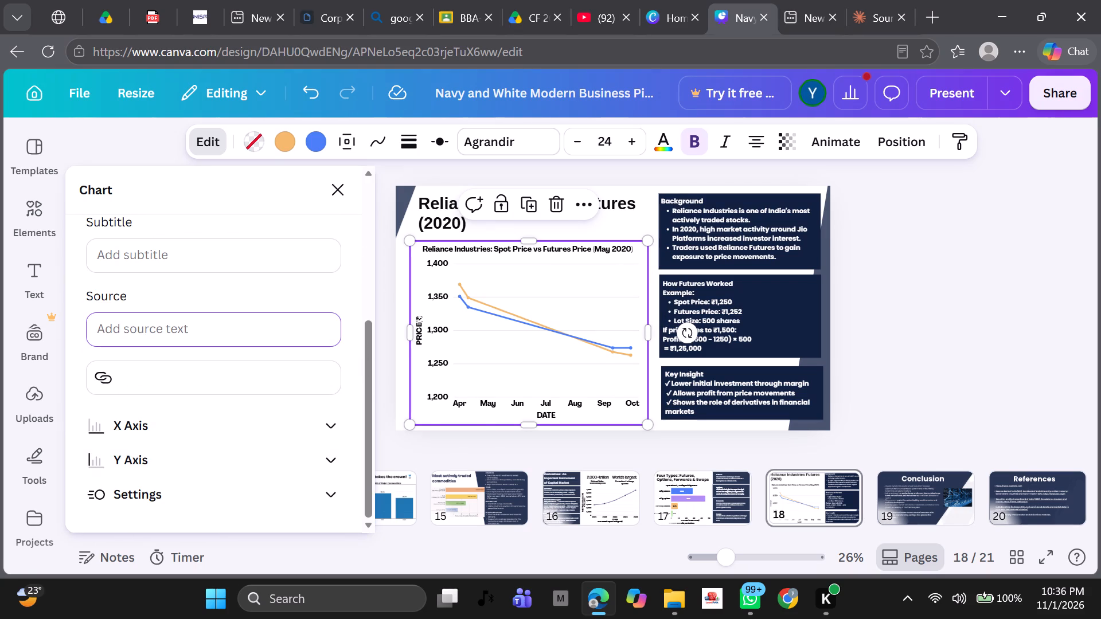
left_click(1051, 271)
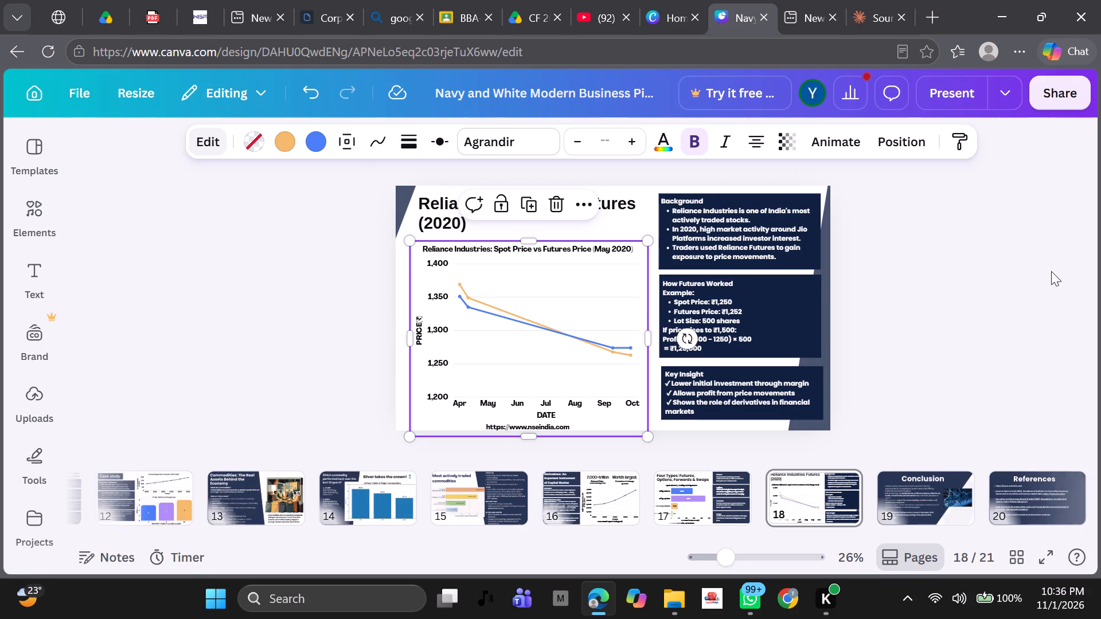
Set the font size of slide 18's line chart text to 24.
left_click(605, 139)
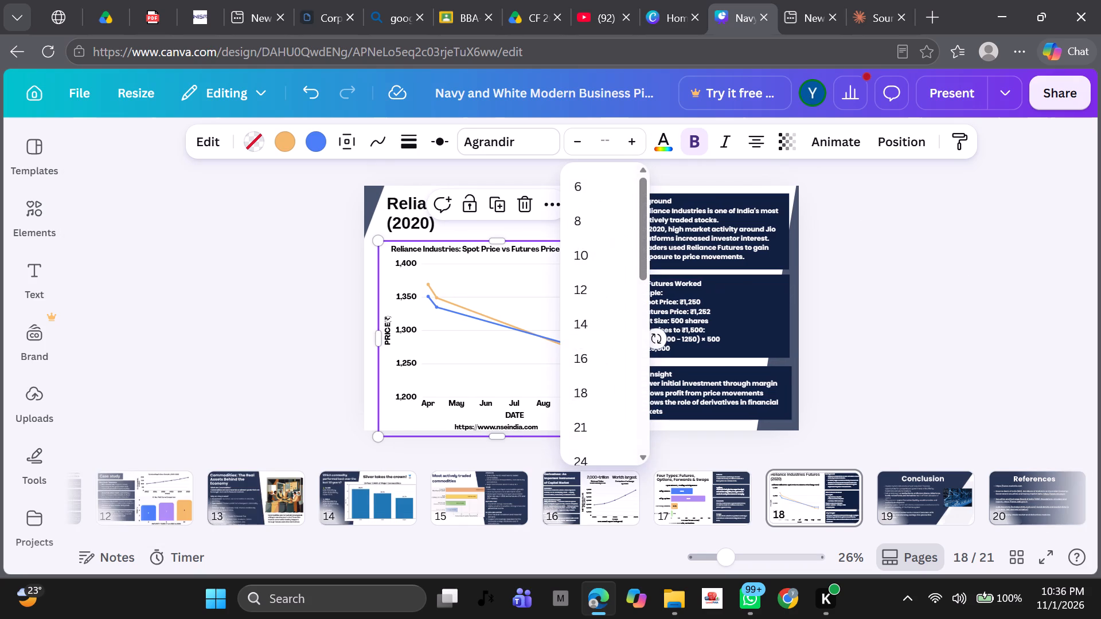
type("24")
key("Return")
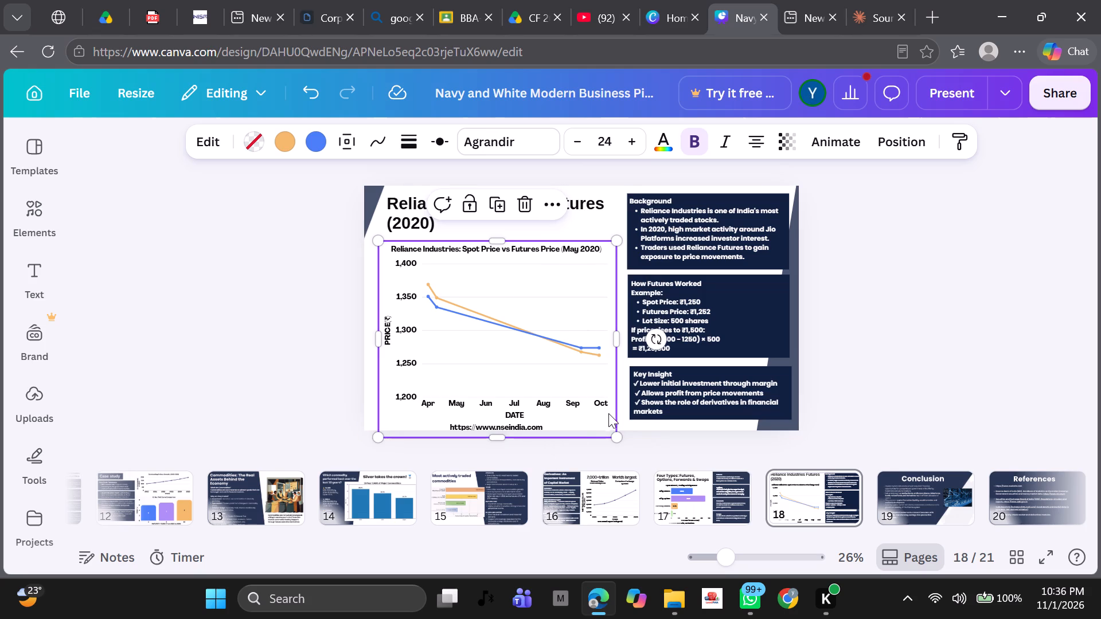
Shrink slide 18's line chart proportionally to about 1,015 by 837 so it fits within the slide's bottom edge.
left_click_drag(618, 434, 612, 422)
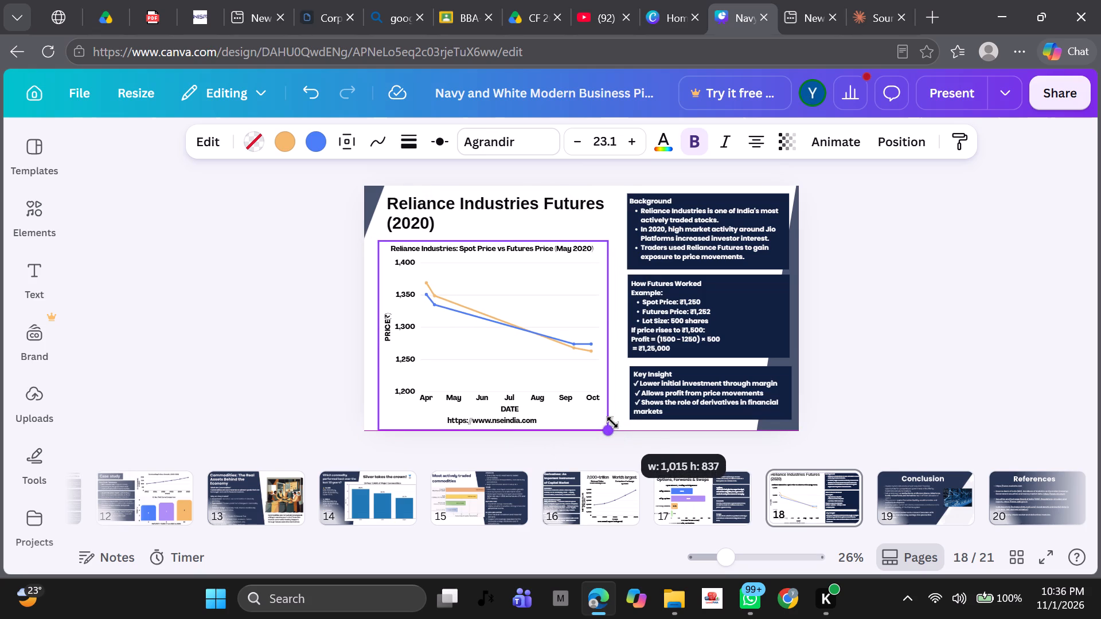
Set the font size of slide 18's line chart text back to 24.
left_click_drag(612, 422, 614, 422)
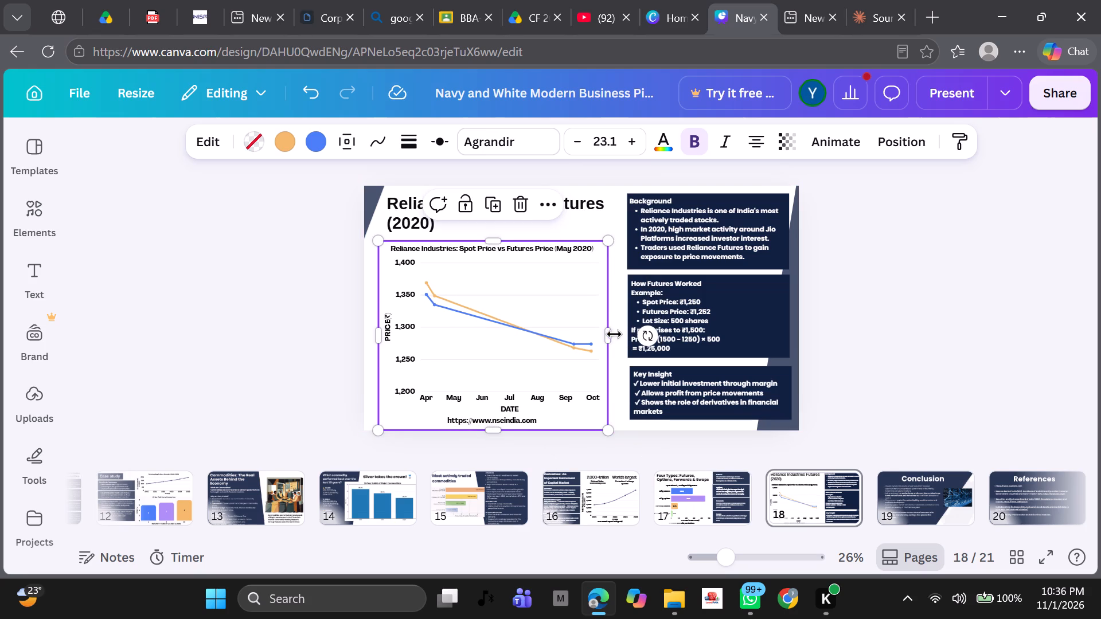
left_click(606, 148)
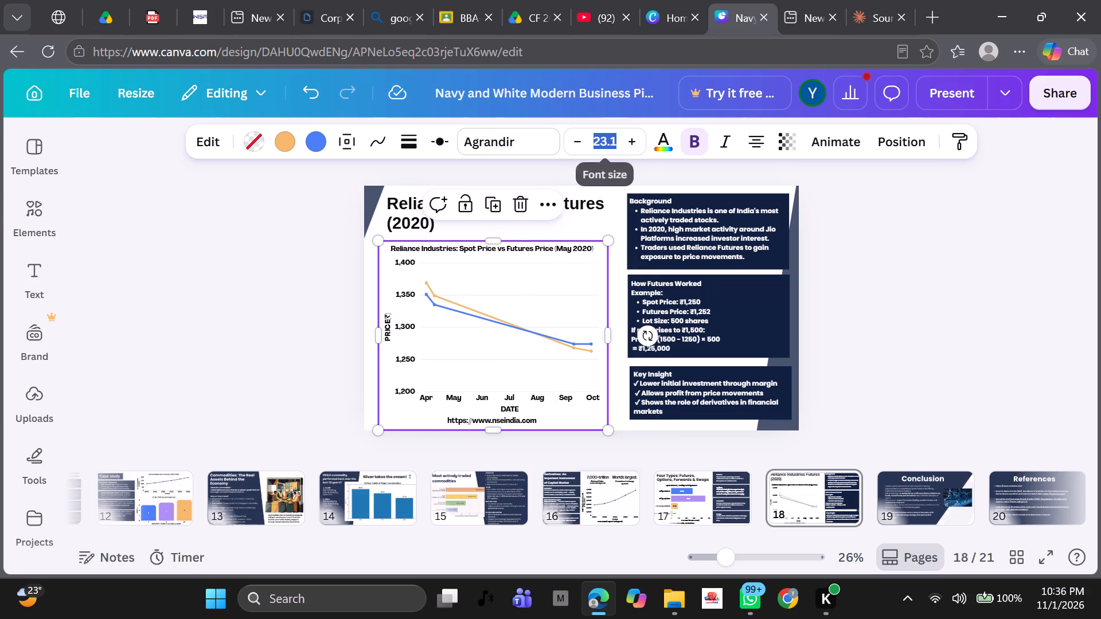
type("24")
key("Return")
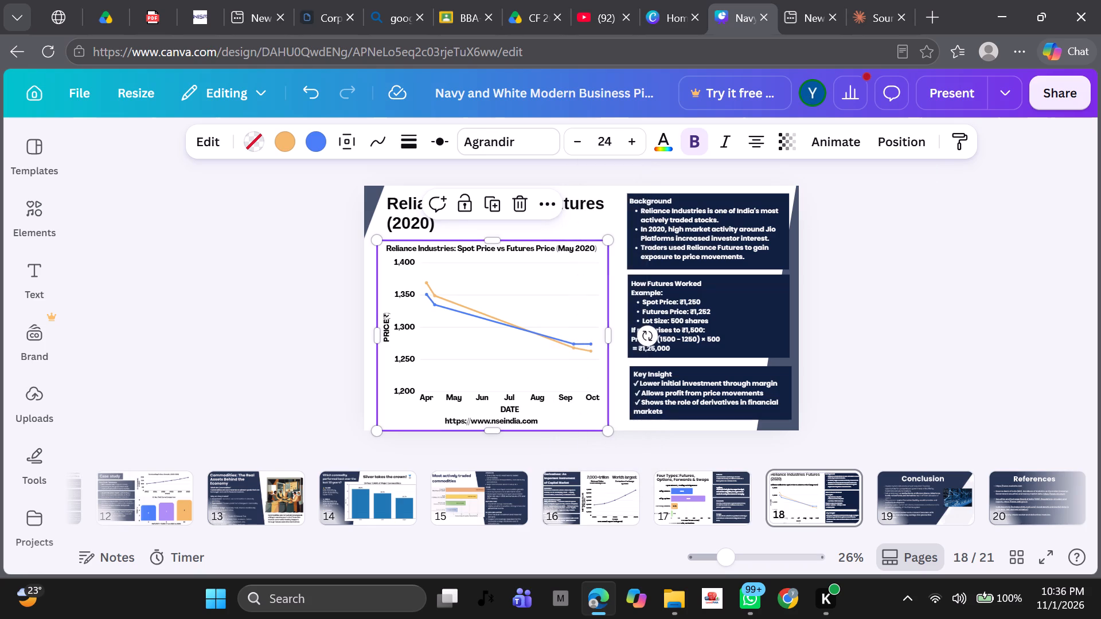
left_click(1011, 255)
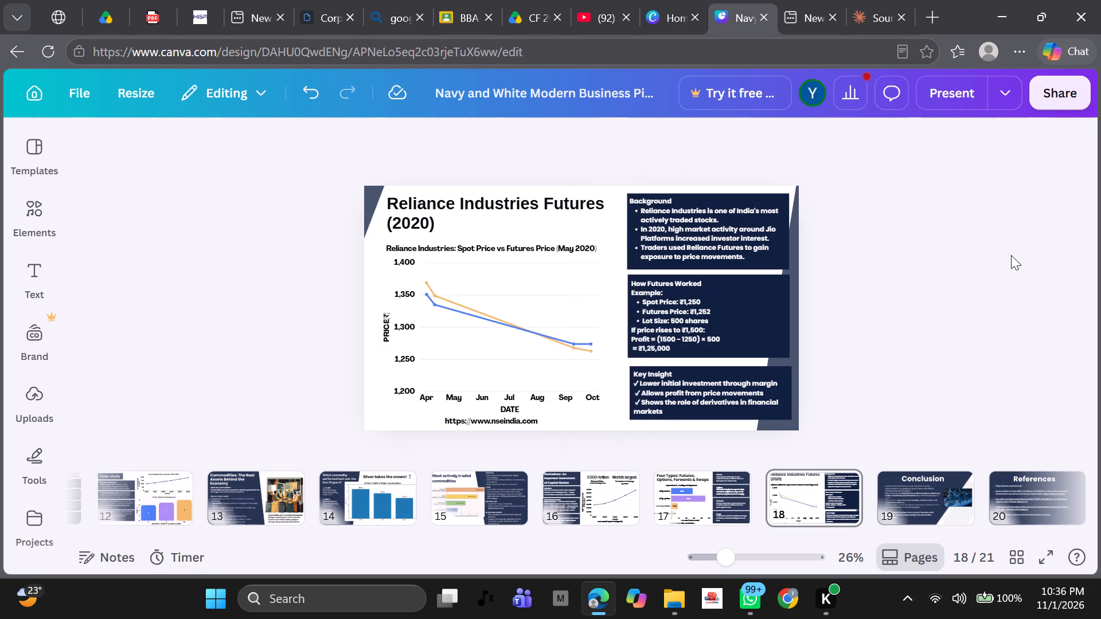
Recolour the spot price line in slide 18's chart to grass green #7ed957.
left_click(542, 326)
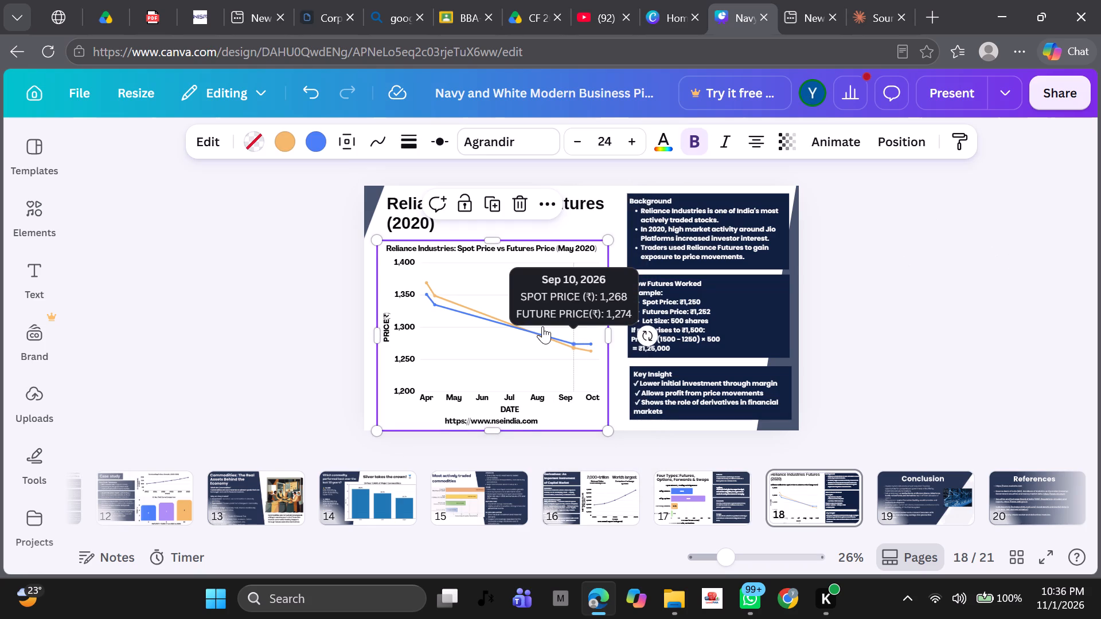
left_click(284, 143)
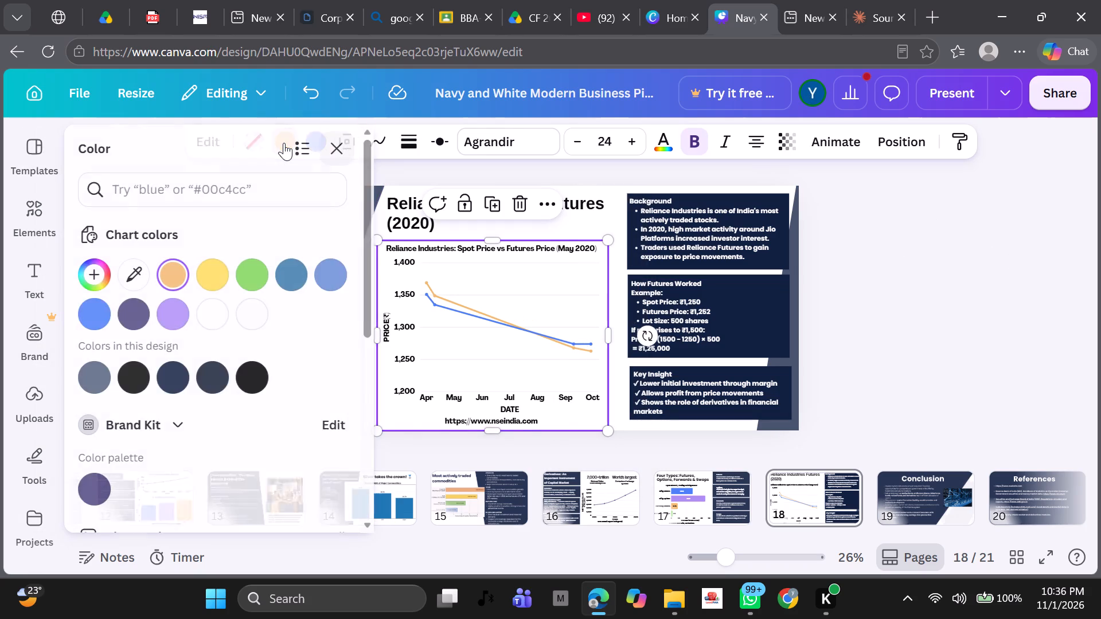
left_click(167, 350)
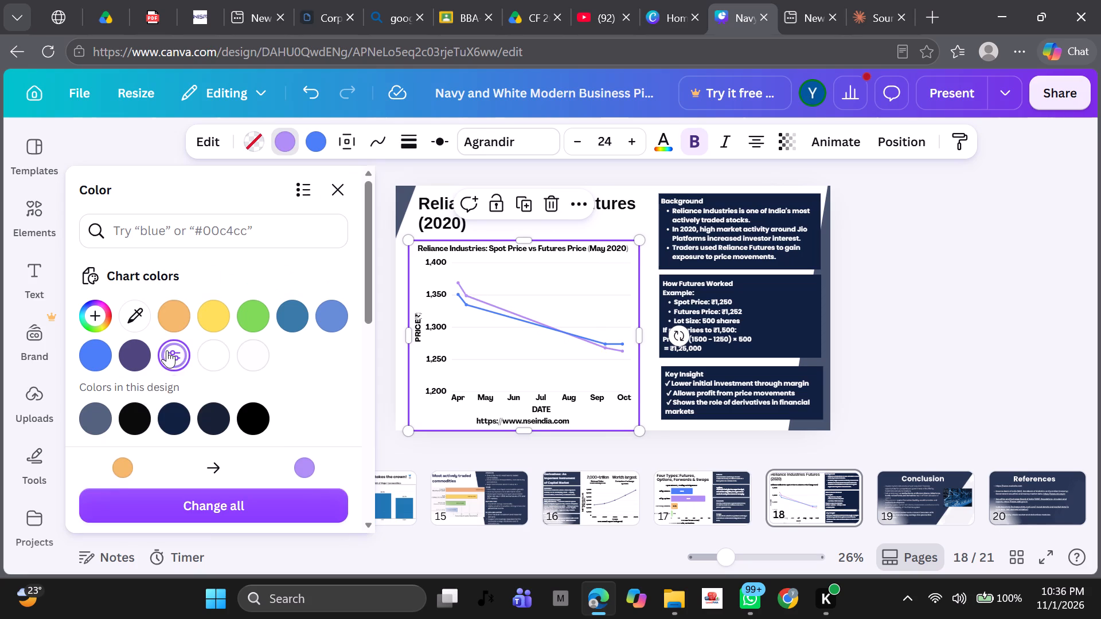
left_click(173, 309)
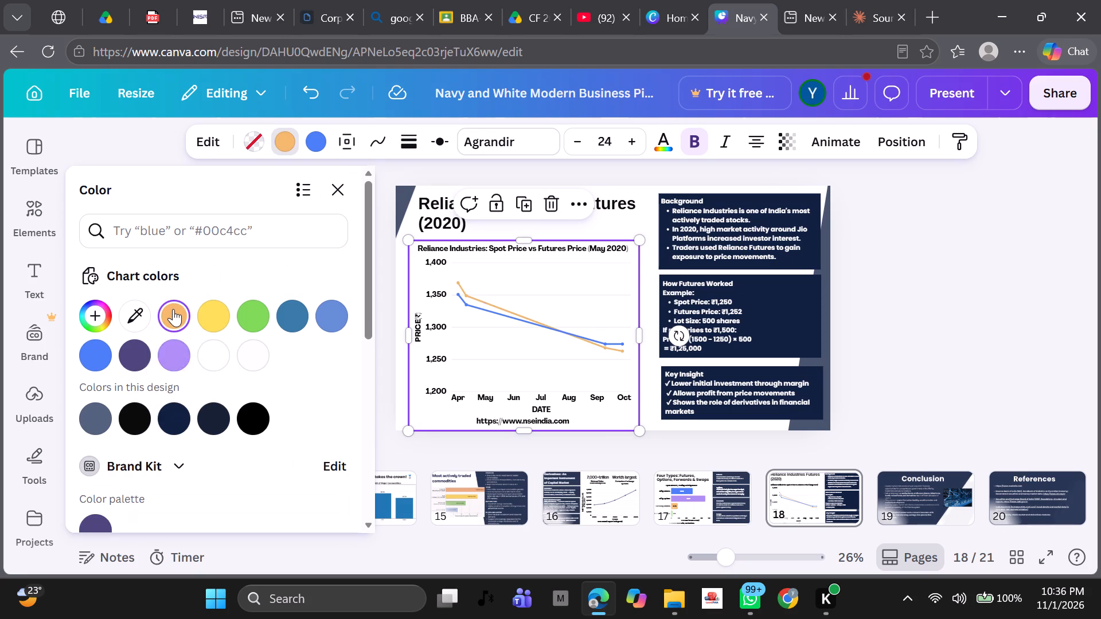
left_click(255, 314)
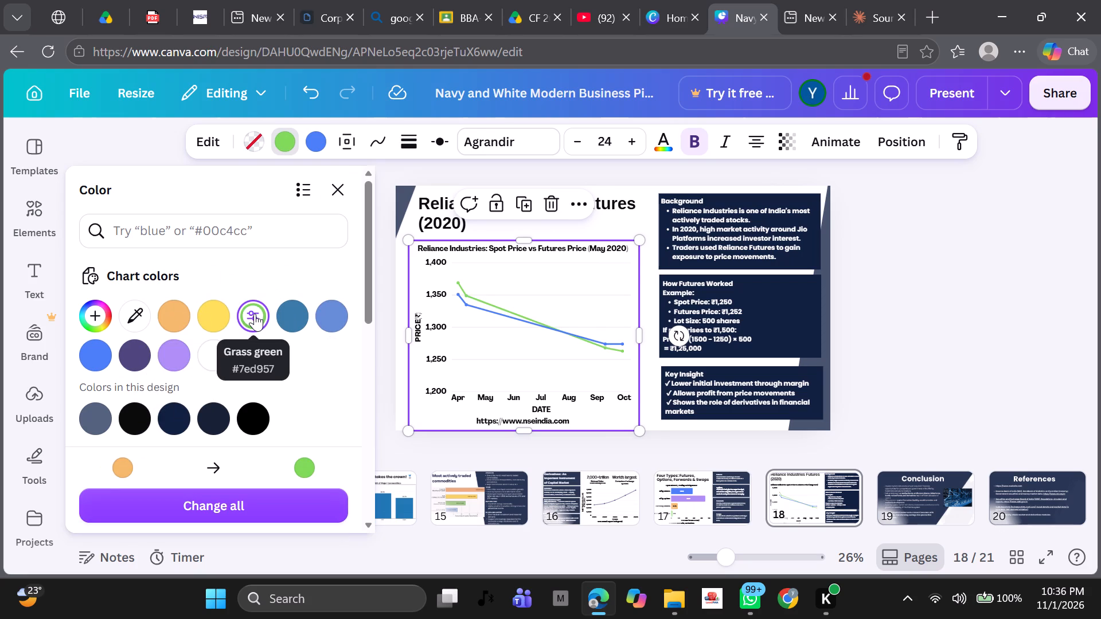
Give slide 18's line chart square data markers.
left_click(440, 149)
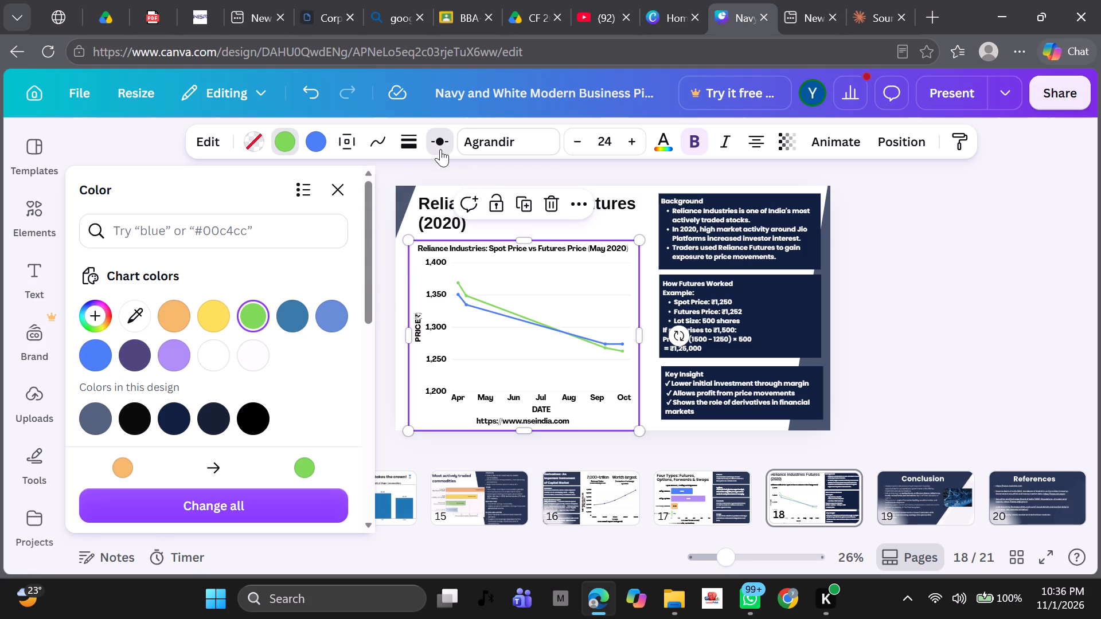
left_click(407, 194)
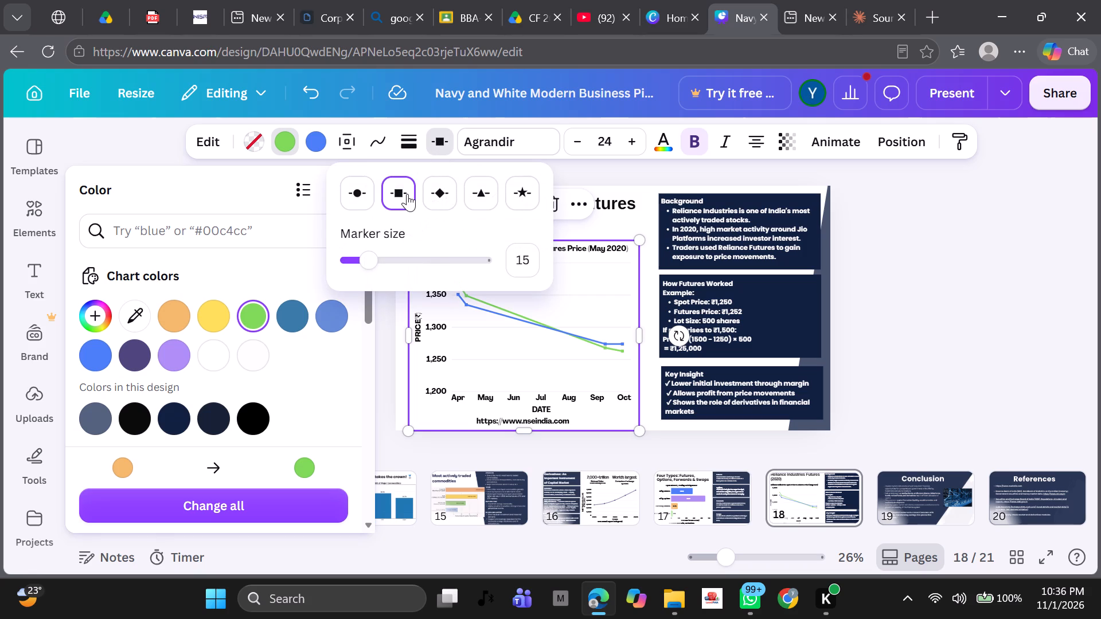
left_click(442, 192)
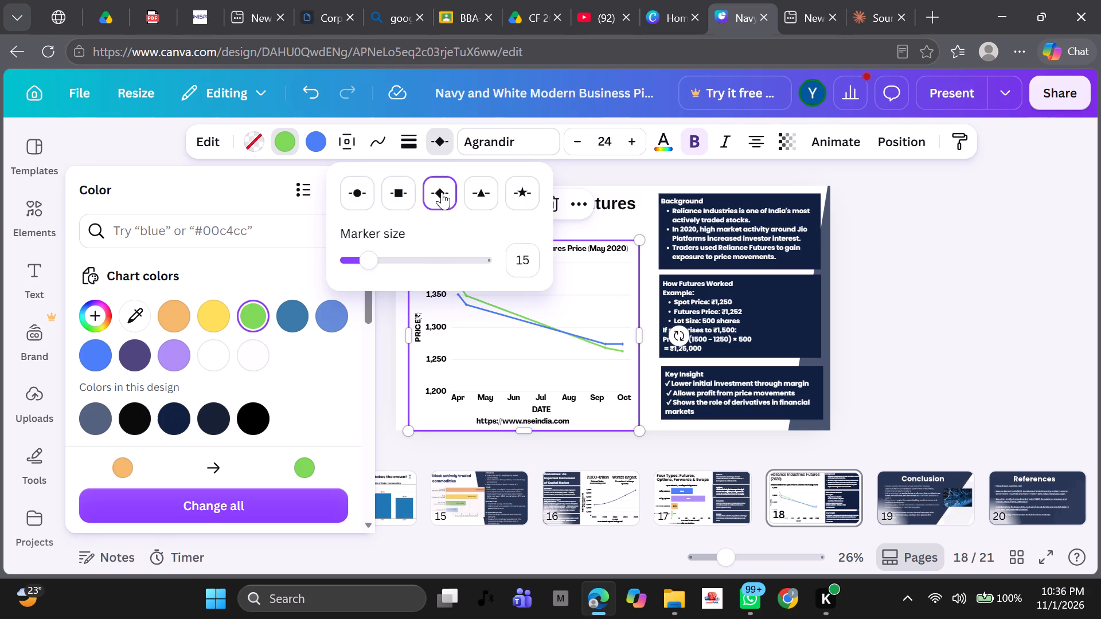
left_click(410, 191)
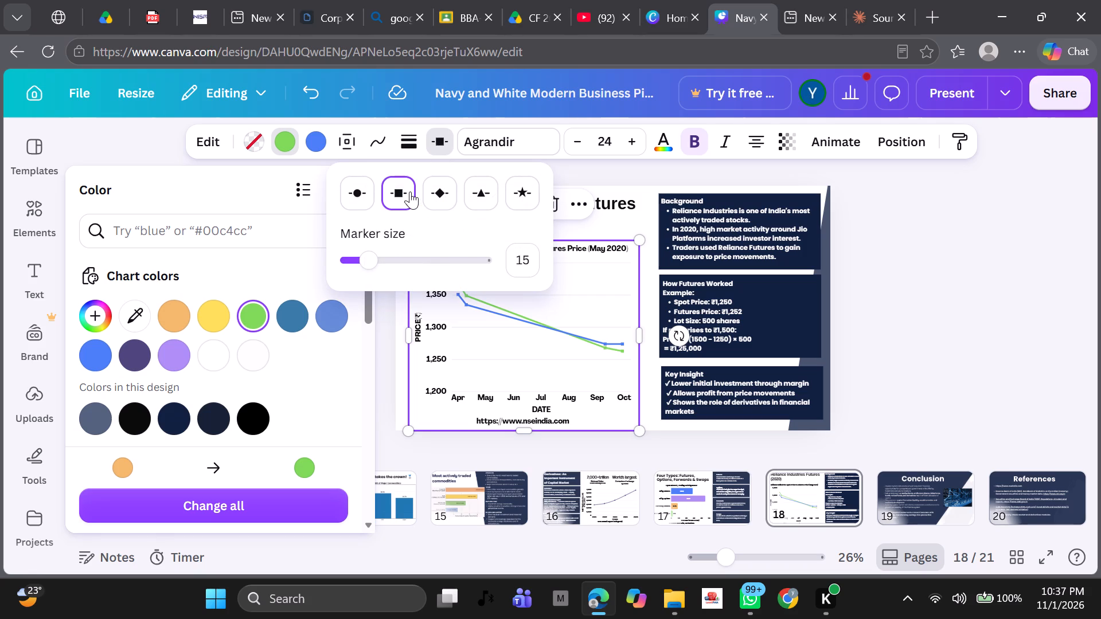
left_click(915, 279)
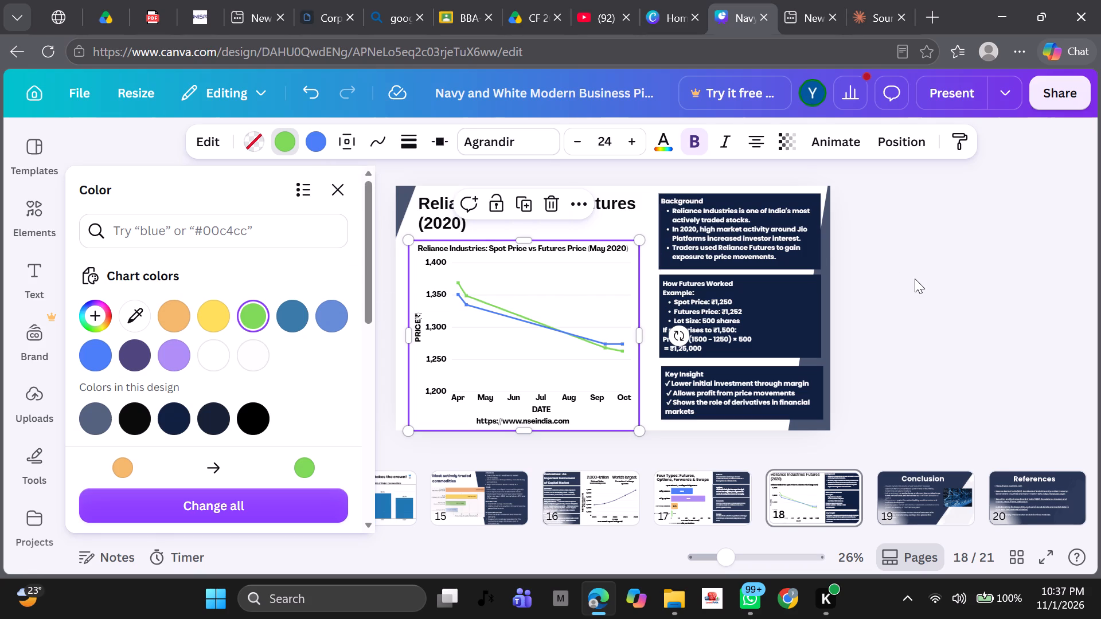
left_click(915, 279)
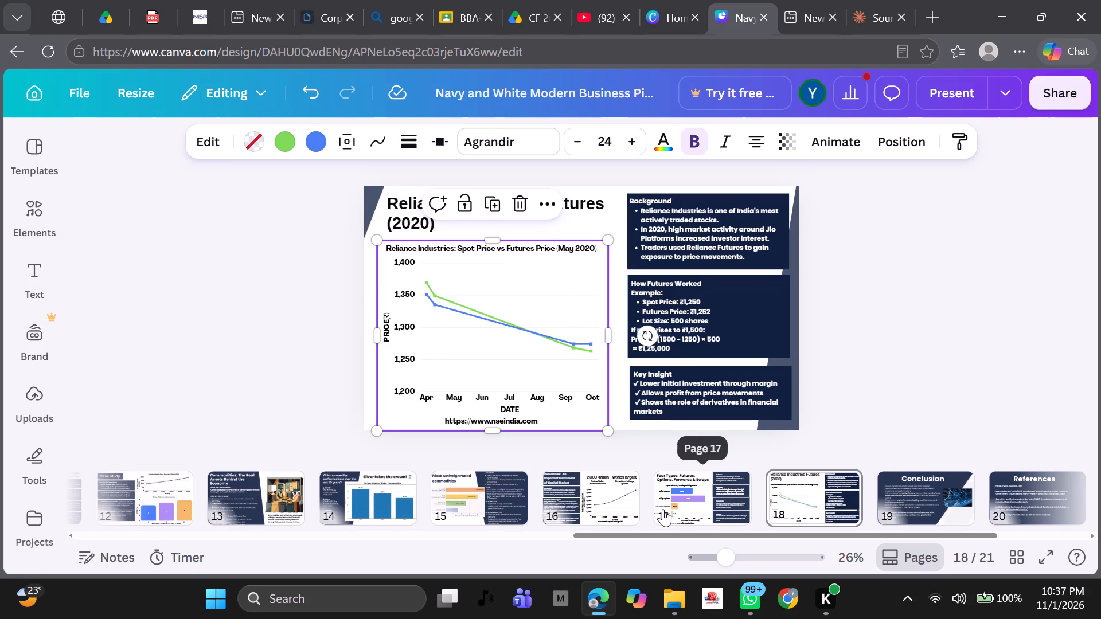
Look through the slides from 17 back to 4, examining their charts and source lines.
key("Left")
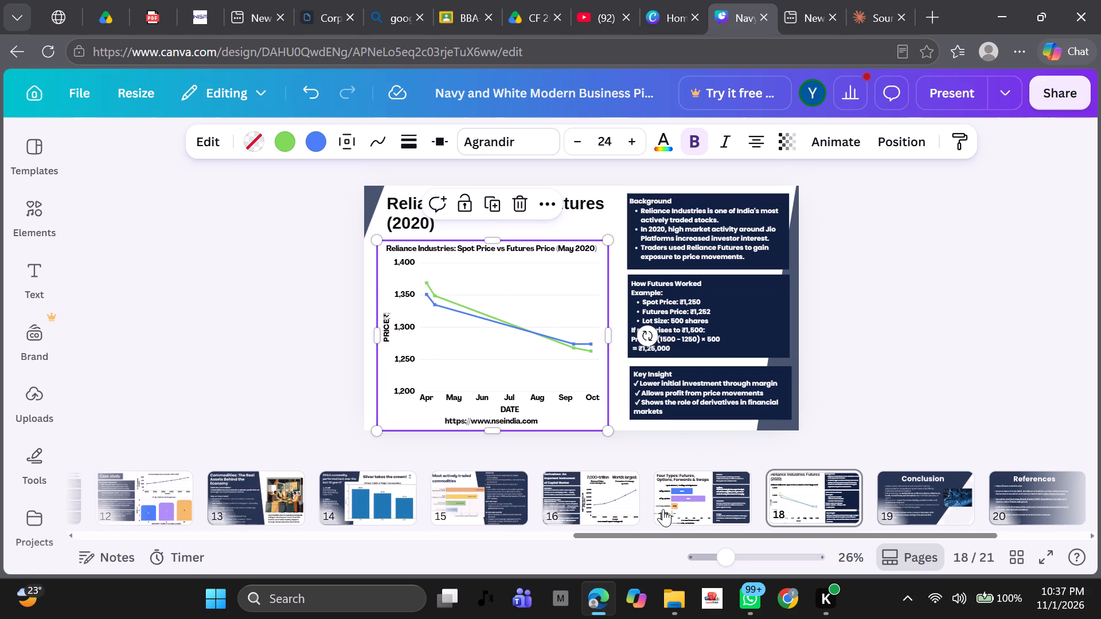
left_click(1099, 267)
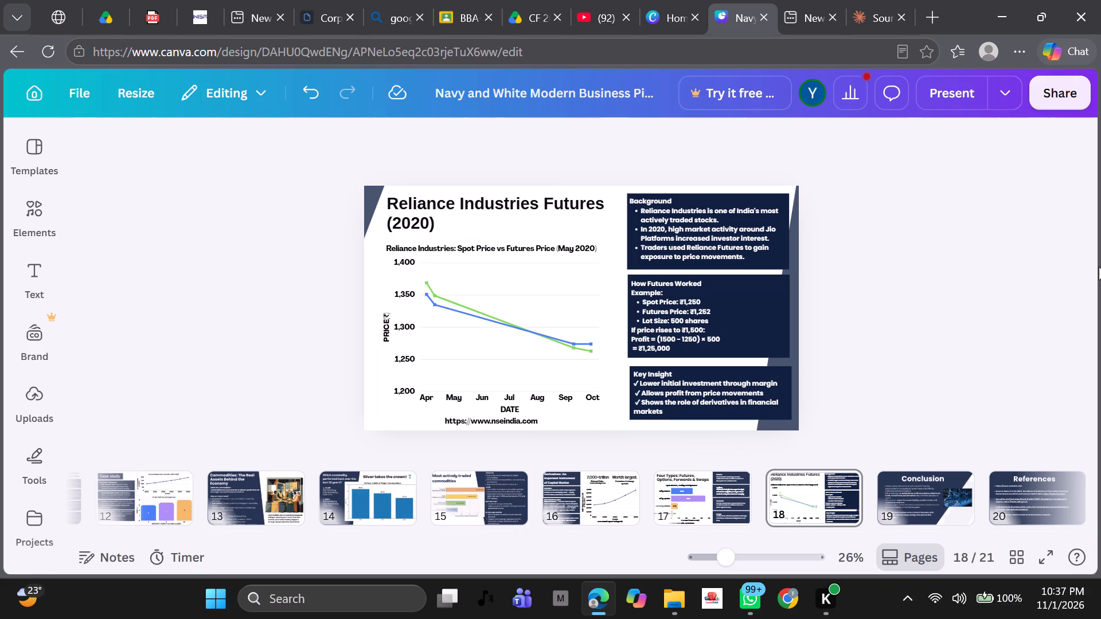
key("Left")
key("Left")
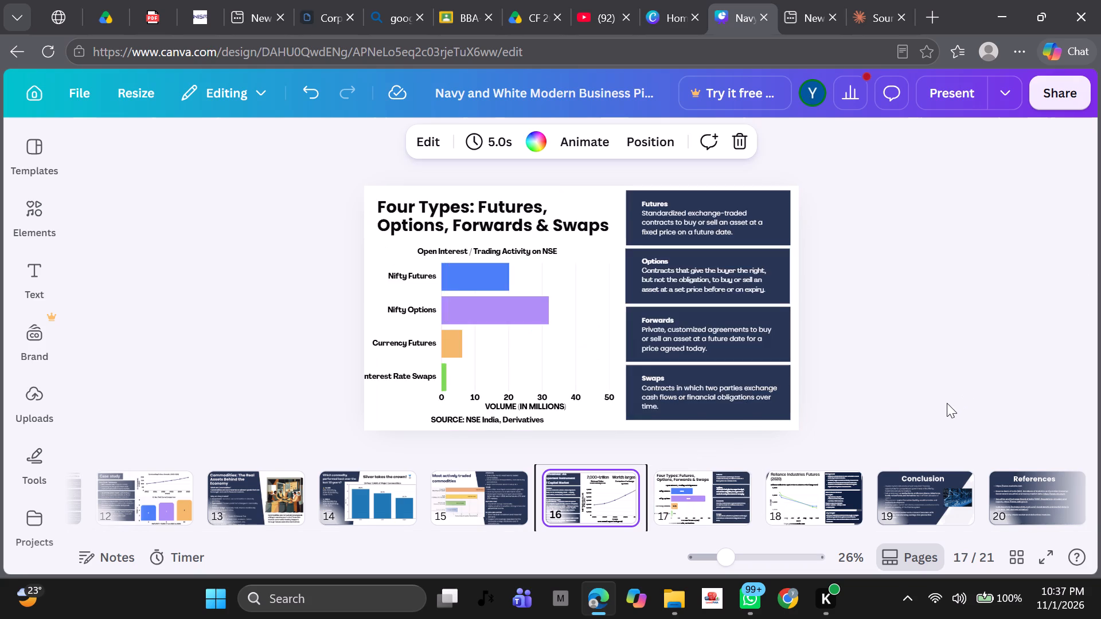
key("Left")
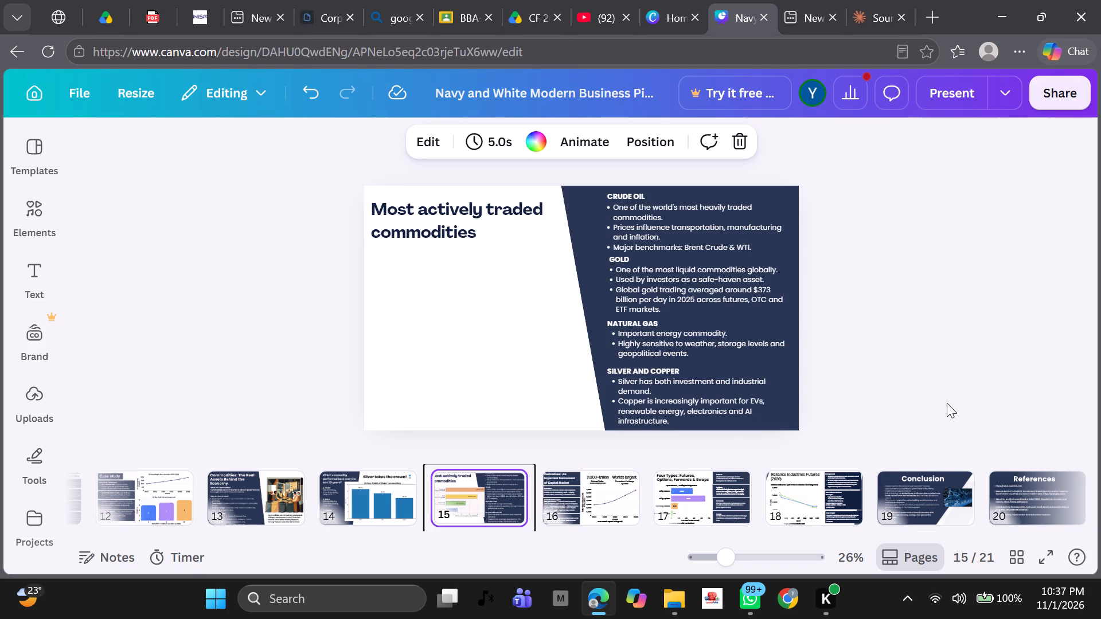
key("Left")
key("Left")
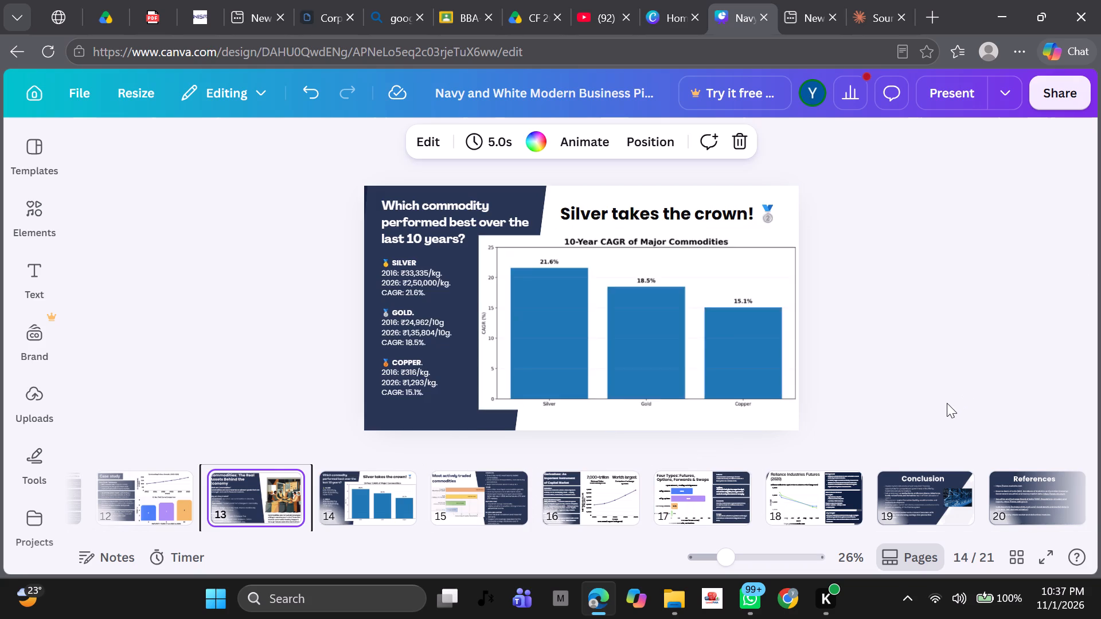
key("Left")
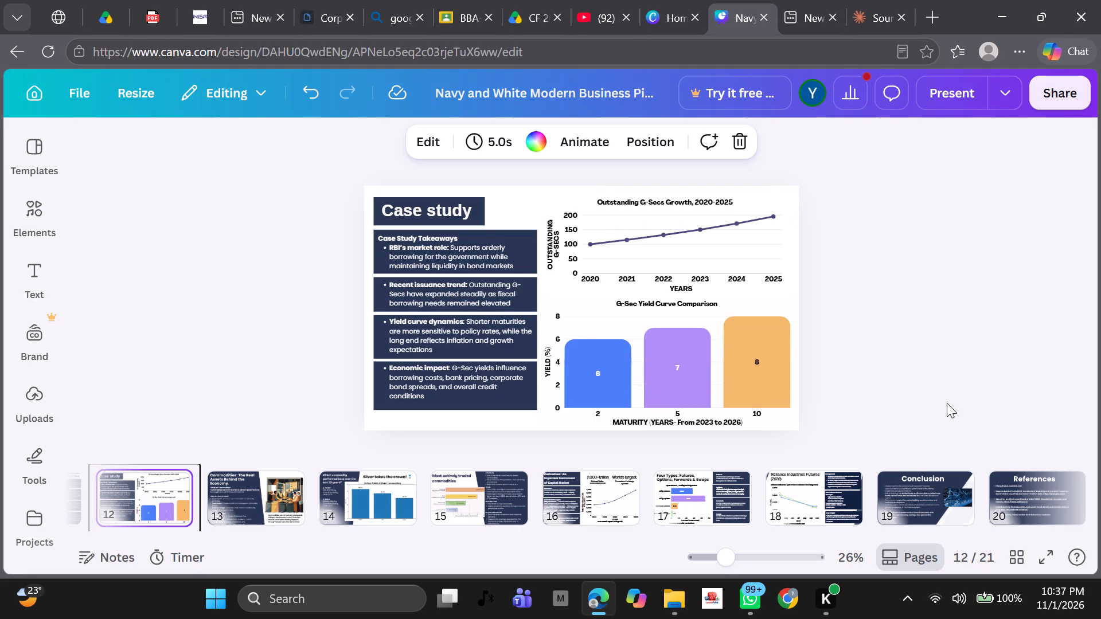
key("Left")
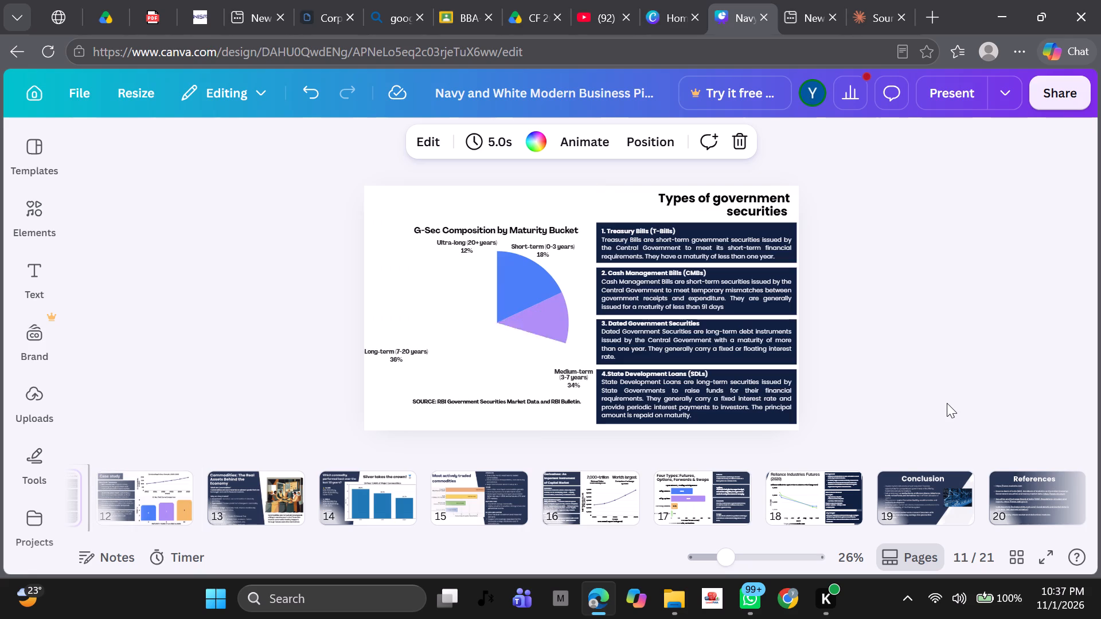
key("Left")
key("Left")
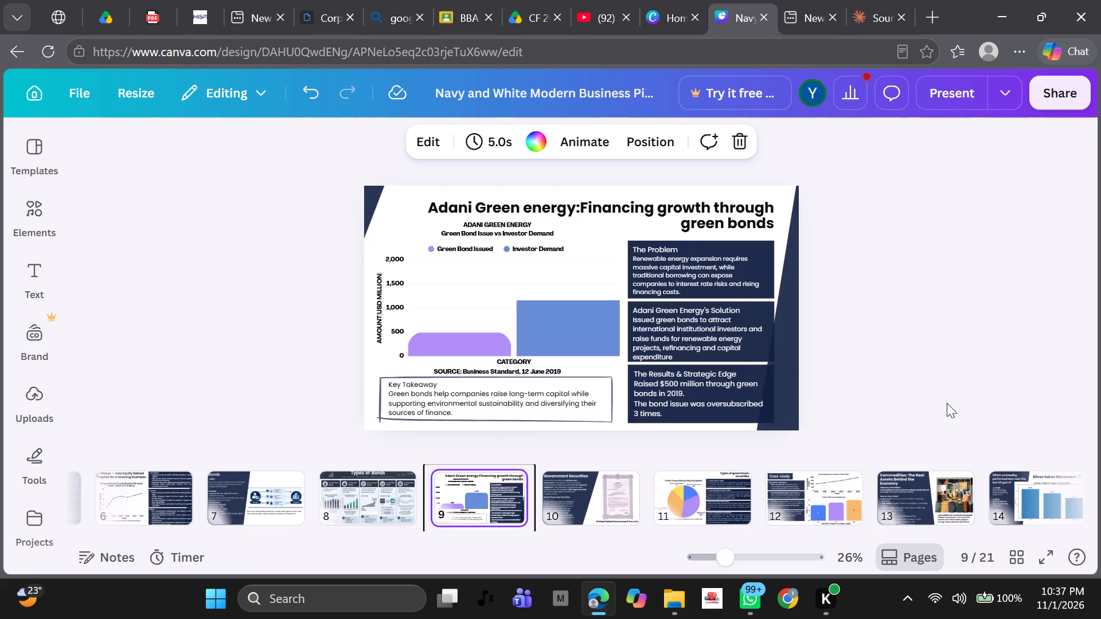
key("Left")
key("Right")
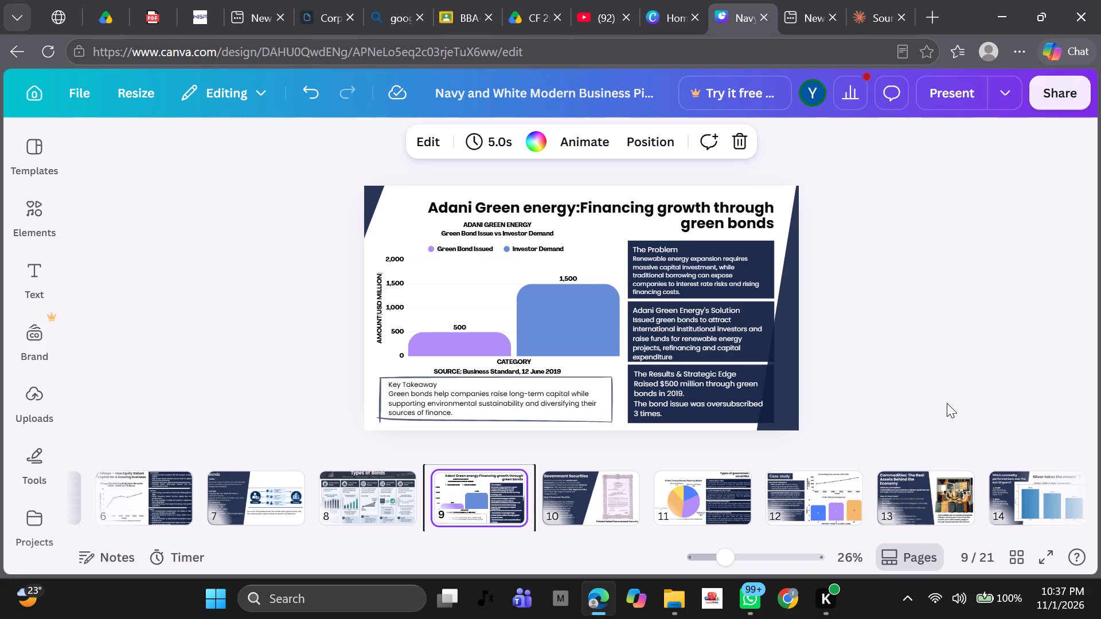
key("Left")
key("Left")
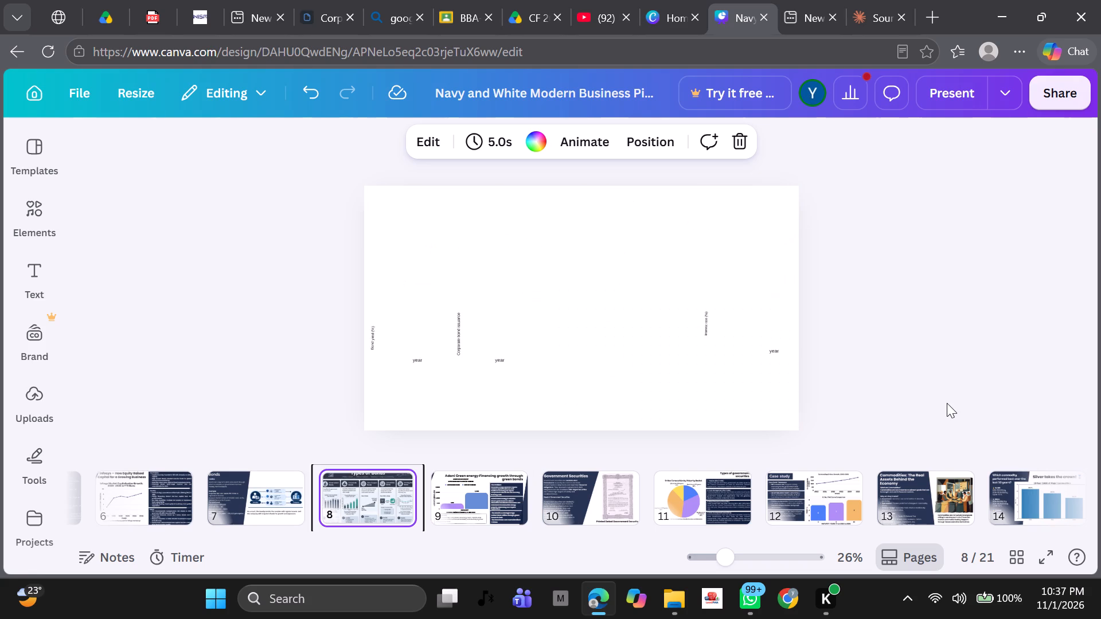
key("Left")
key("Left")
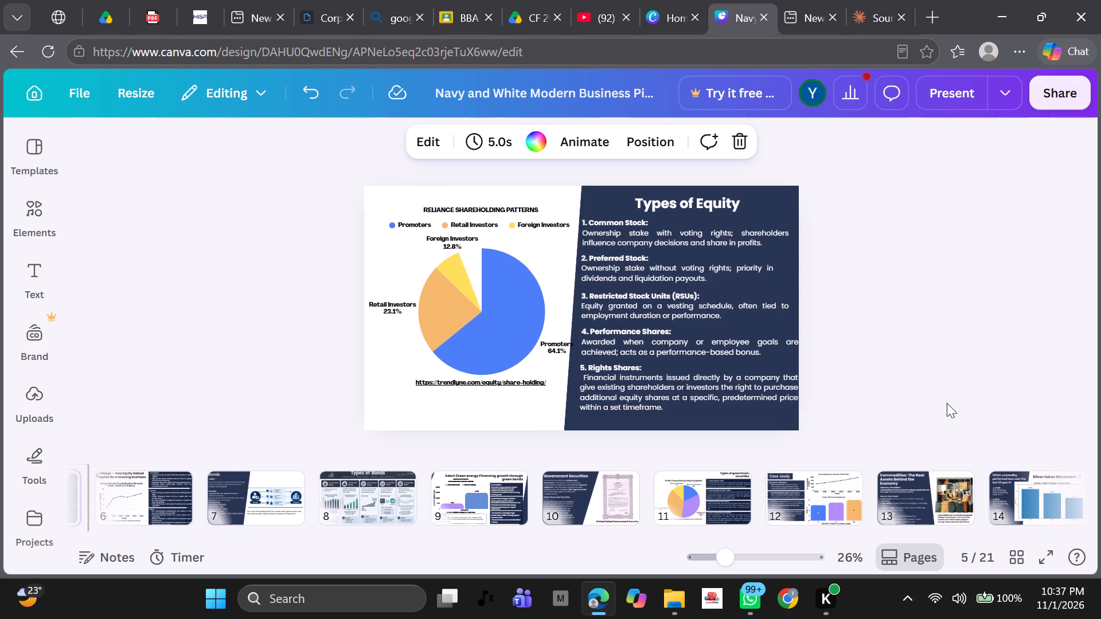
key("Left")
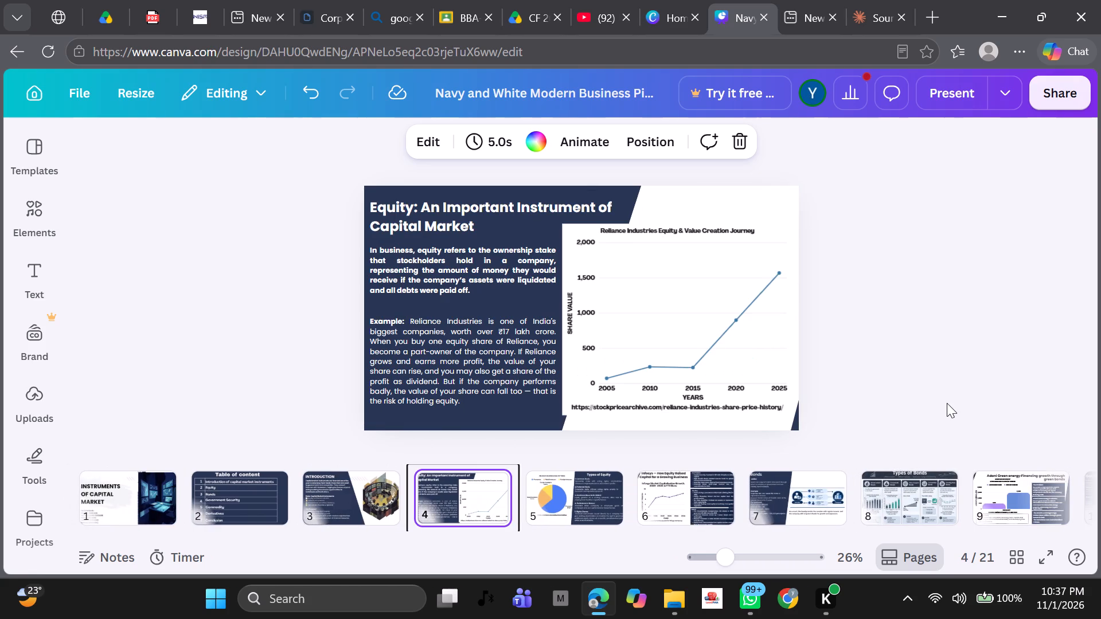
Reposition slide 4's Reliance line chart and make it slightly narrower so it sits clear of the equity text.
left_click(746, 324)
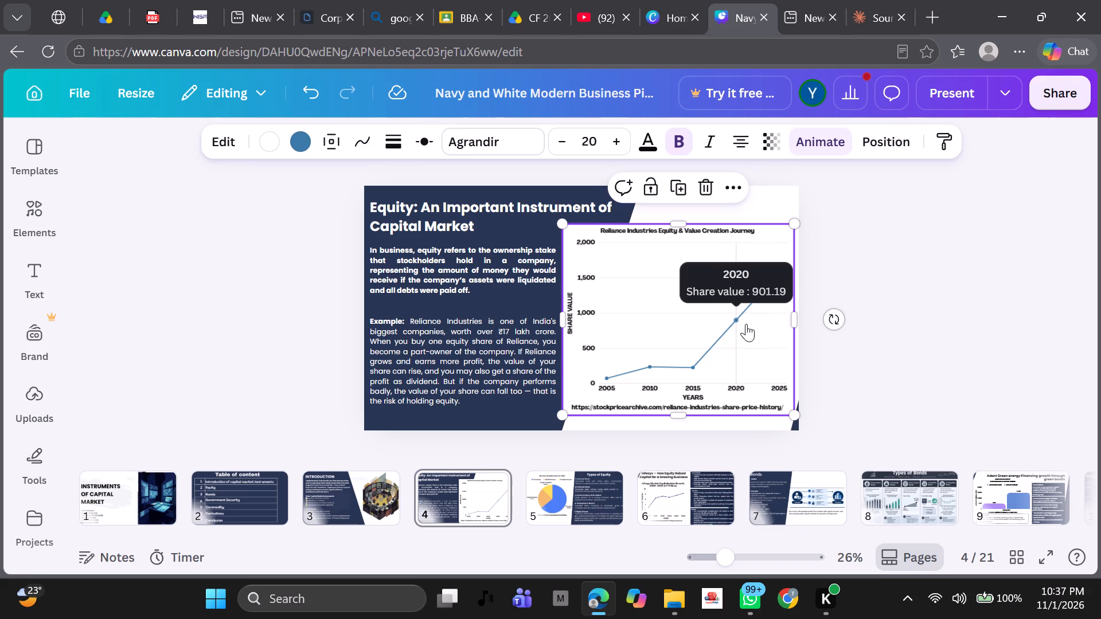
left_click_drag(746, 324, 732, 323)
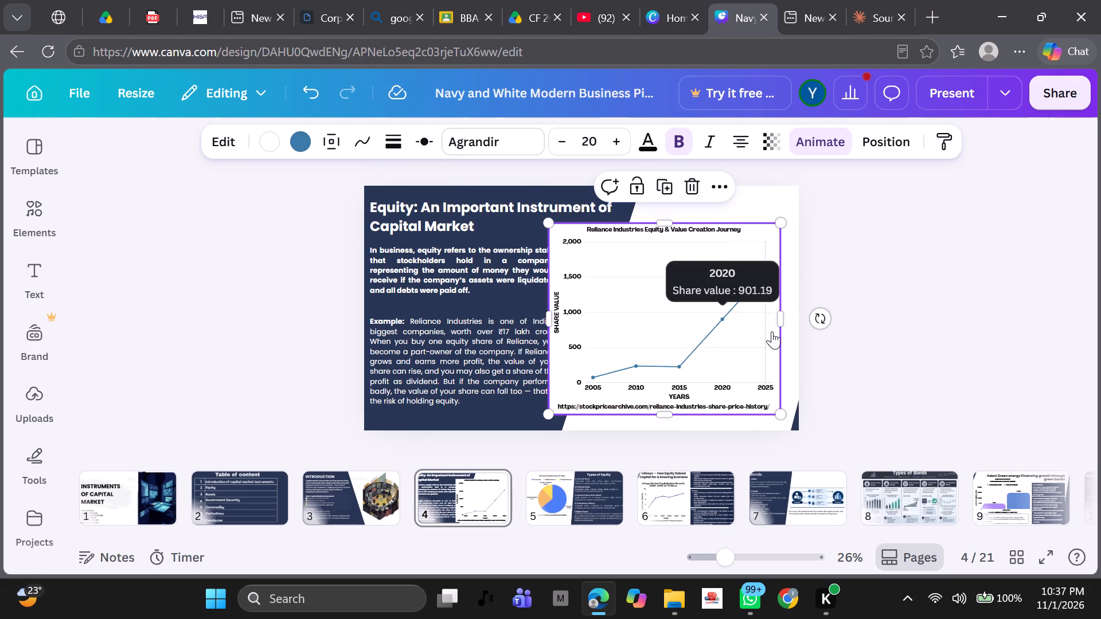
left_click(919, 332)
left_click_drag(715, 346, 717, 346)
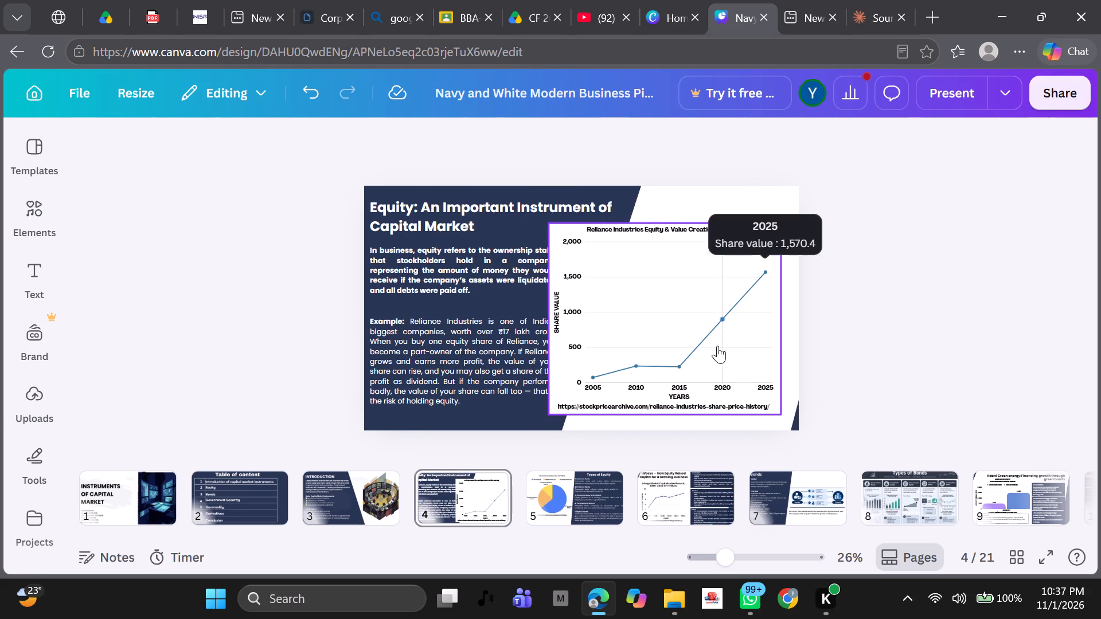
Move slide 4's Reliance line chart to the slide's right edge, clear of the equity text.
left_click_drag(717, 346, 733, 346)
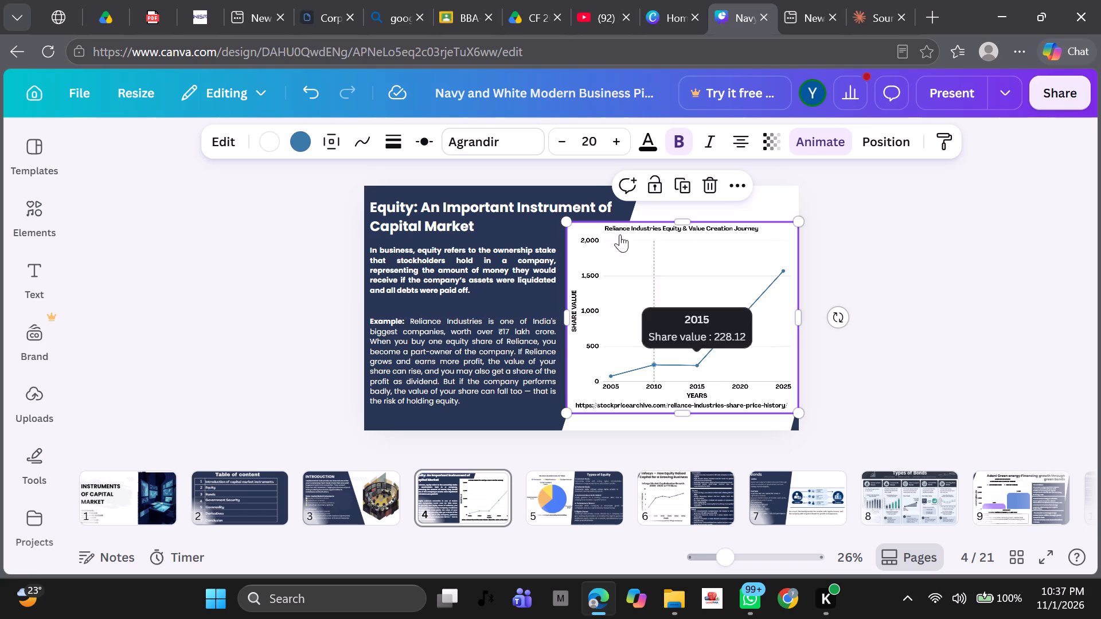
Set the text size of slide 4's Reliance chart to 24.
double_click(592, 151)
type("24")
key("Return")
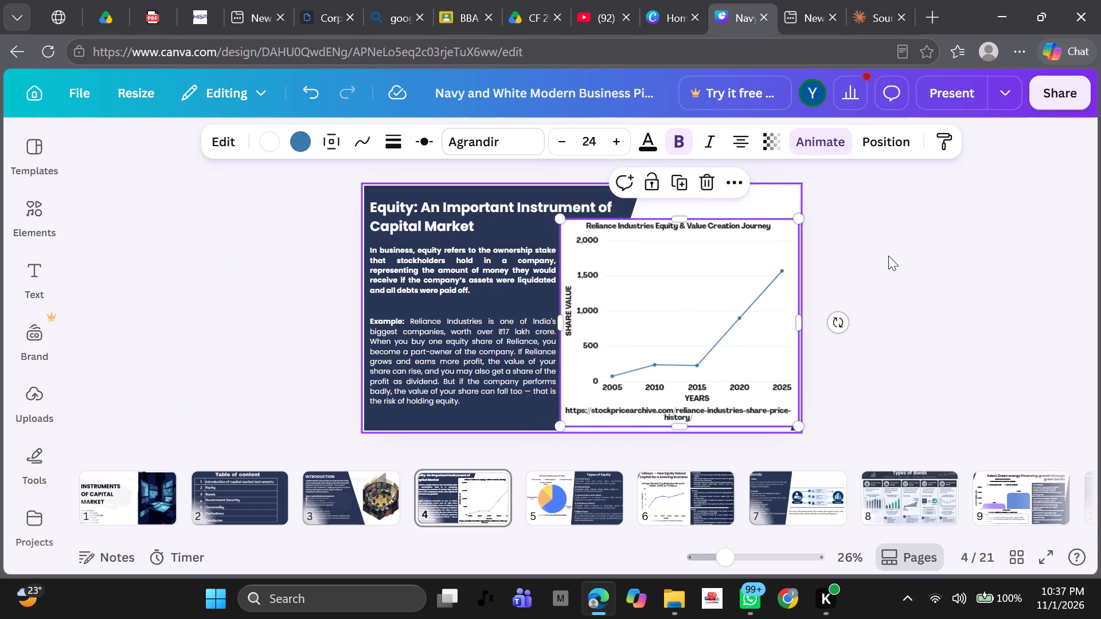
left_click(888, 256)
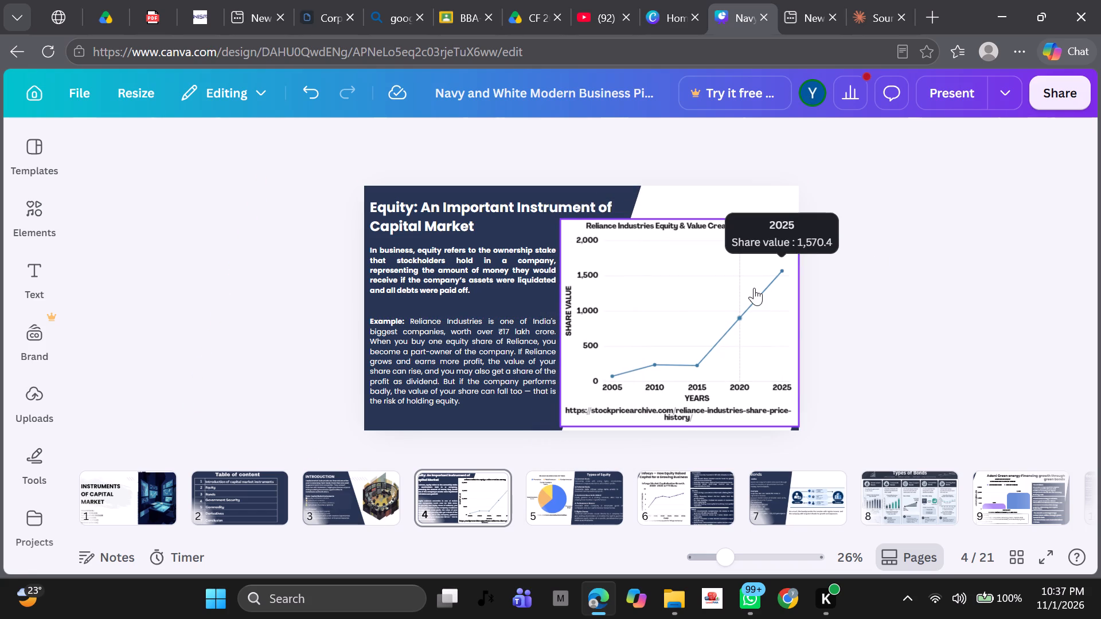
Scale slide 4's Reliance chart down slightly, to a text size of about 22.2, and reposition it just beside the equity text without overlapping.
double_click(634, 302)
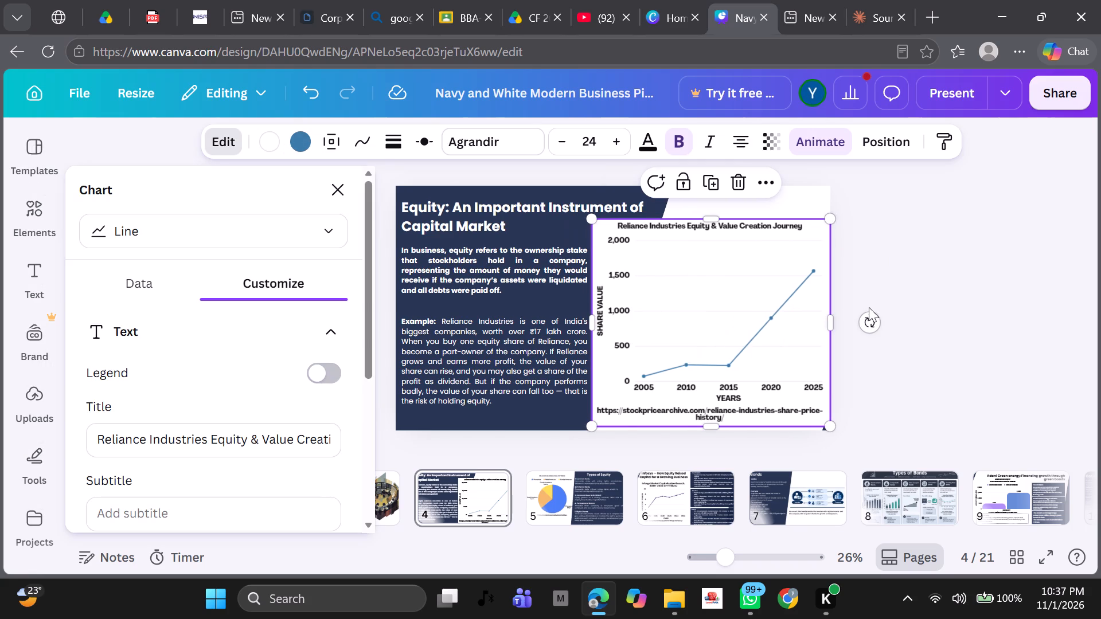
left_click(974, 334)
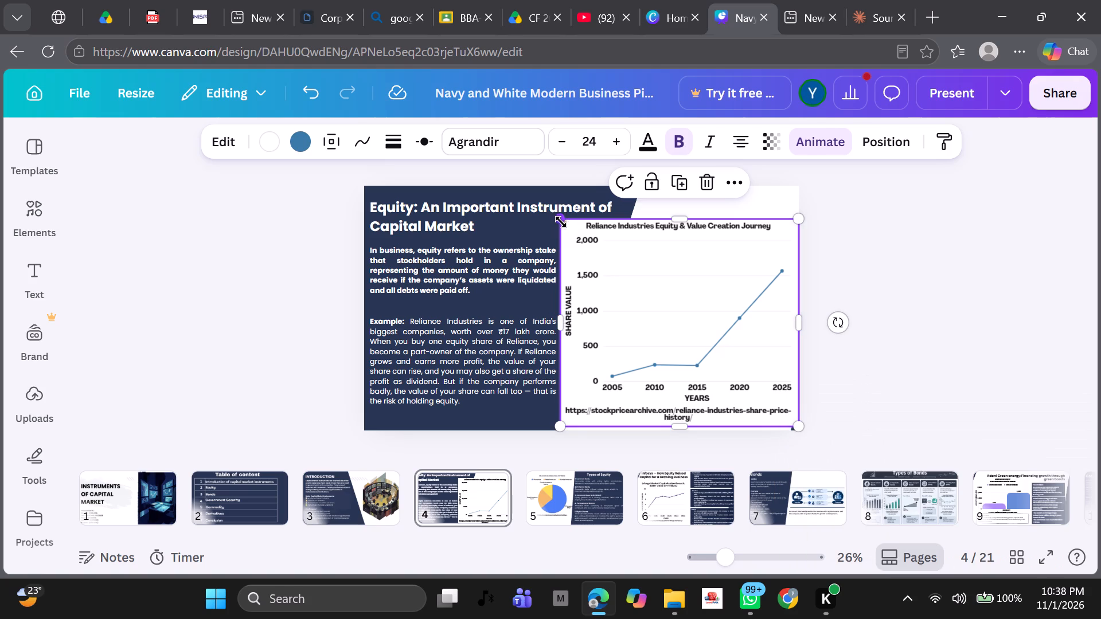
left_click_drag(560, 225, 566, 224)
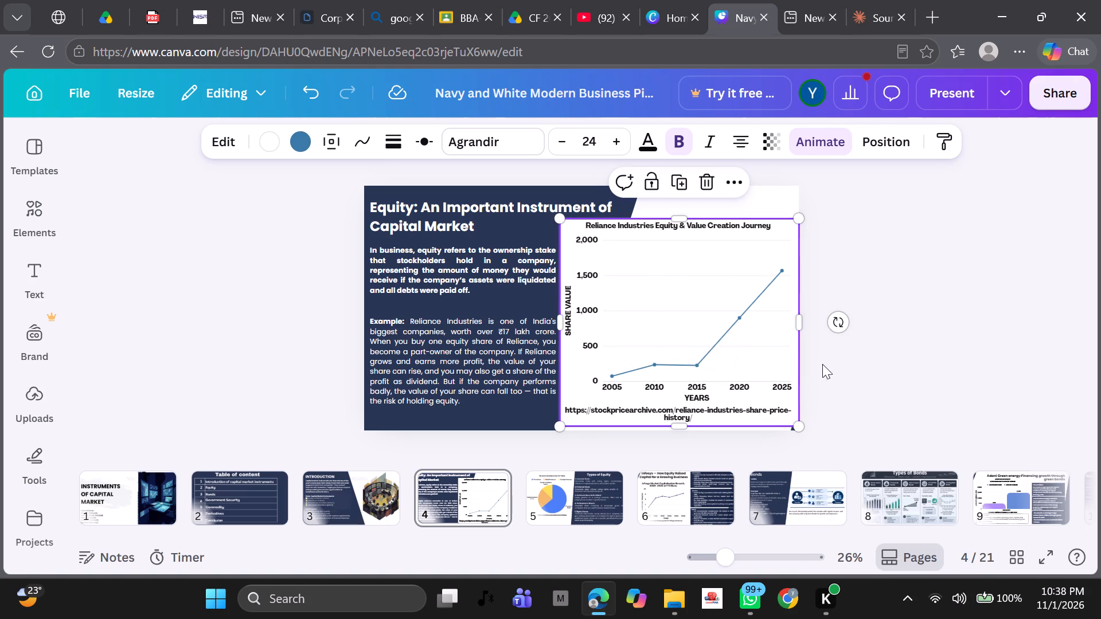
left_click_drag(561, 221, 584, 226)
left_click(1024, 315)
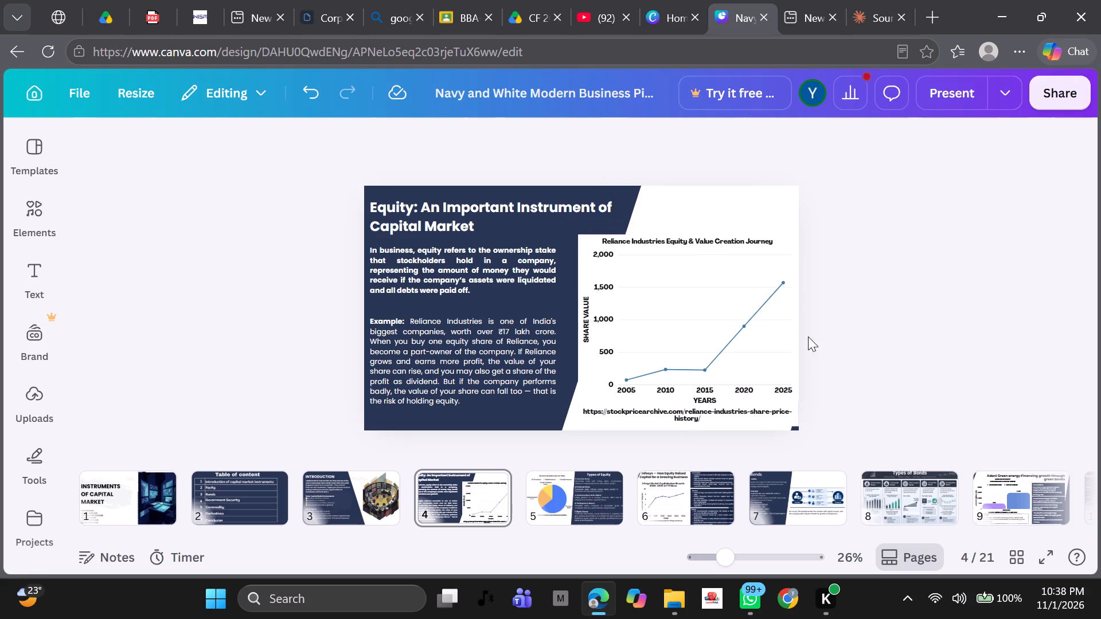
left_click_drag(753, 353, 746, 342)
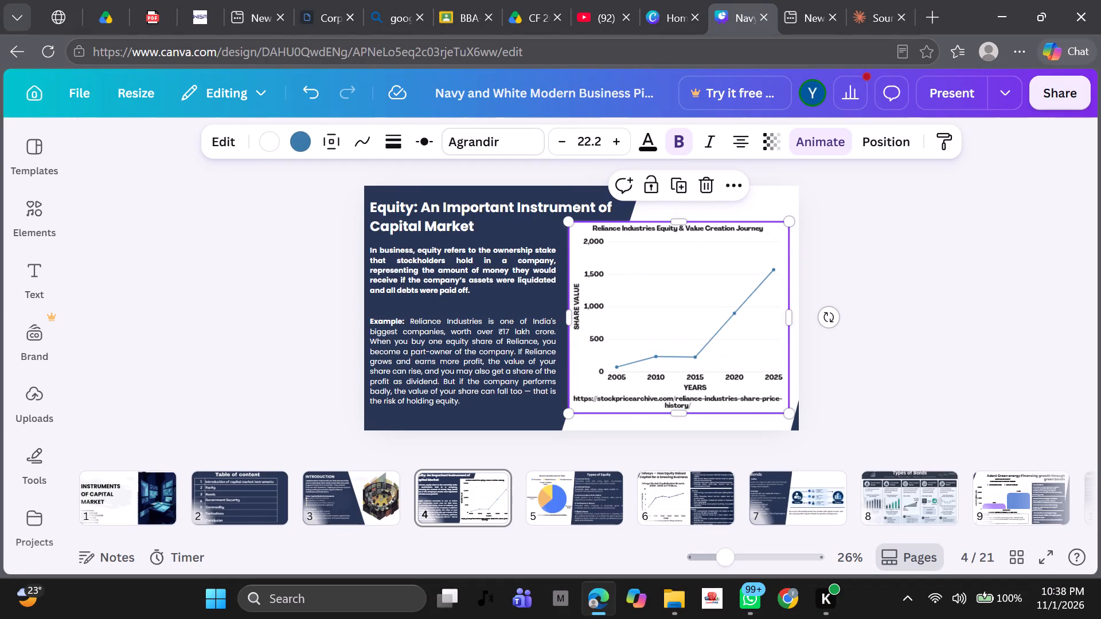
Set the font size of slide 4's line chart text to 24.
left_click(594, 147)
type("24")
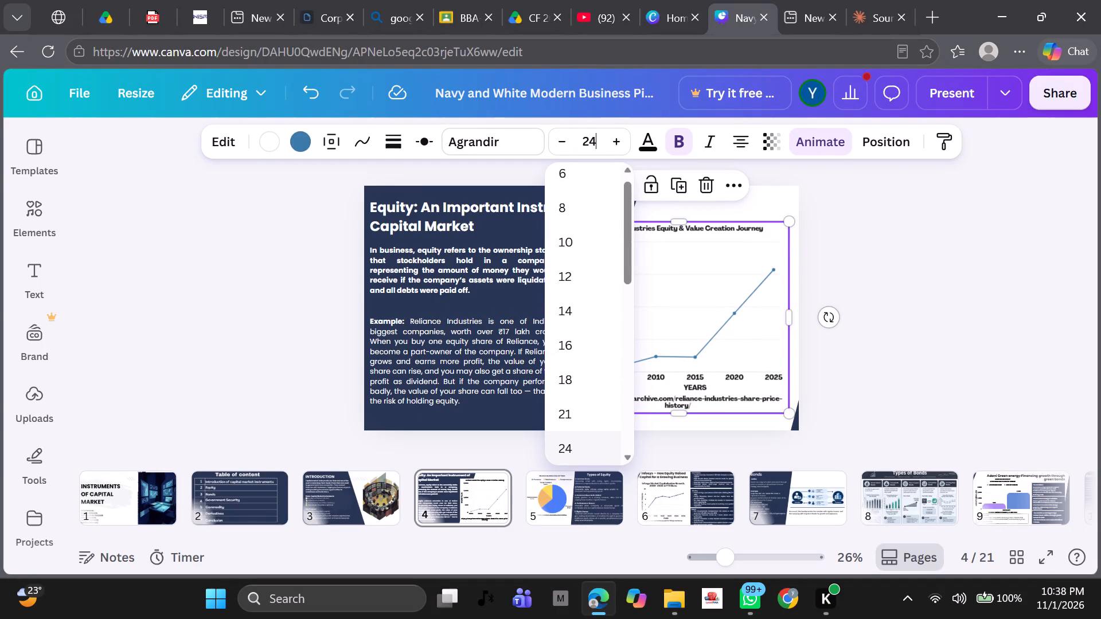
key("Return")
left_click(950, 291)
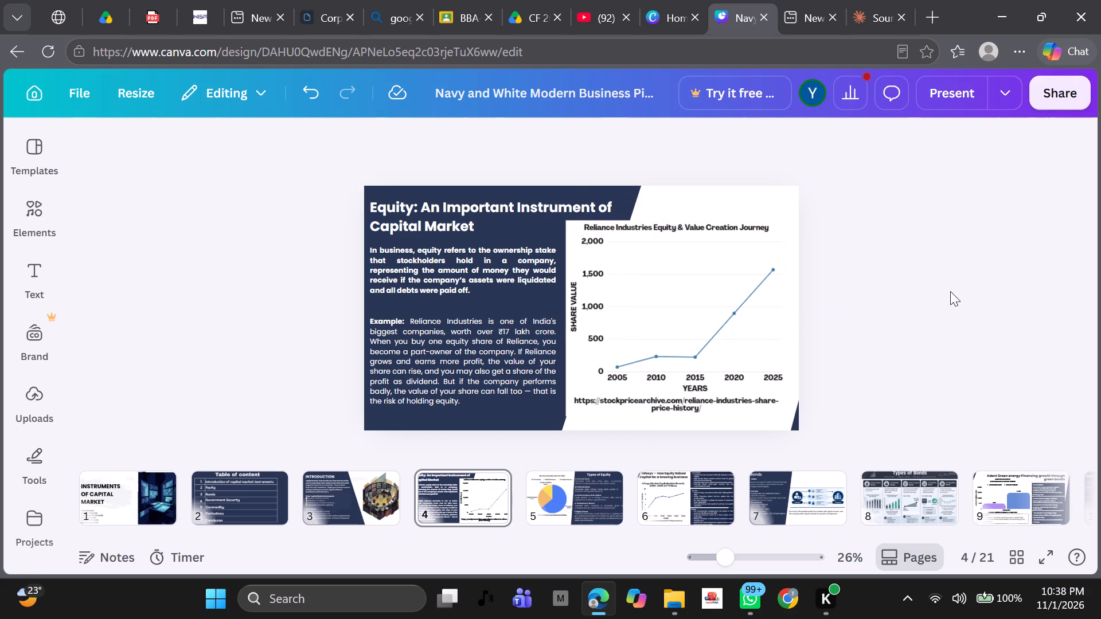
Check the text formatting of slide 5's shareholding pie chart and slide 6's Infosys market capitalization chart.
key("Right")
left_click(500, 273)
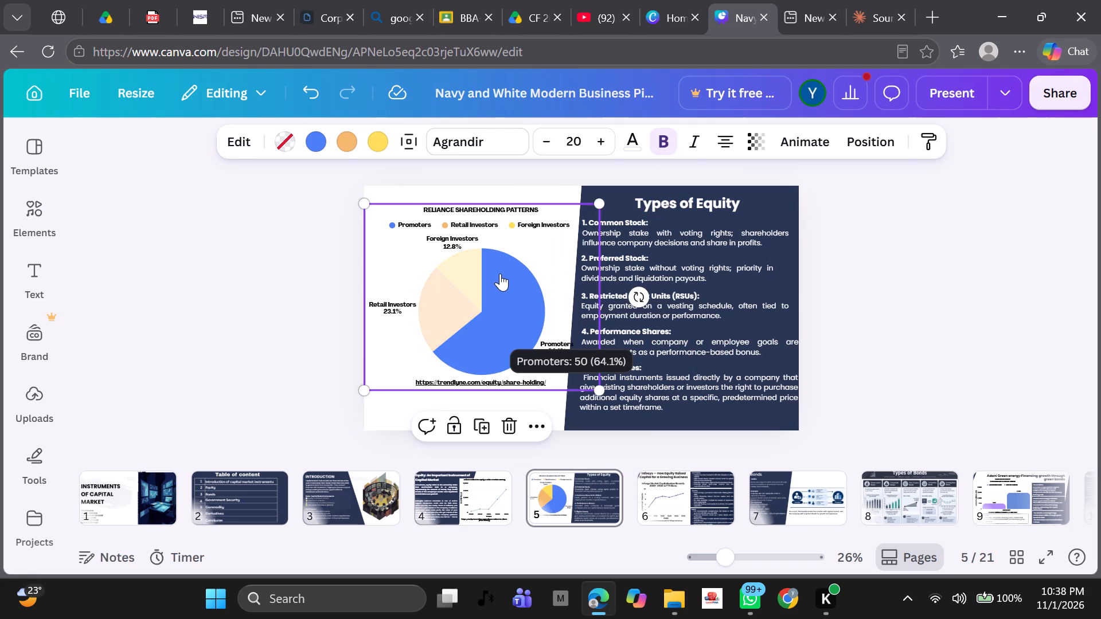
left_click(680, 489)
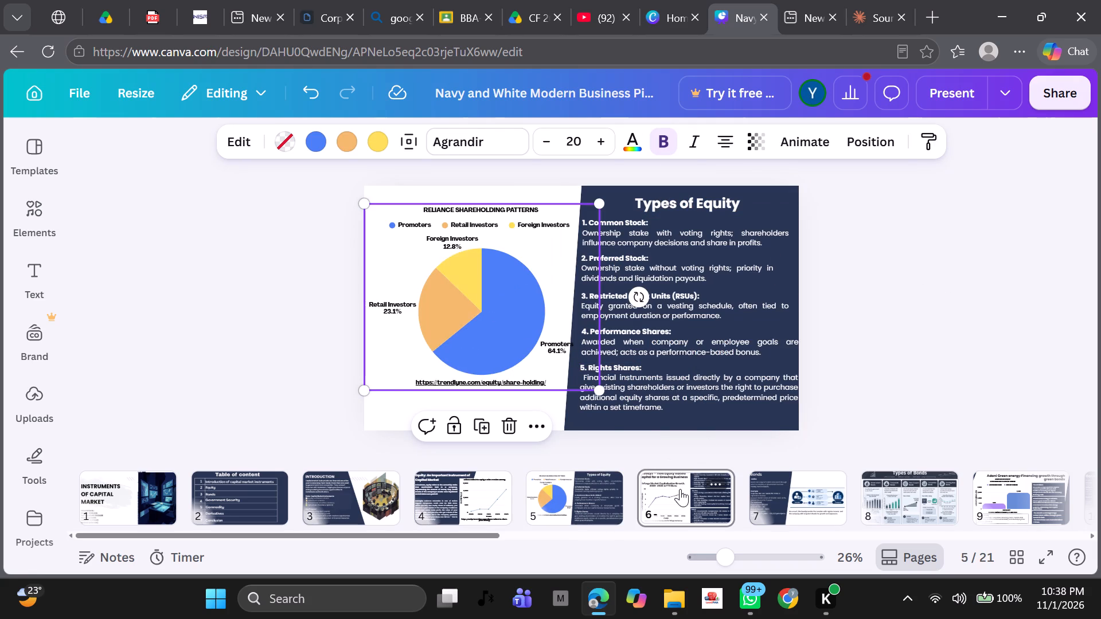
left_click(526, 307)
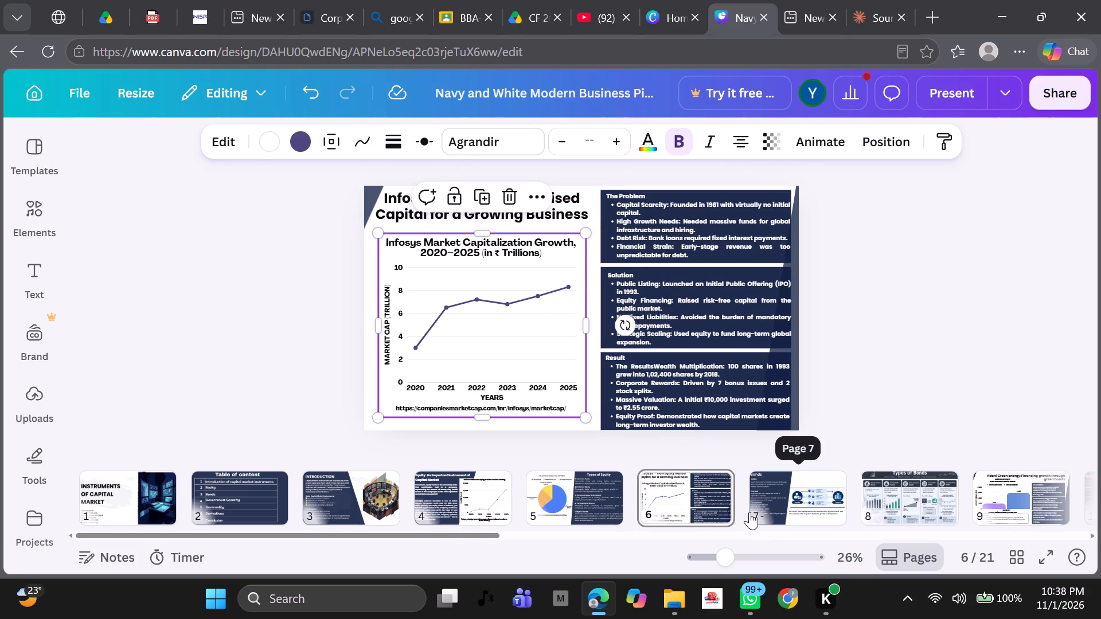
key("Right")
key("Right")
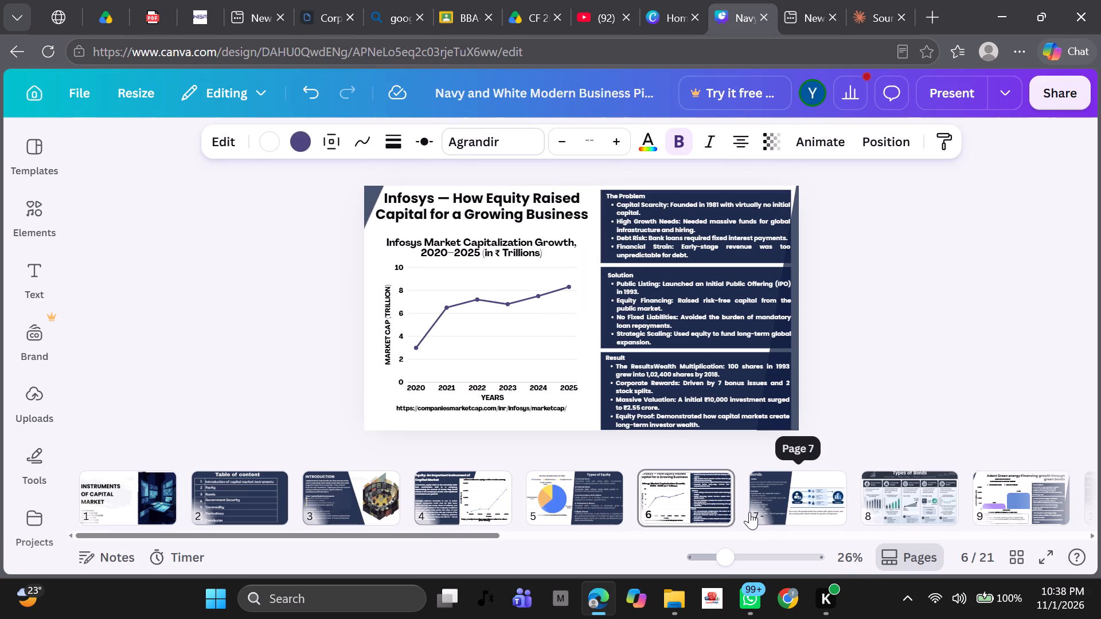
key("Right")
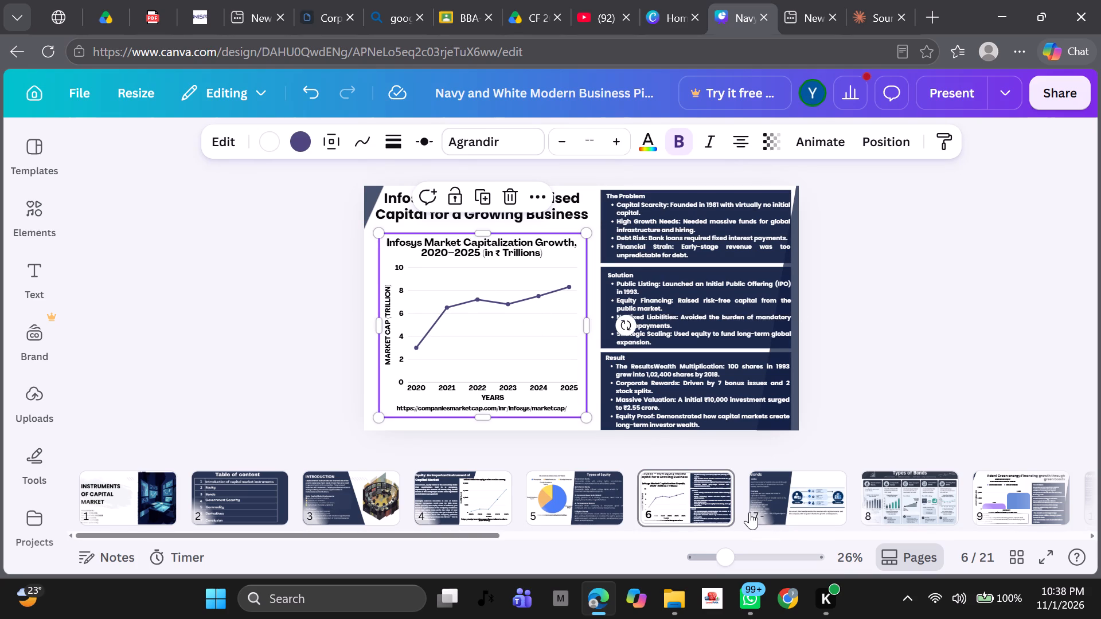
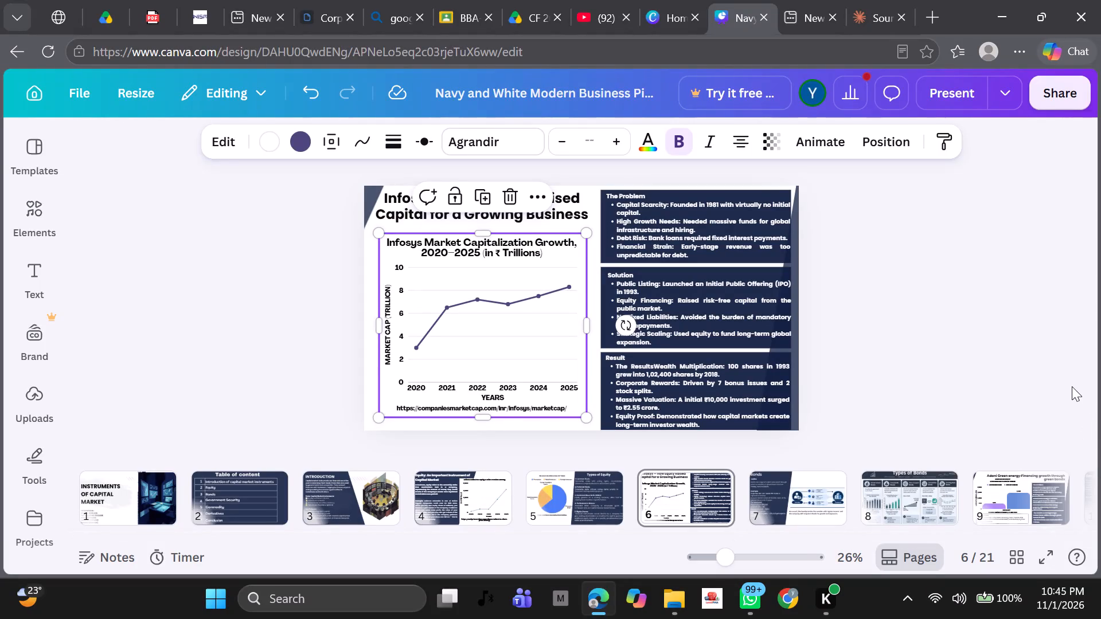
Deselect slide 6's Infosys chart and close the browser tab holding the capital market presentation.
left_click(1070, 383)
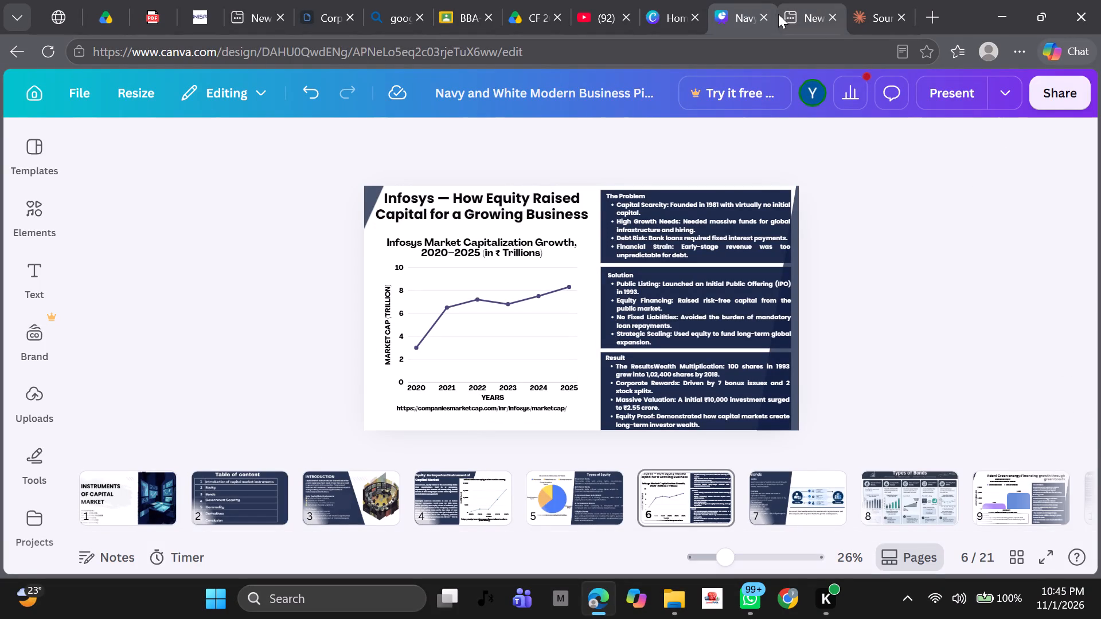
left_click(764, 17)
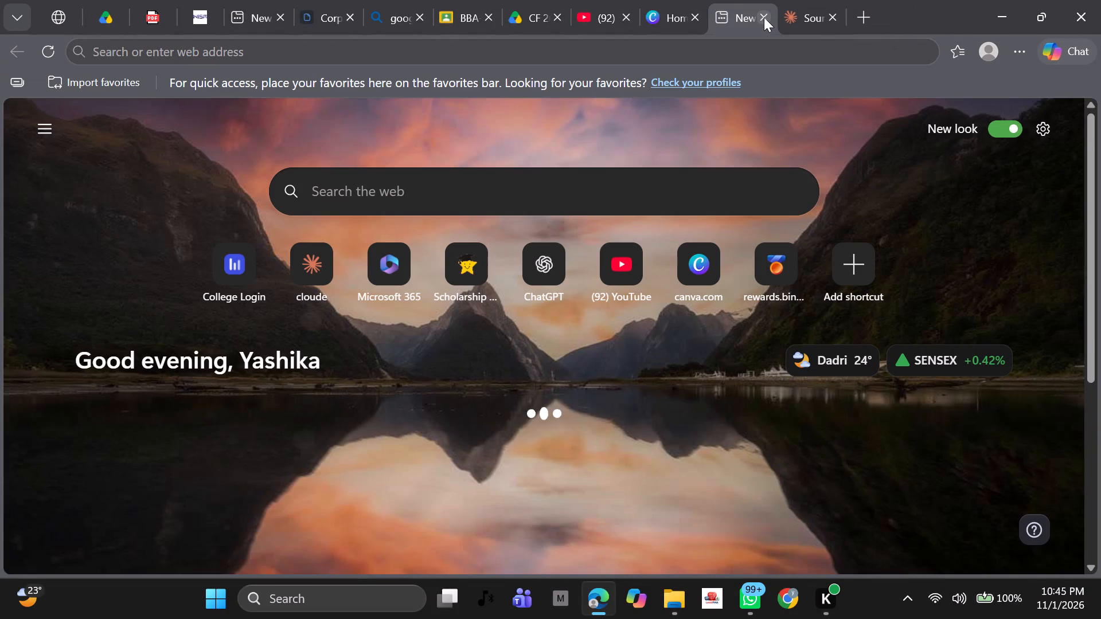
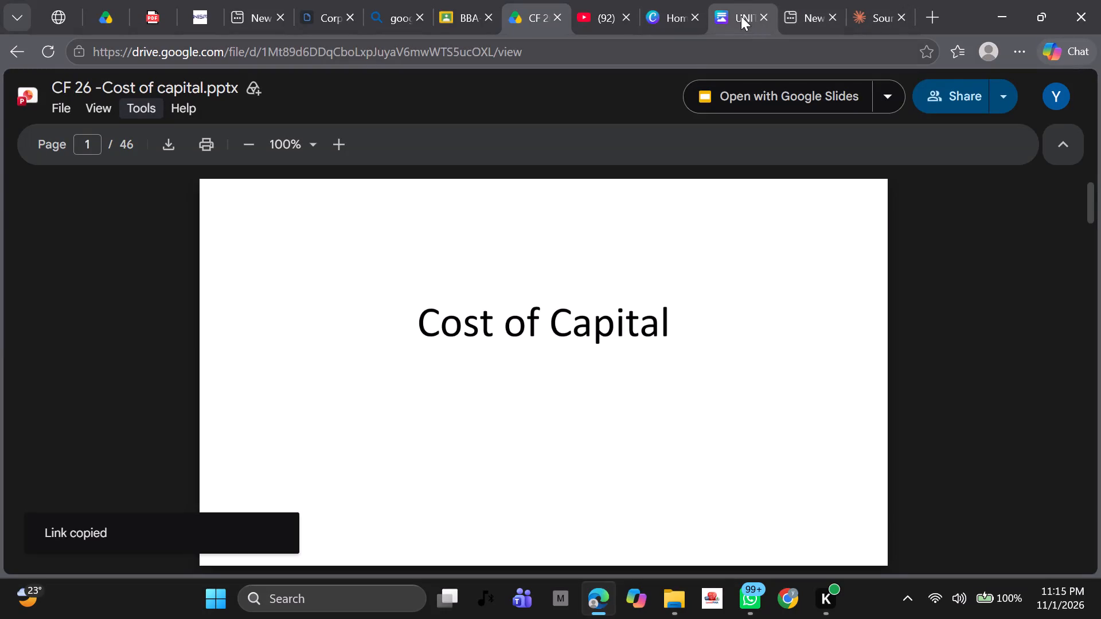
Switch to the Canva home tab and reopen the Instruments of Capital Market presentation.
left_click(673, 13)
double_click(471, 424)
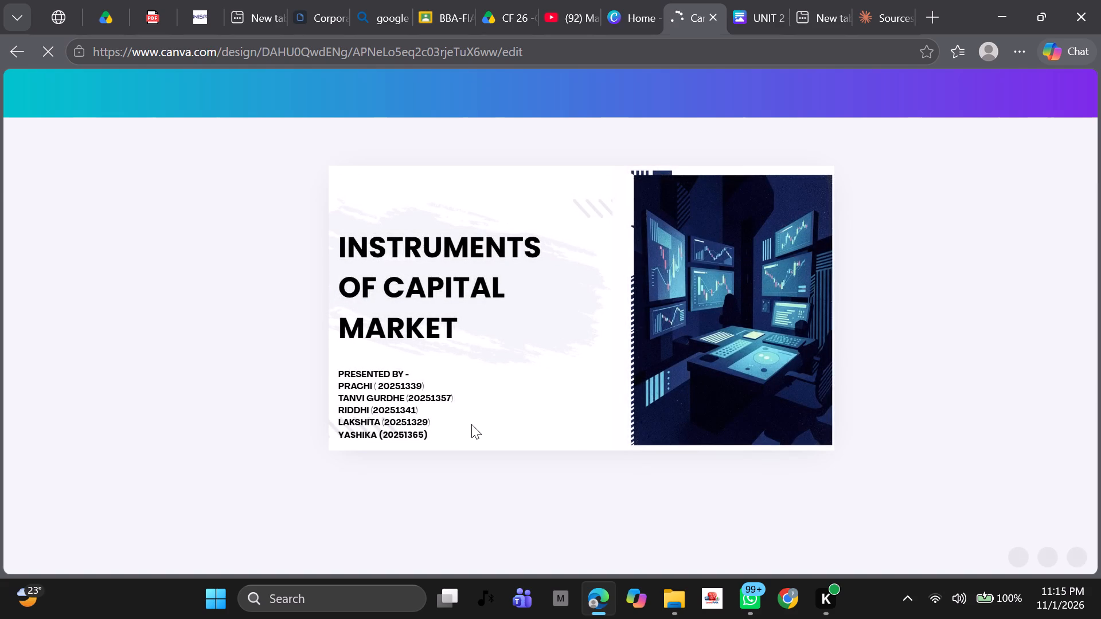
Review the presentation slide by slide from the table of contents to the closing Thank you slide, examining charts, source lines and layout.
key("Right")
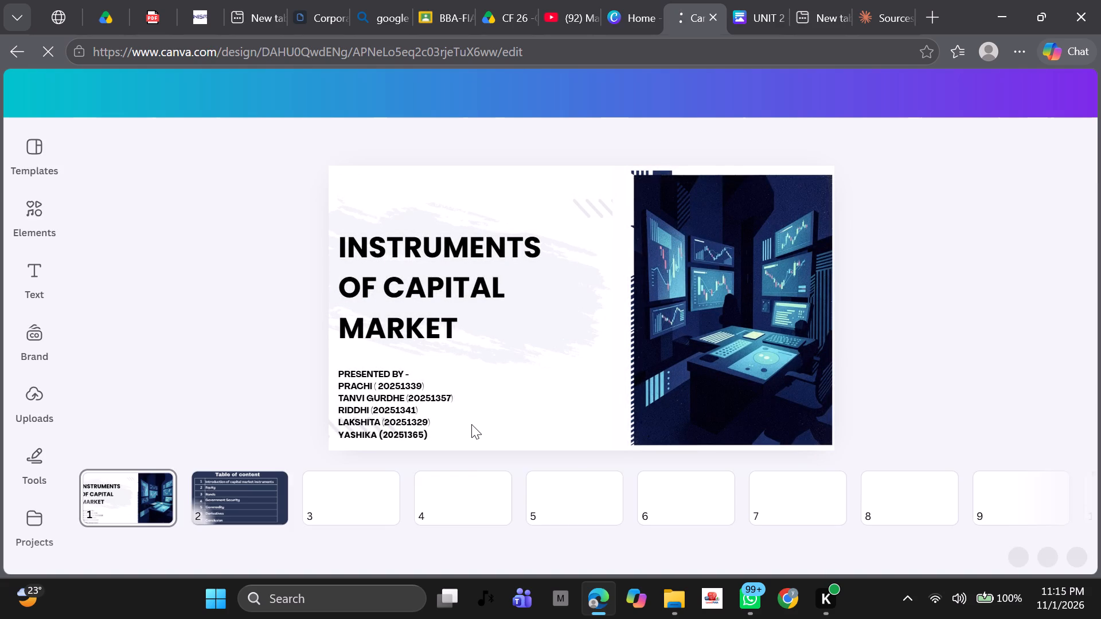
key("Right")
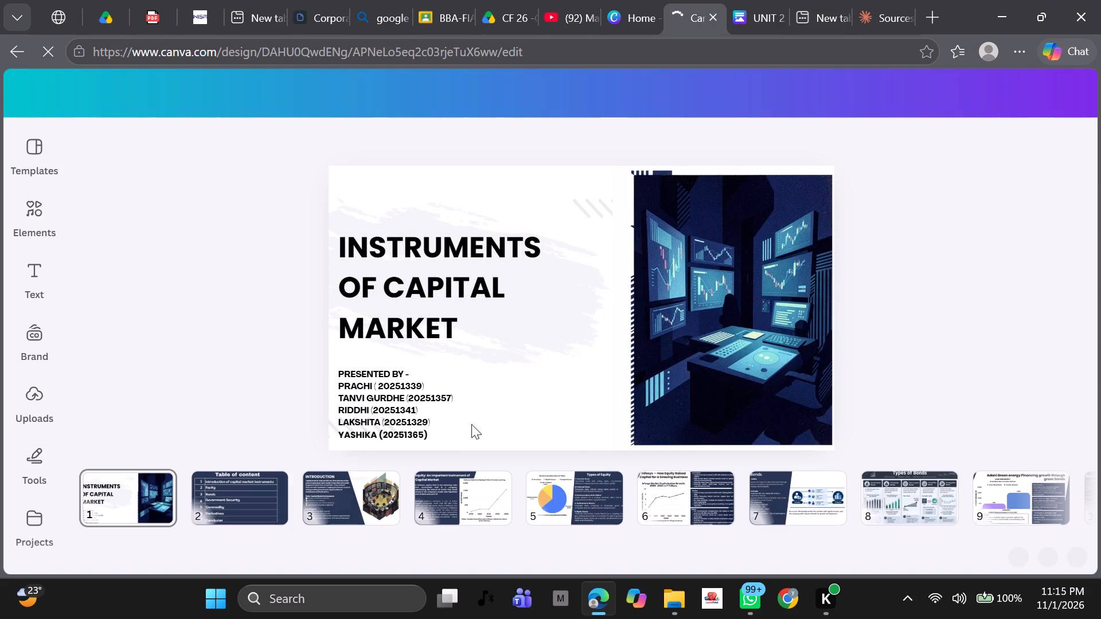
key("Right")
key("Right")
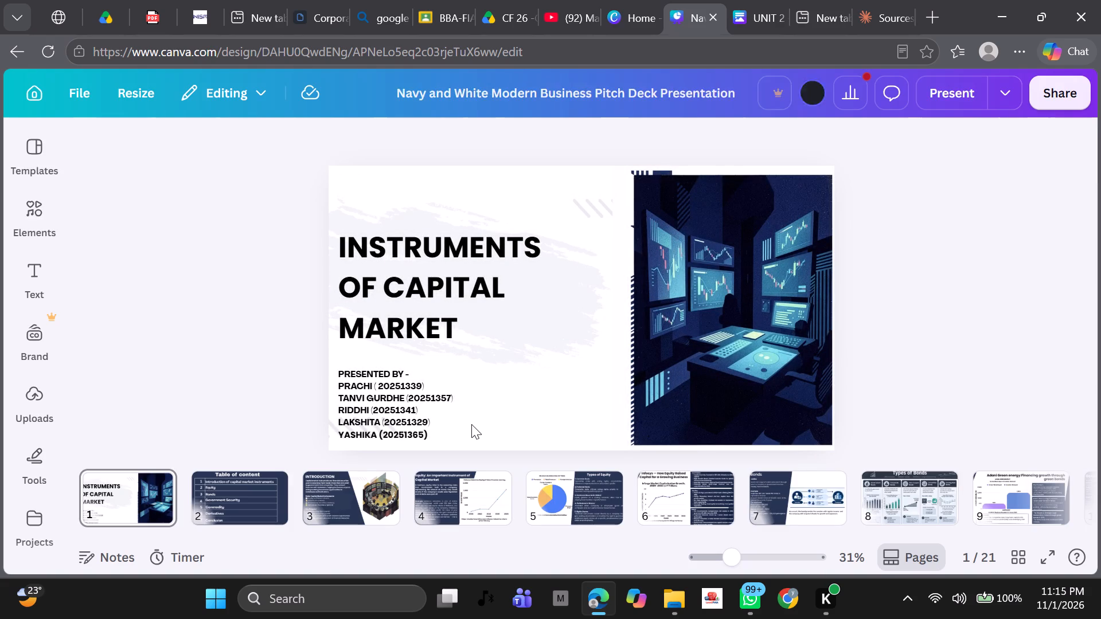
key("Right")
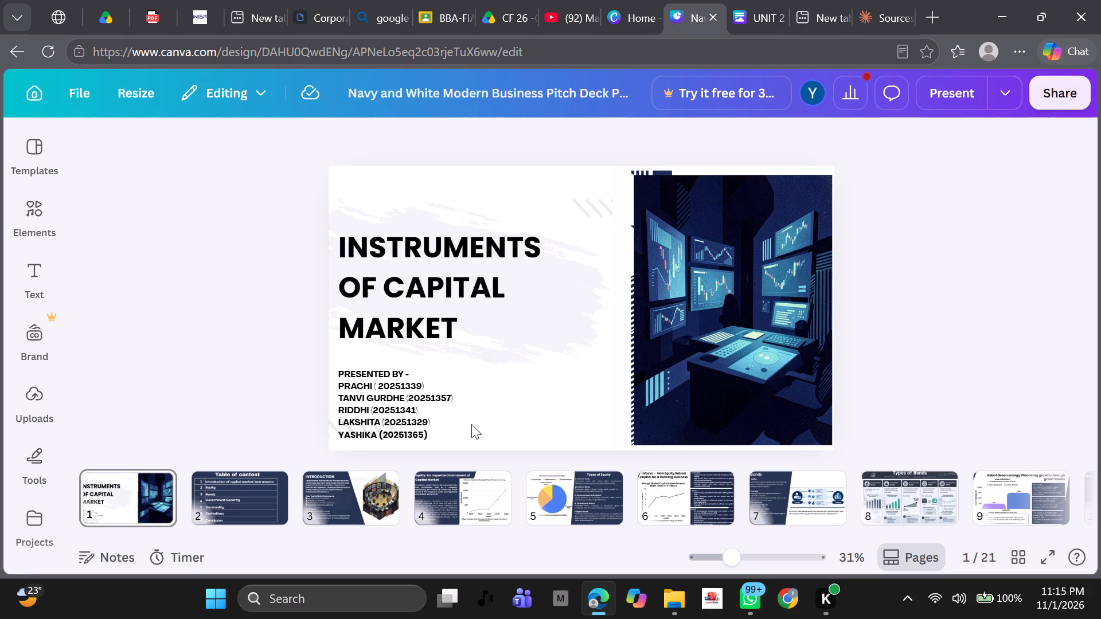
left_click(255, 496)
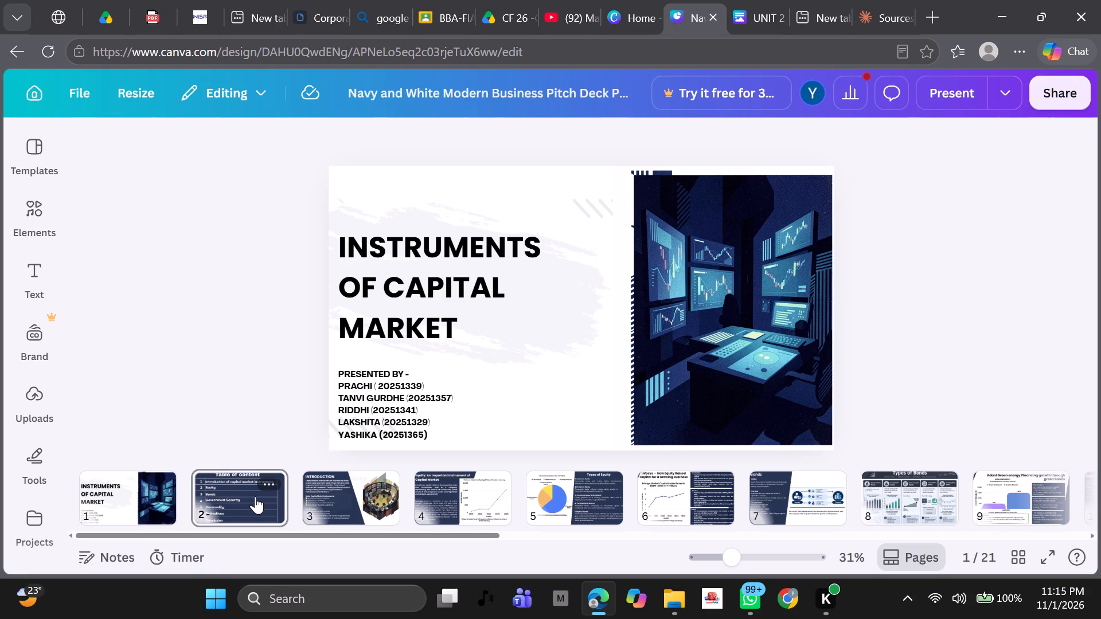
key("Right")
key("Right")
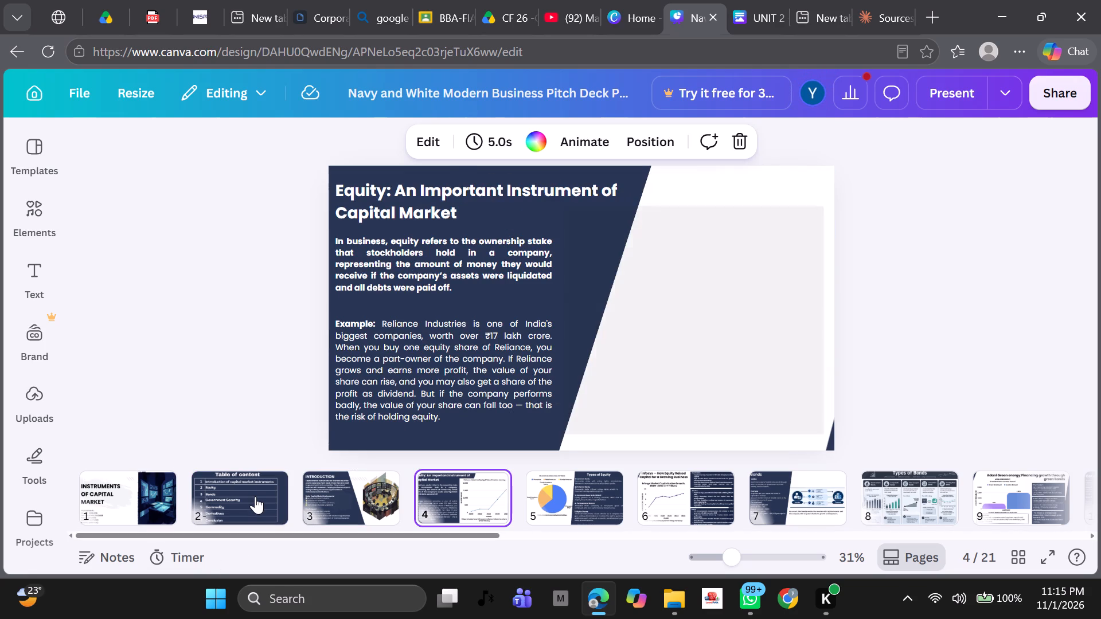
key("Right")
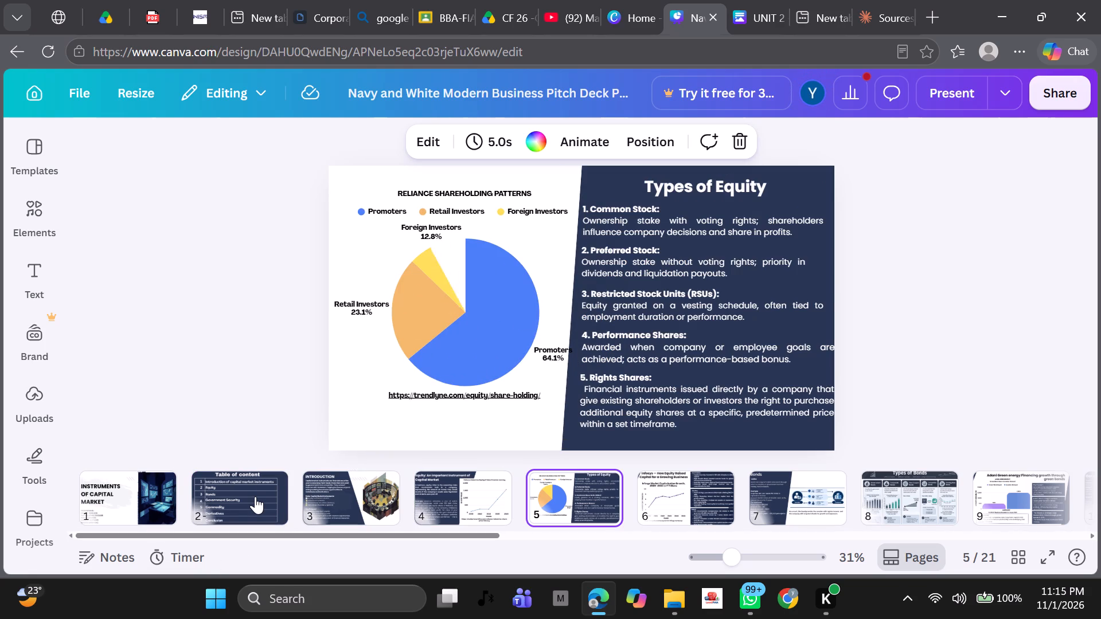
key("Right")
key("Right")
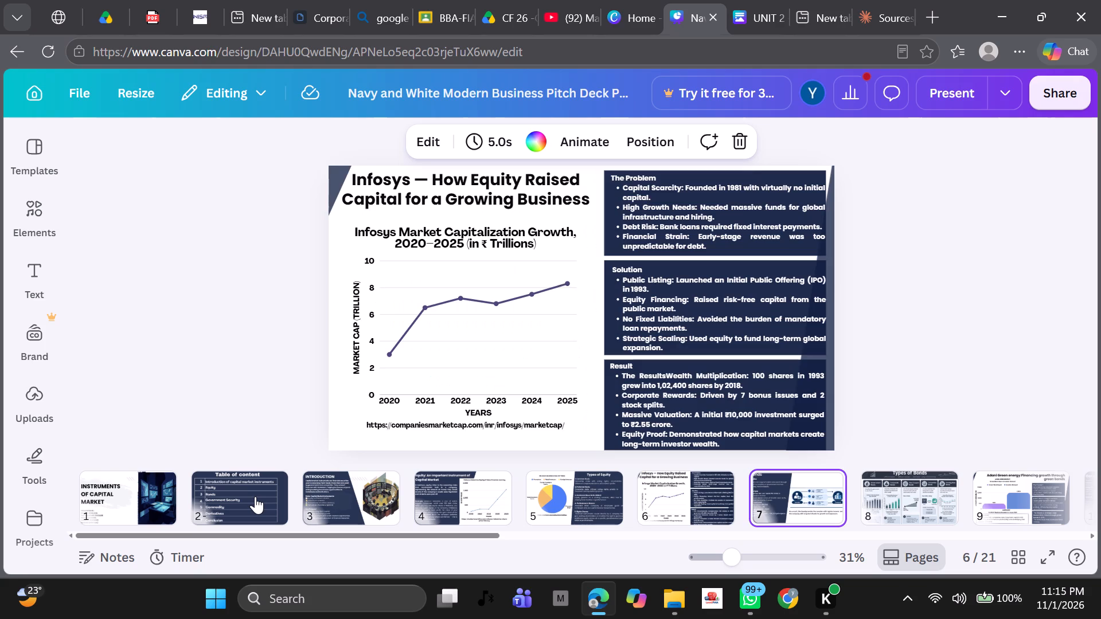
key("Right")
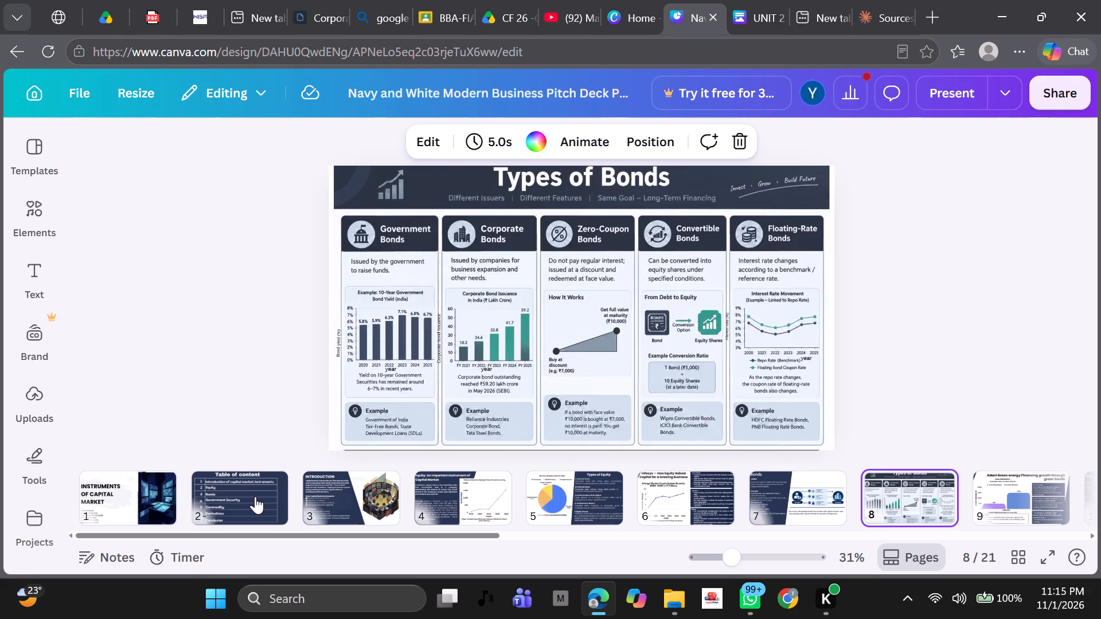
key("Right")
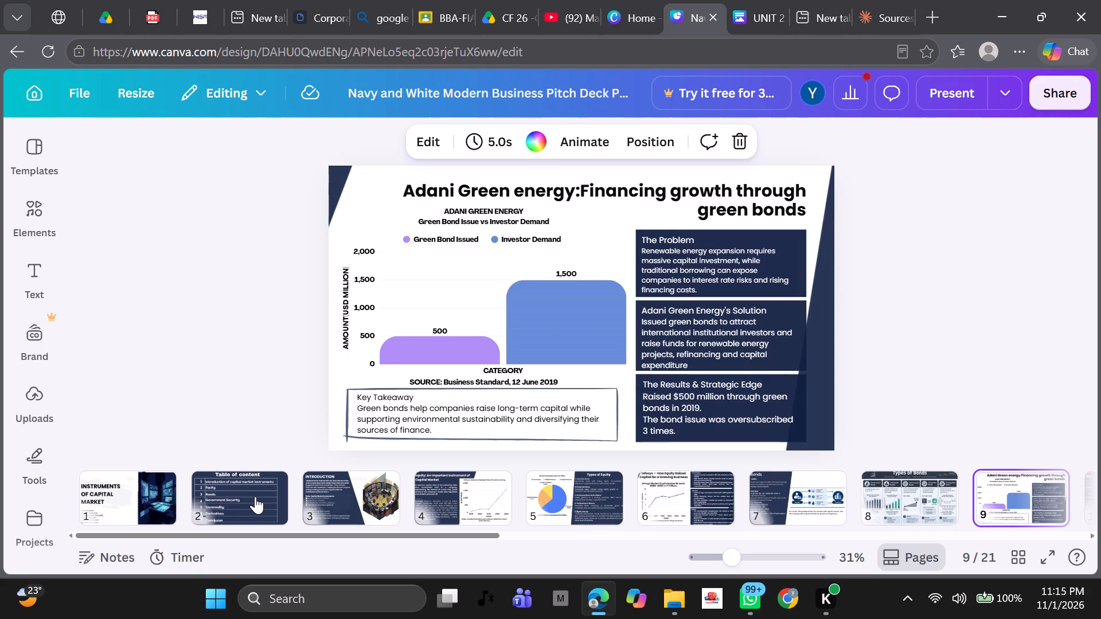
key("Right")
key("Right")
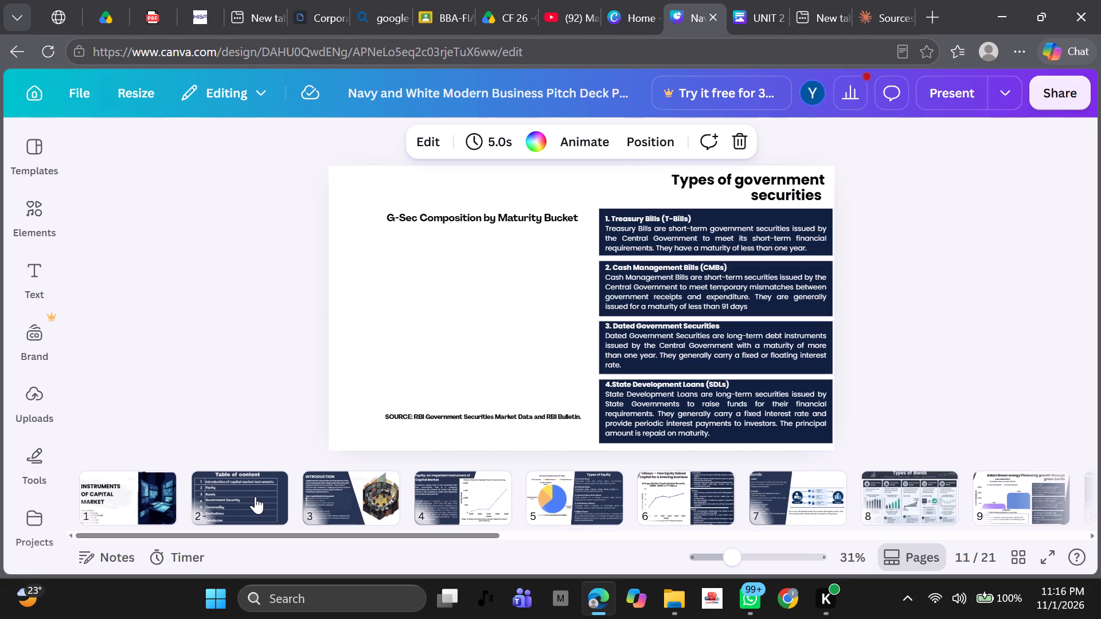
key("Right")
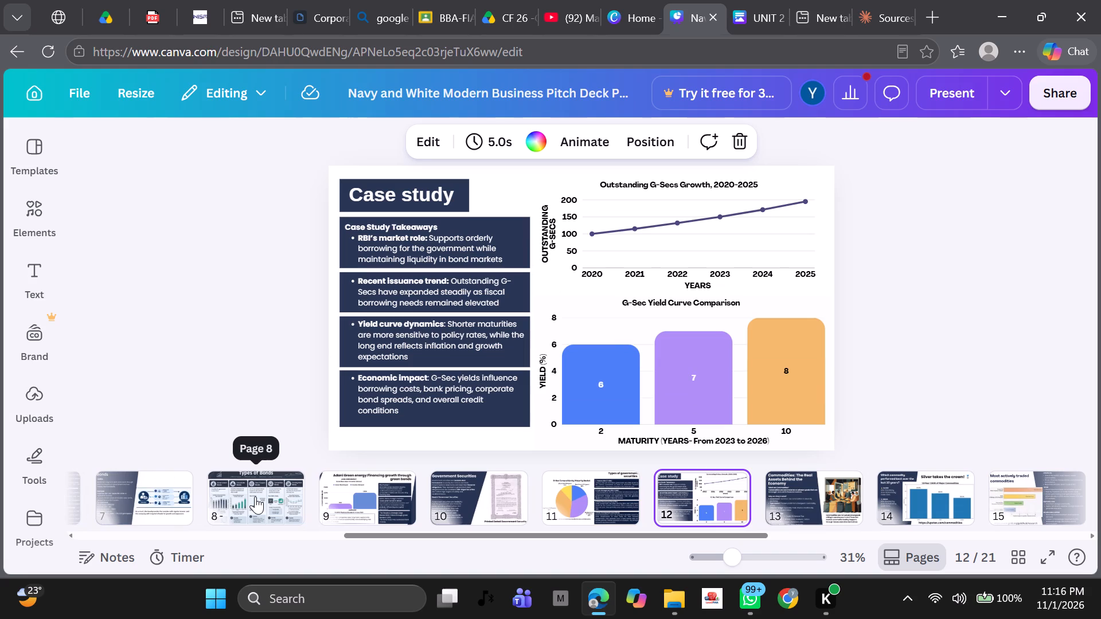
key("Right")
key("Right")
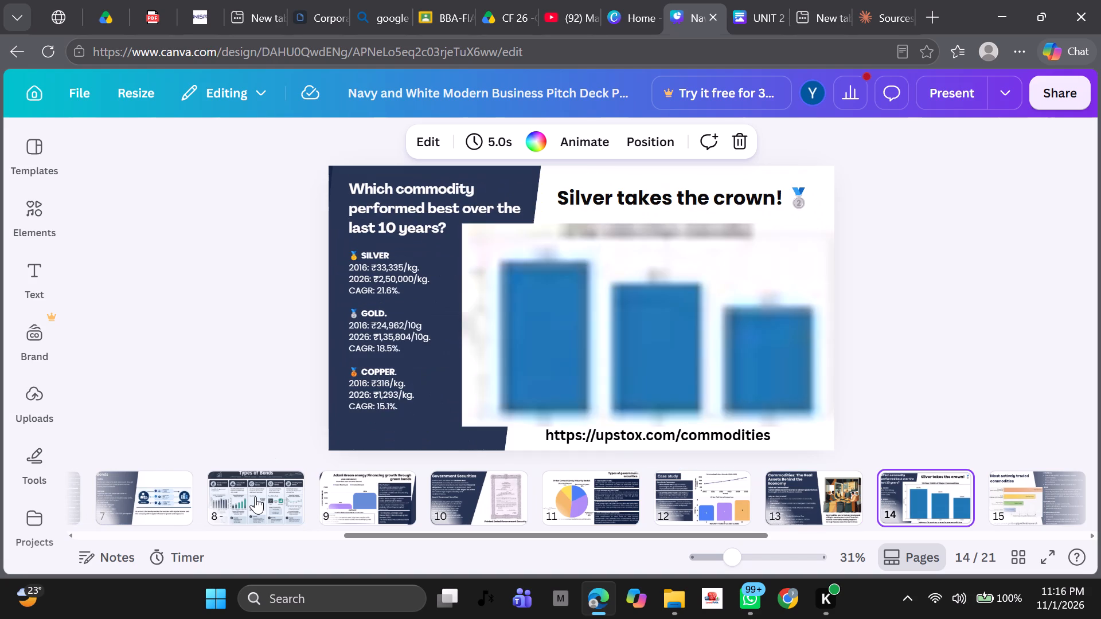
key("Right")
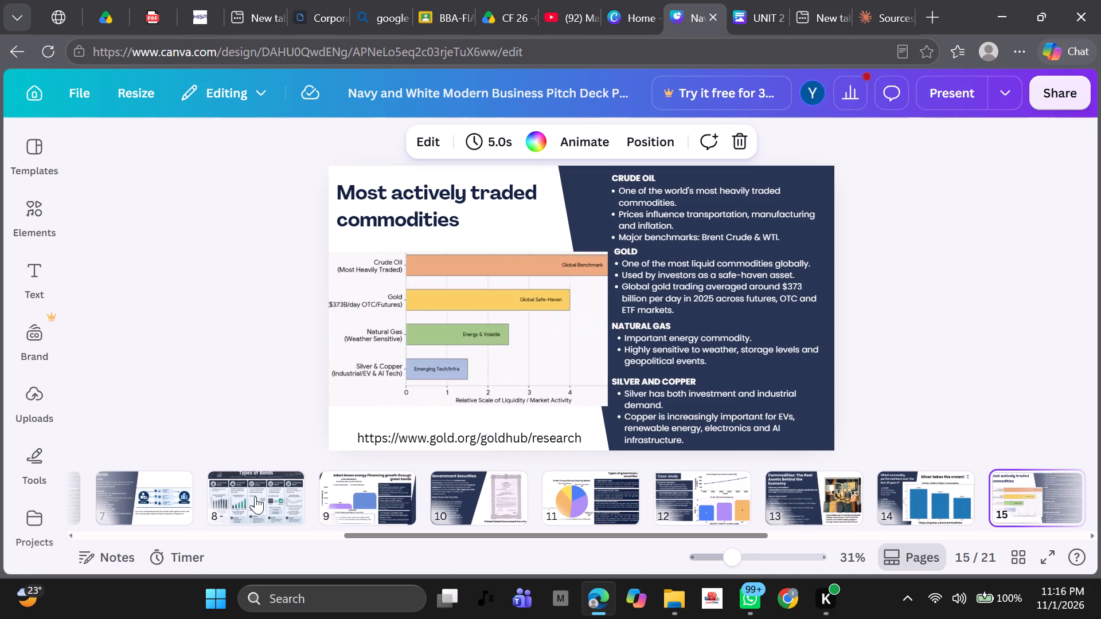
key("Right")
key("Right")
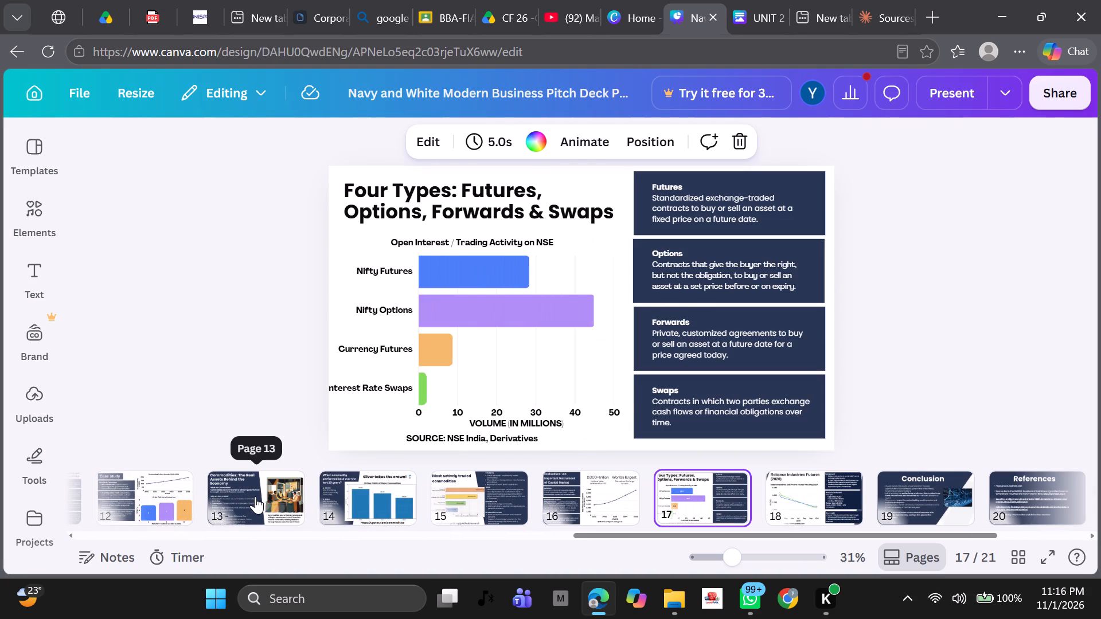
key("Right")
key("Right")
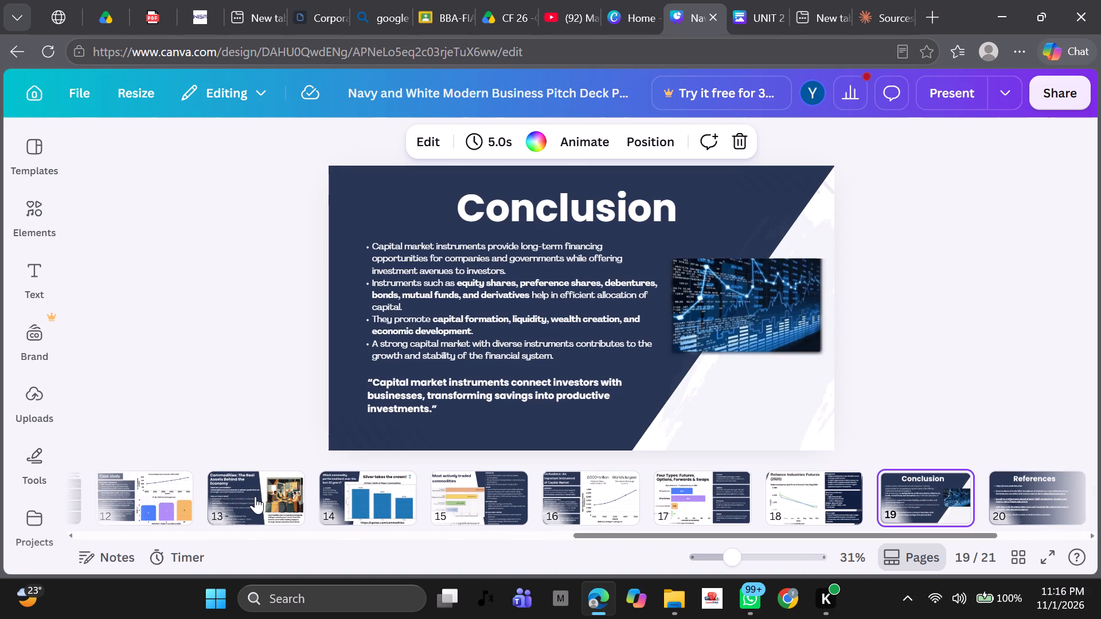
key("Right")
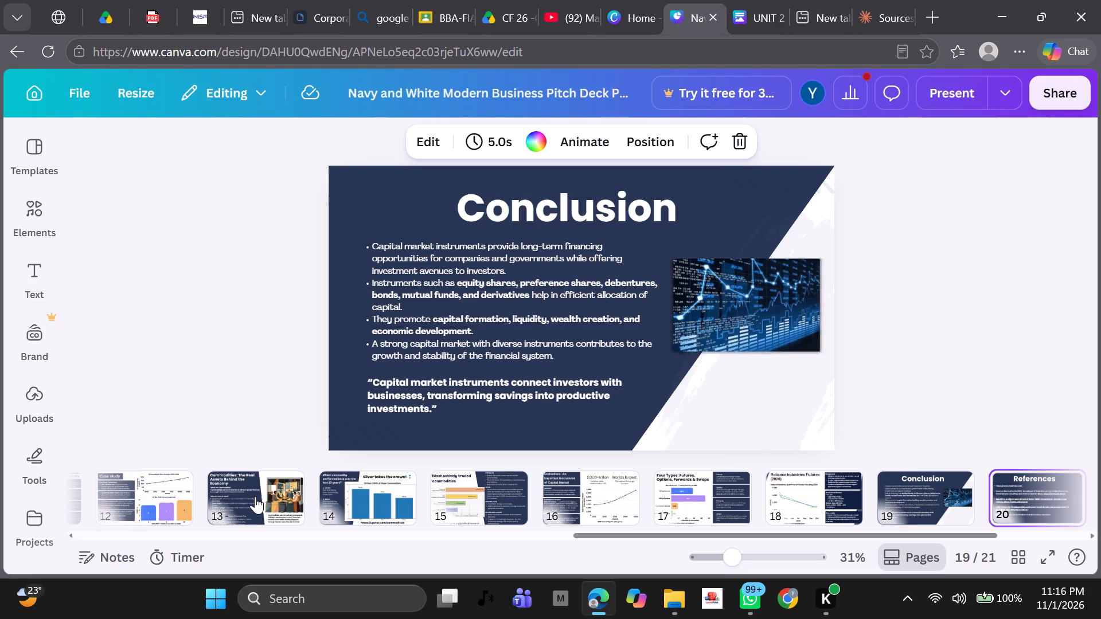
key("Right")
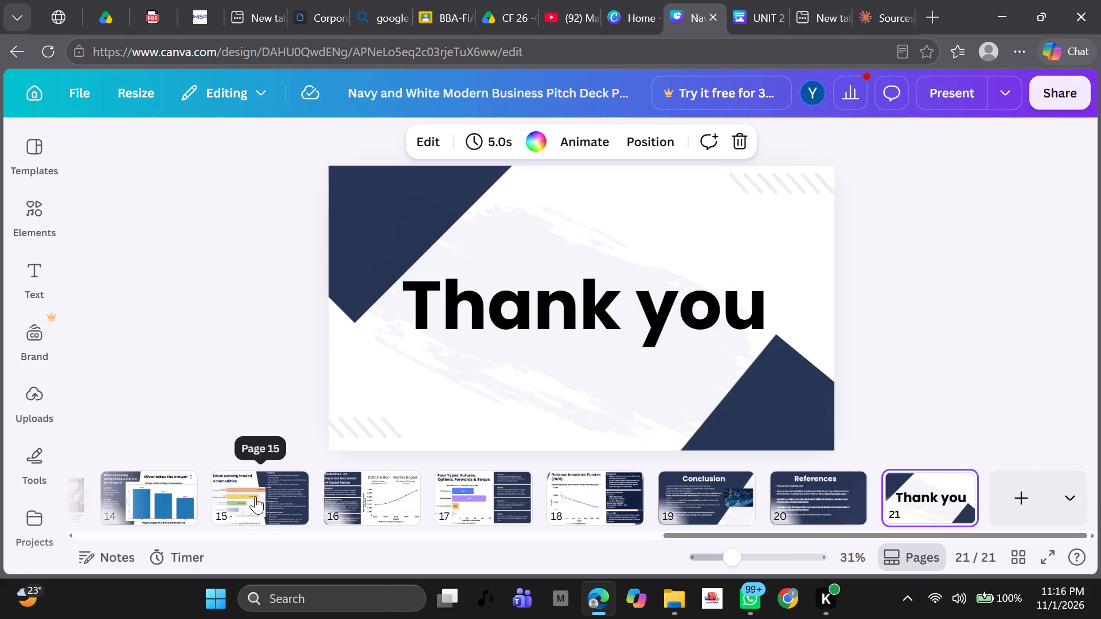
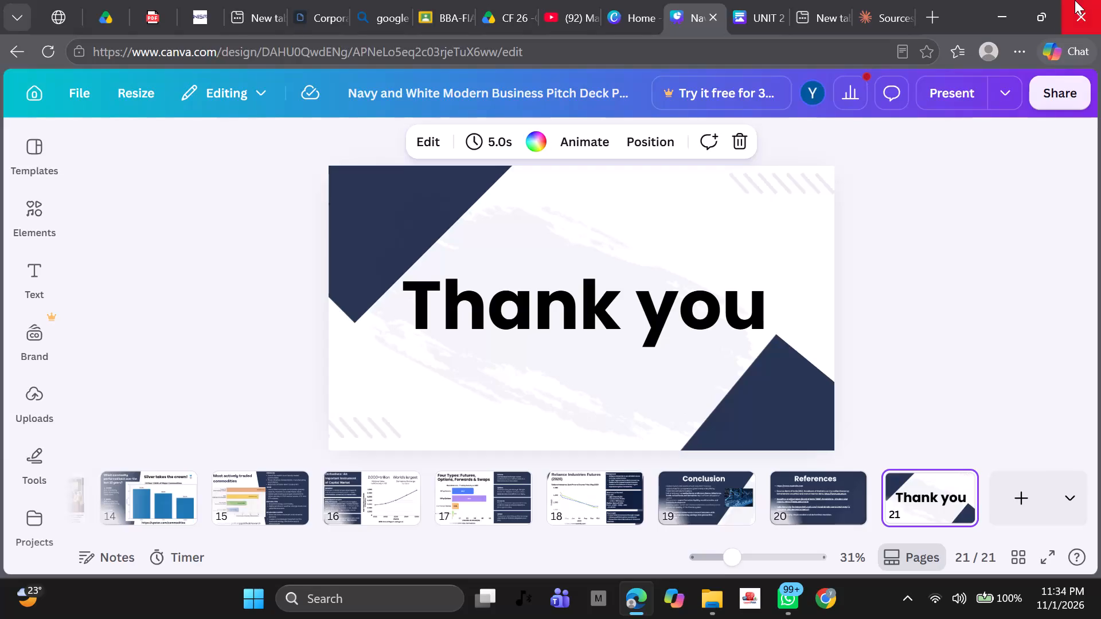
Close the browser window holding the reviewed presentation.
left_click(1100, 21)
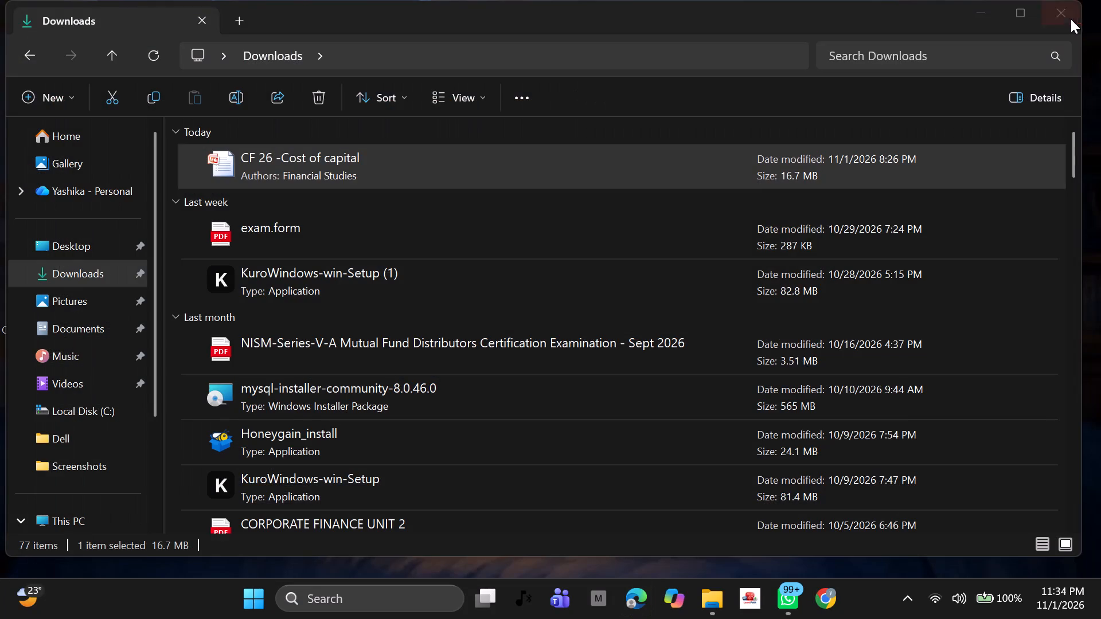
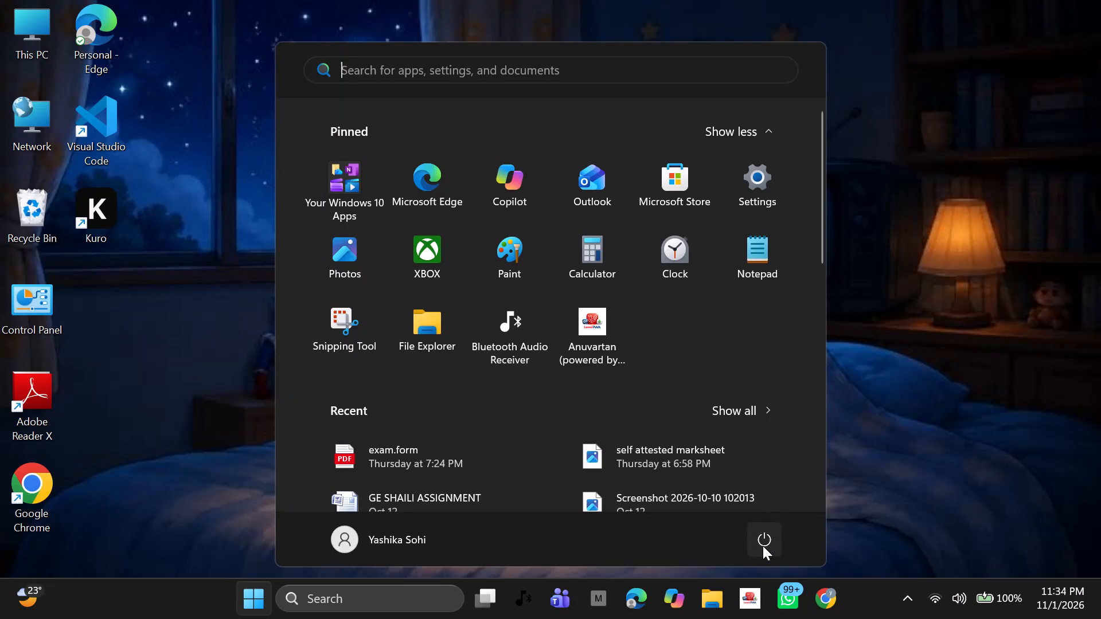
Shut down the computer.
left_click(763, 546)
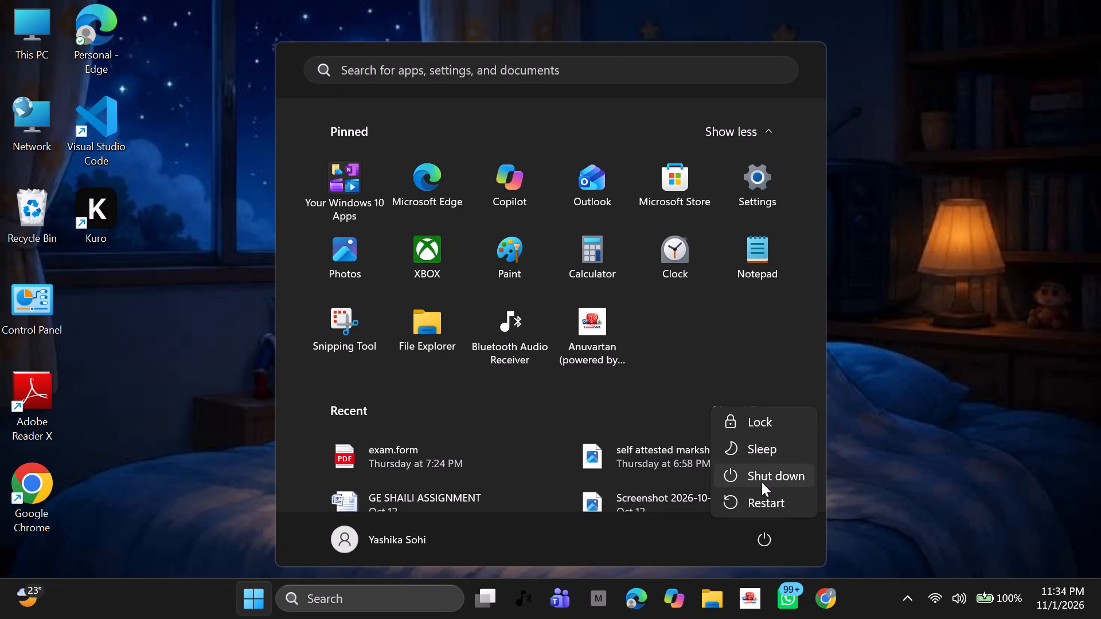
left_click(762, 482)
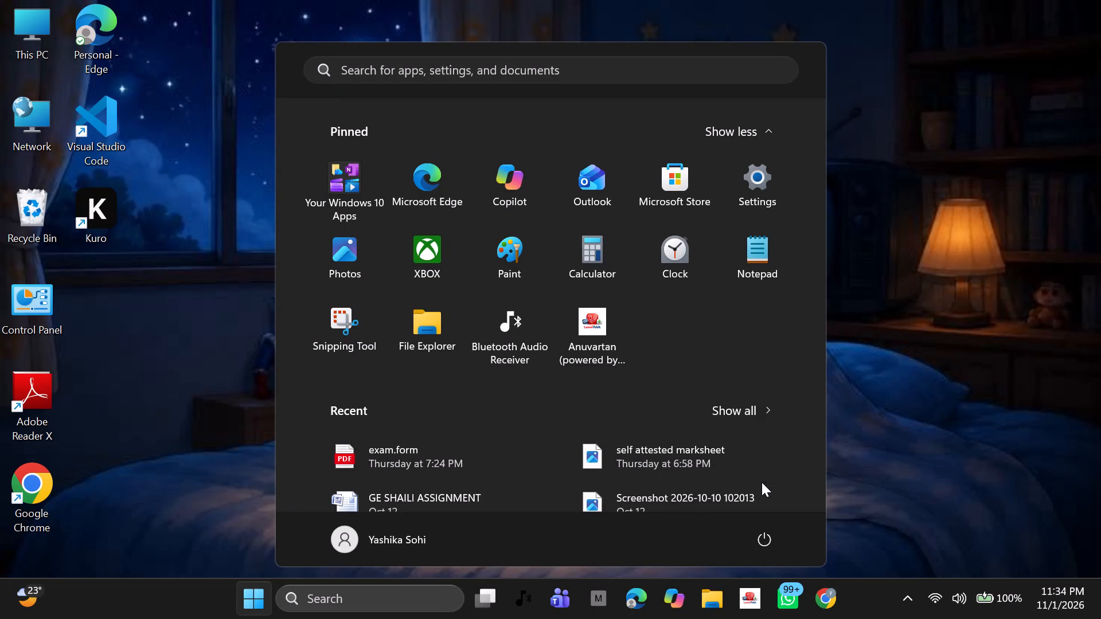